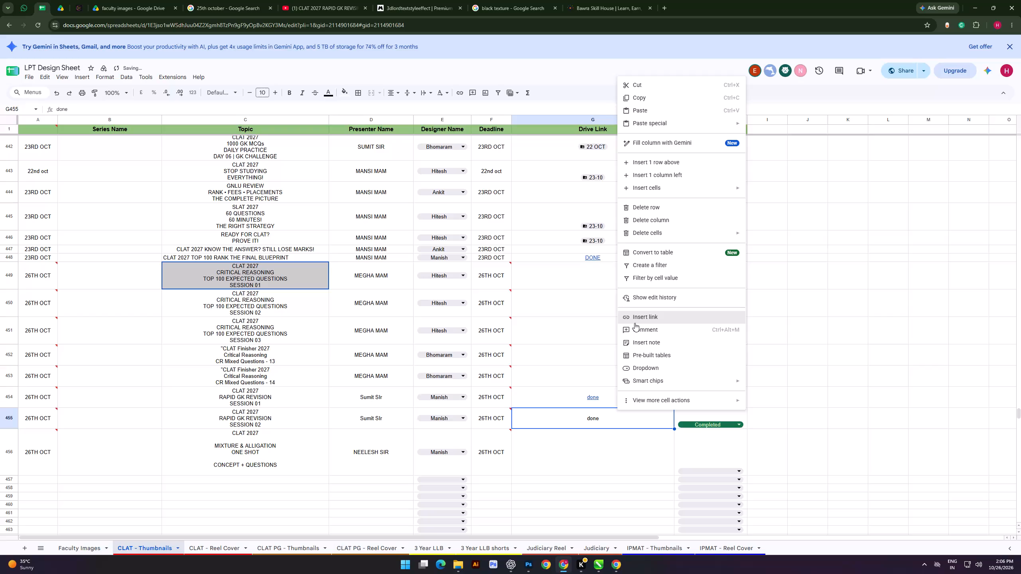
Link the "done" entry in the Drive Link column of row 455 to the copied Google Drive file URL.
left_click(635, 323)
key("ctrl+v")
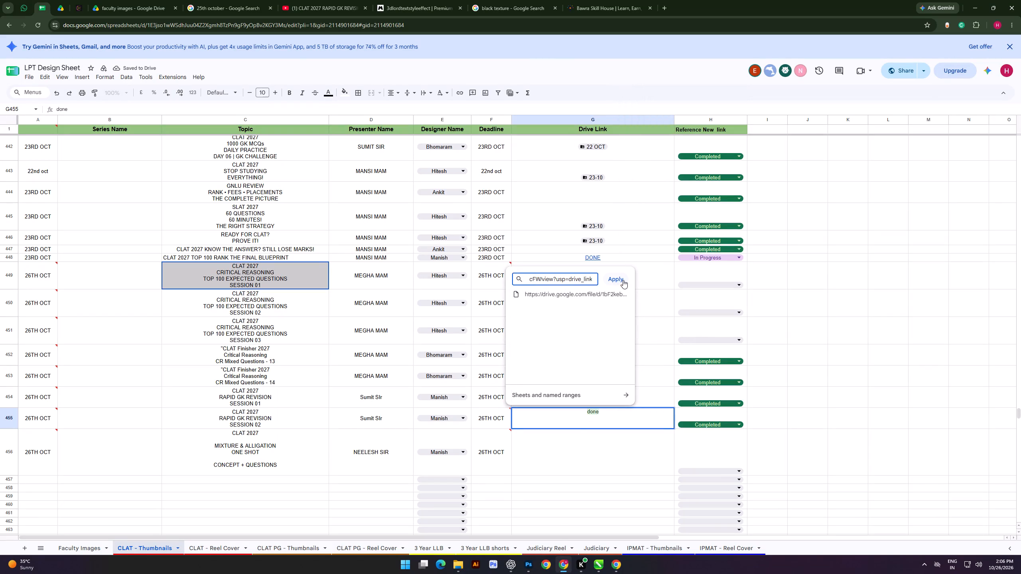
left_click(620, 281)
Set the status of row 456, the Mixture & Alligation One Shot topic, to In Progress.
left_click(573, 440)
left_click(712, 448)
left_click(714, 468)
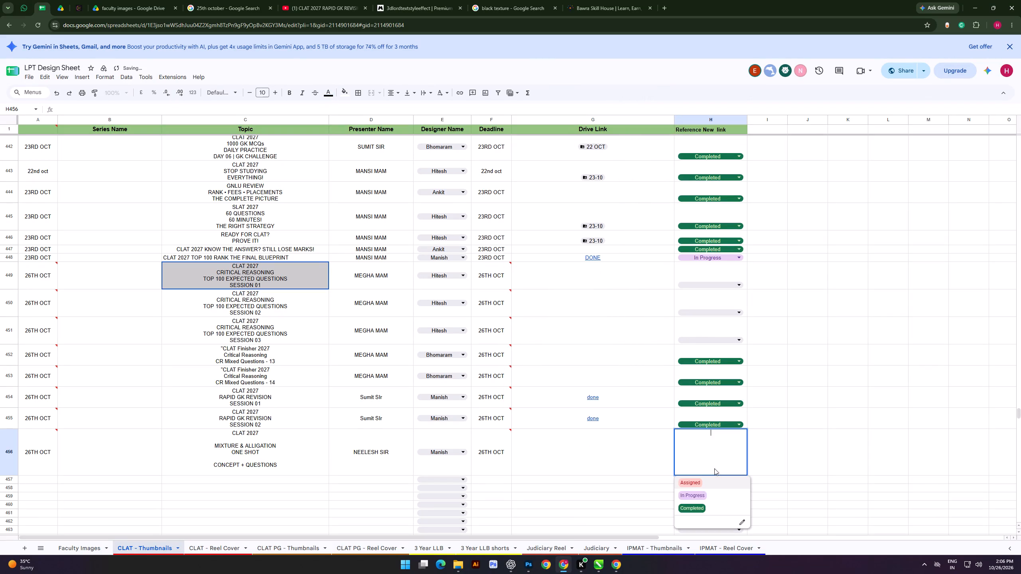
left_click(694, 492)
left_click(587, 456)
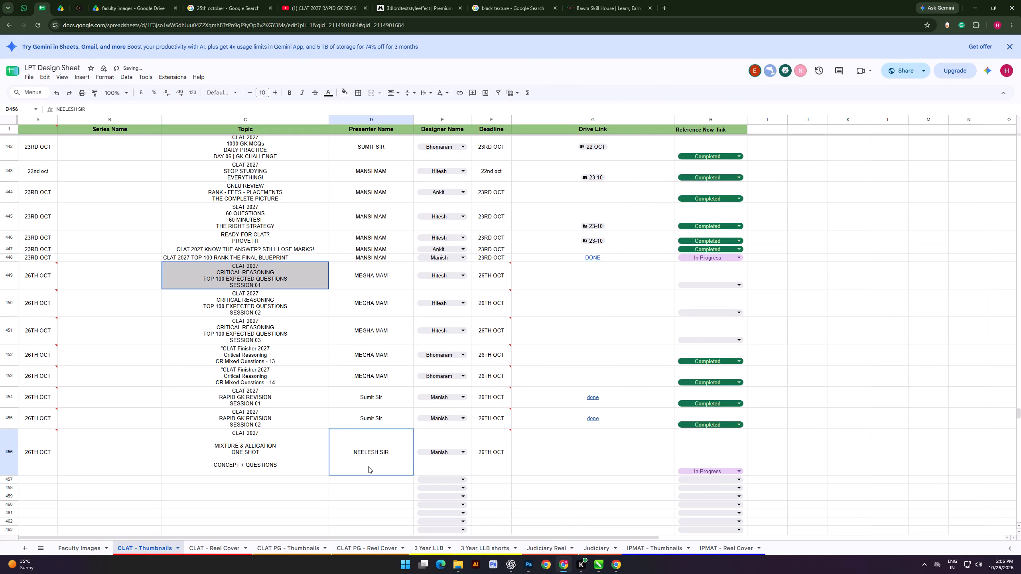
Copy the full Mixture & Alligation topic text from row 456, search YouTube for it and browse the resulting thumbnails.
double_click(368, 466)
double_click(283, 460)
left_click_drag(213, 433, 294, 464)
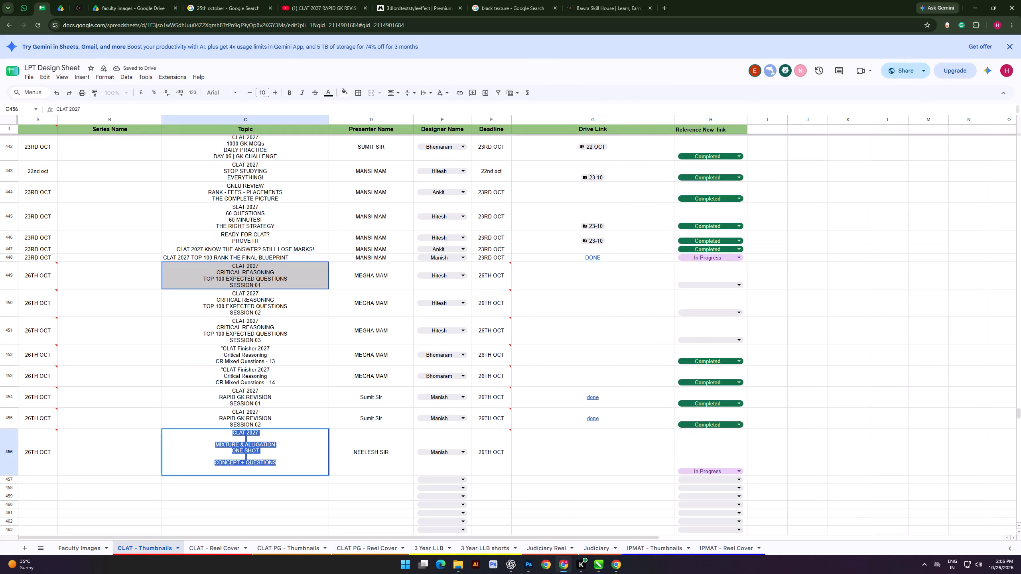
right_click(244, 446)
left_click(300, 281)
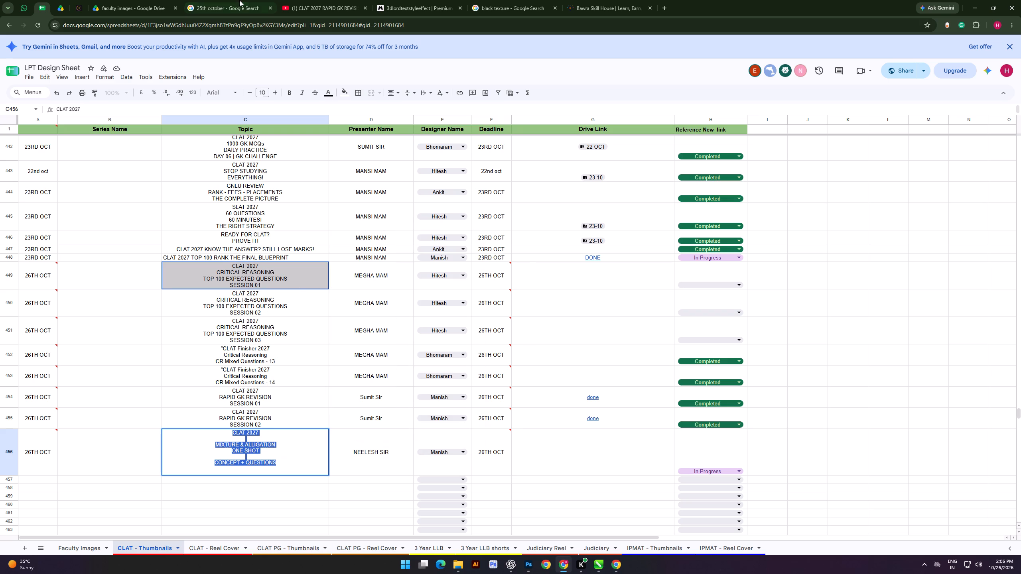
left_click(315, 0)
left_click(595, 47)
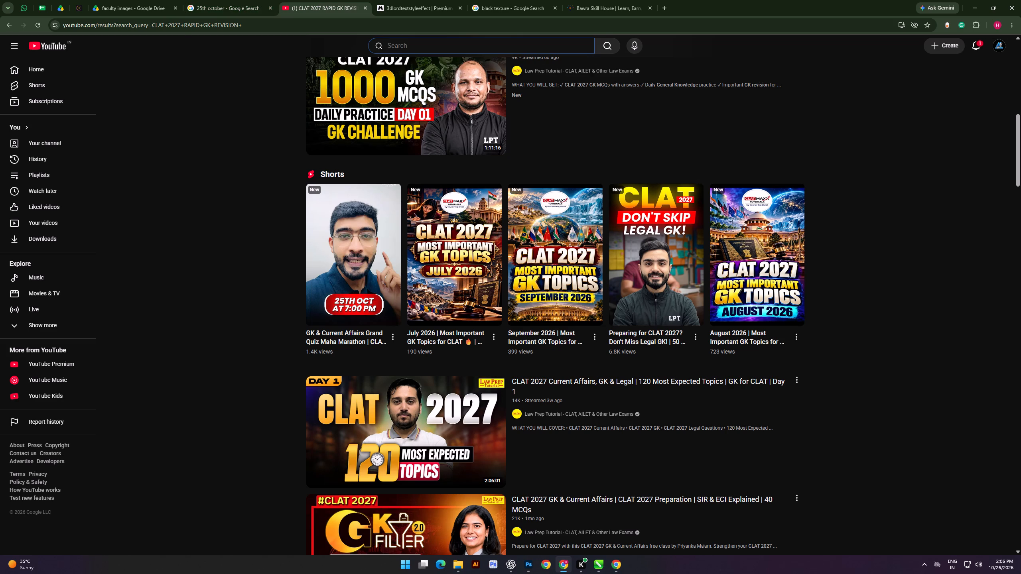
key("ctrl+v")
key("Return")
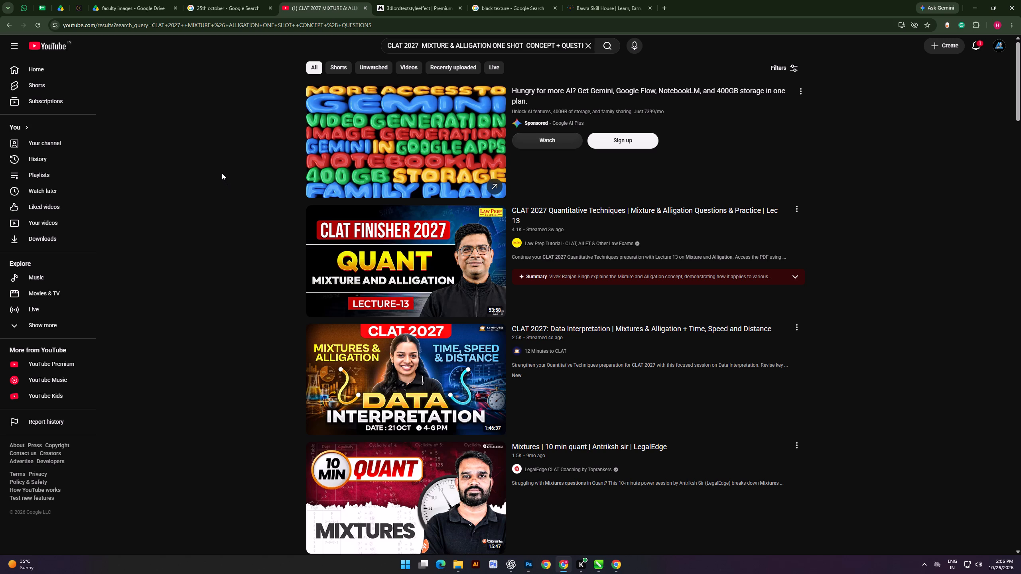
scroll(221, 172, "down", 1)
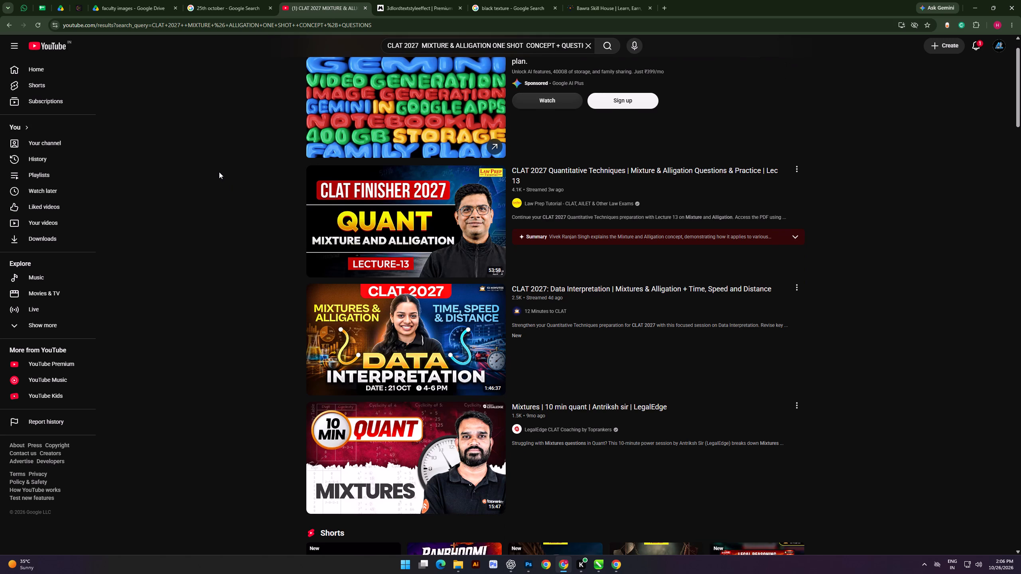
scroll(213, 170, "down", 10)
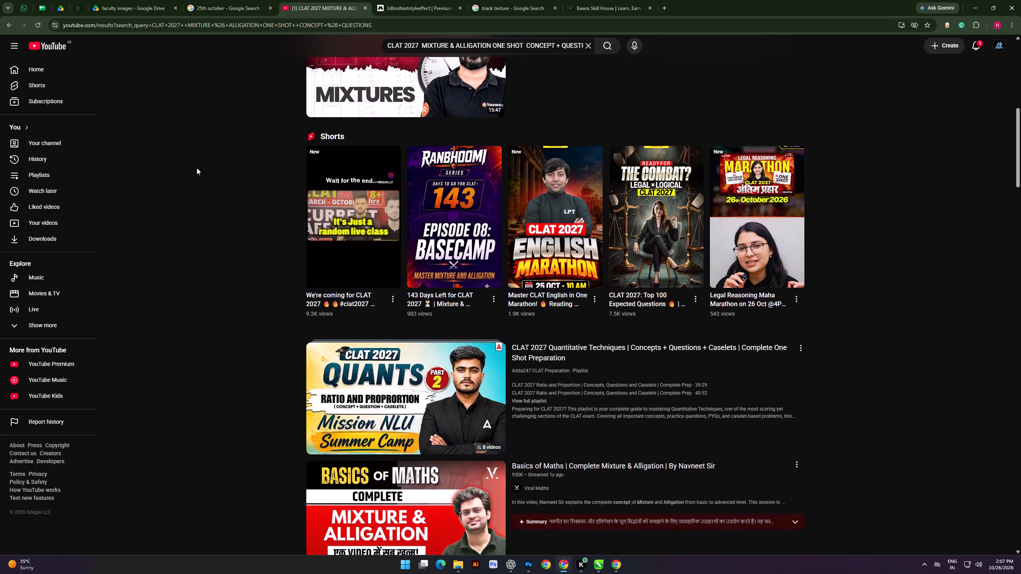
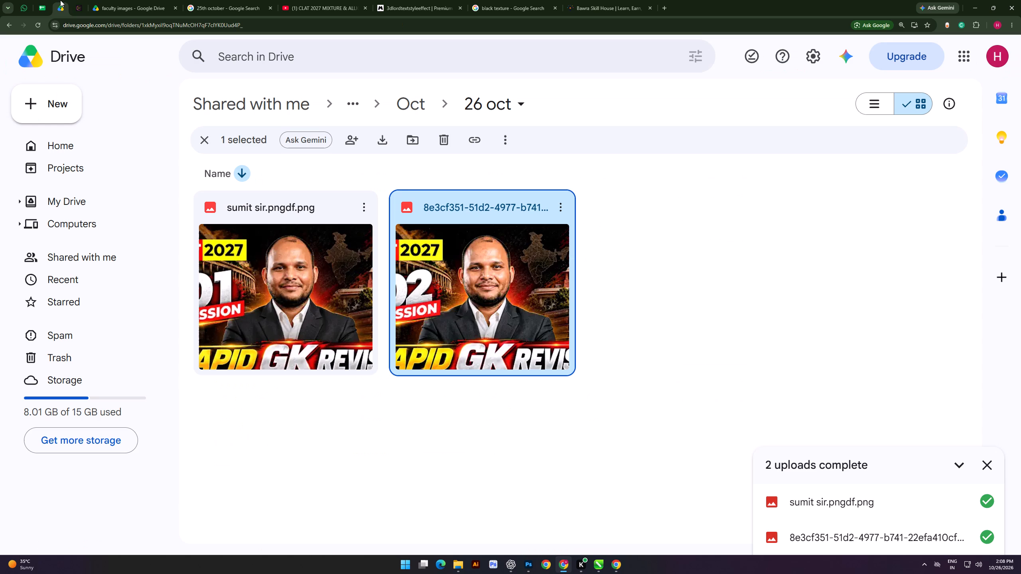
Return to the YouTube results for the Mixture & Alligation topic and examine further video thumbnails for reference.
left_click(323, 0)
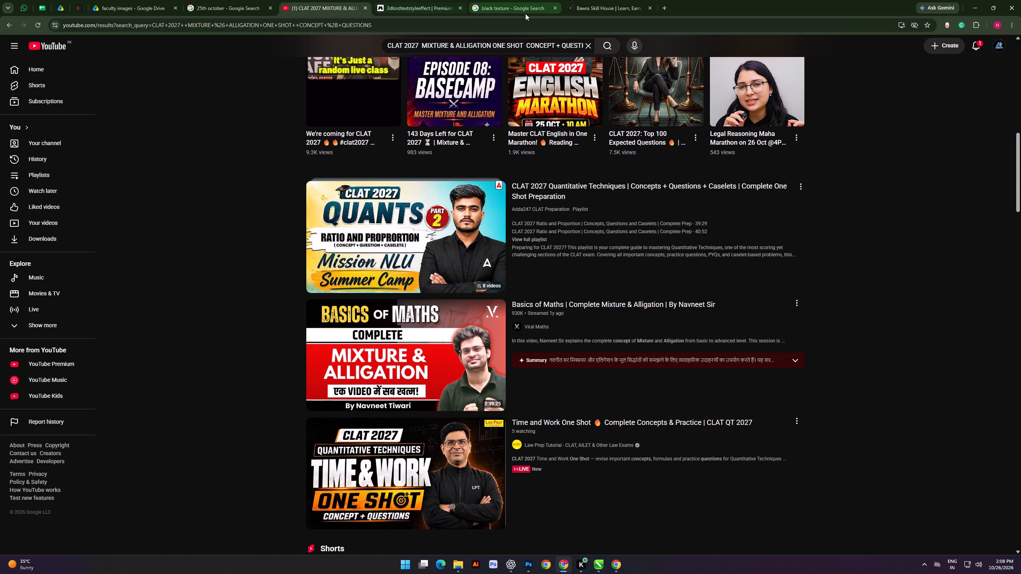
scroll(462, 331, "down", 3)
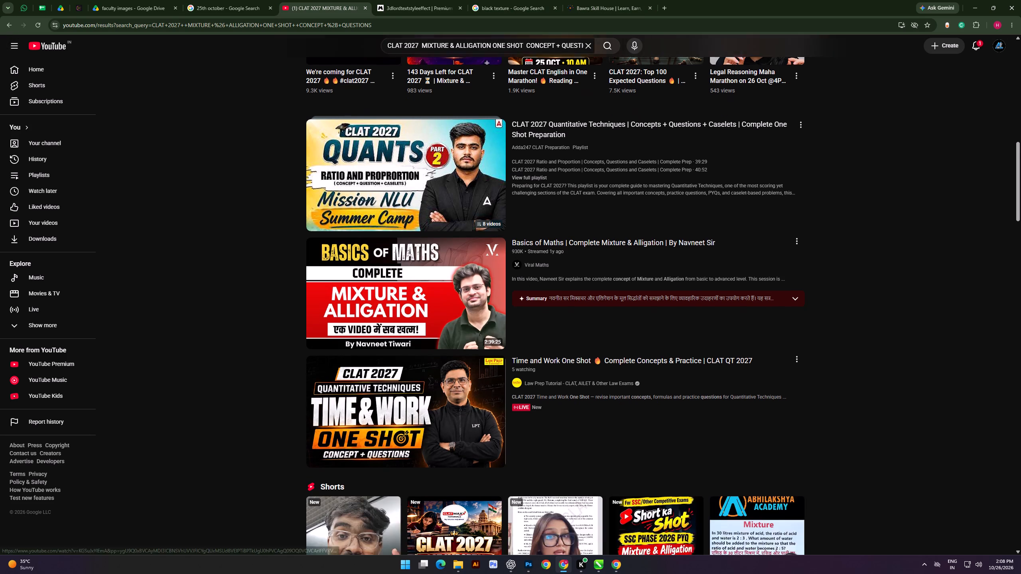
Browse the YouTube search results for Mixture & Alligation and examine the thumbnails for a suitable reference design.
scroll(462, 331, "down", 17)
scroll(462, 340, "down", 10)
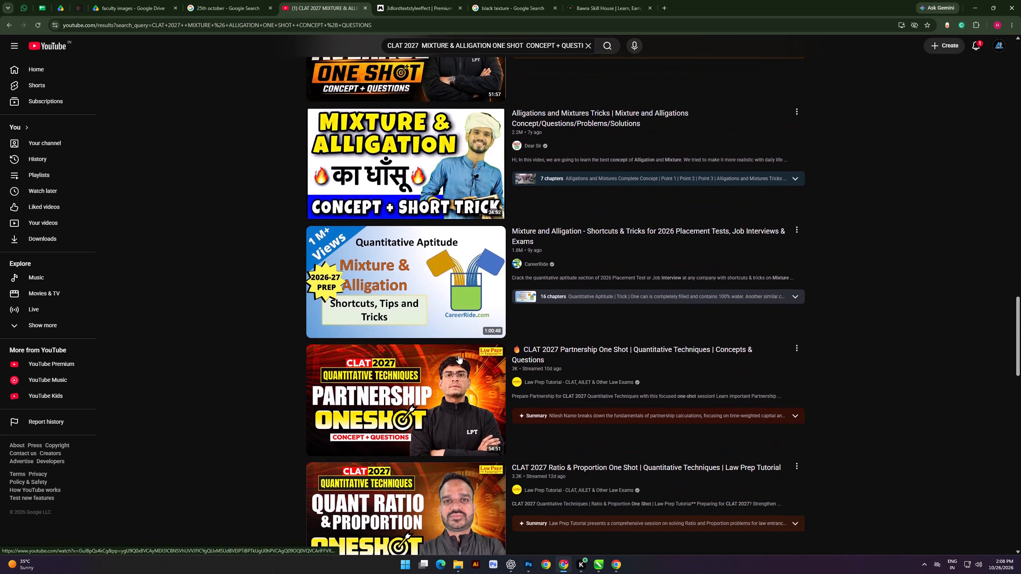
scroll(458, 355, "down", 6)
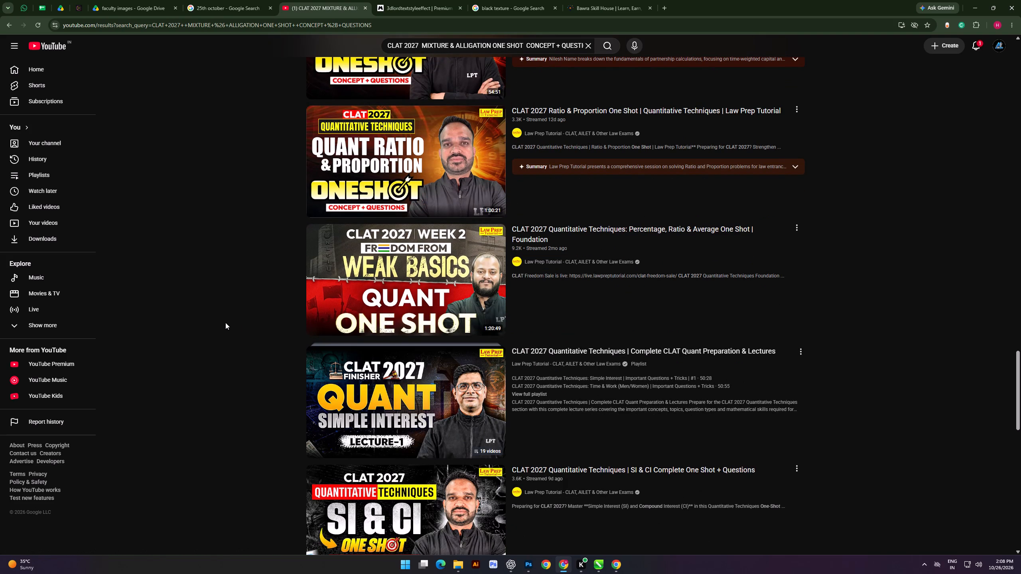
scroll(400, 359, "up", 9)
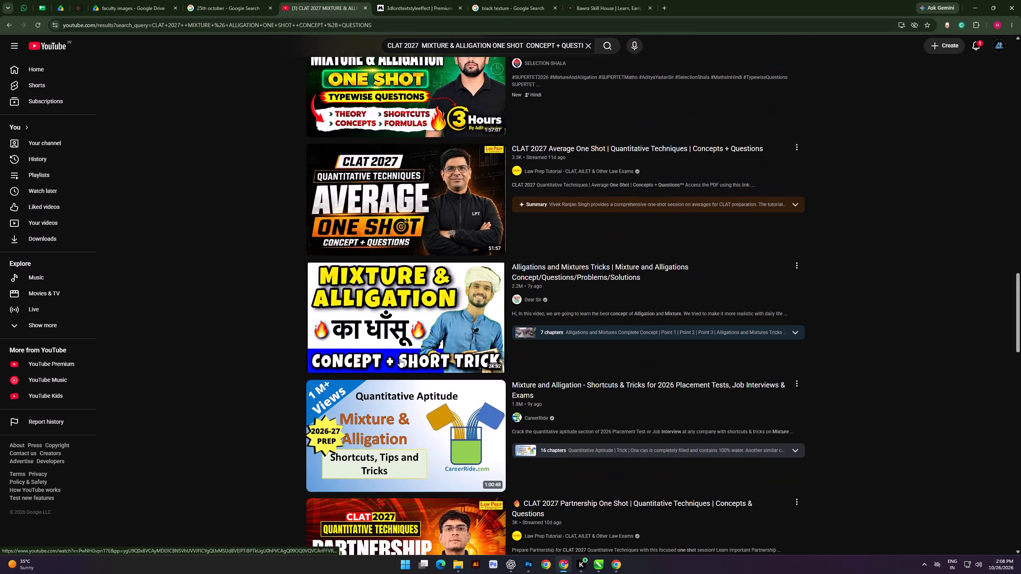
scroll(400, 359, "up", 19)
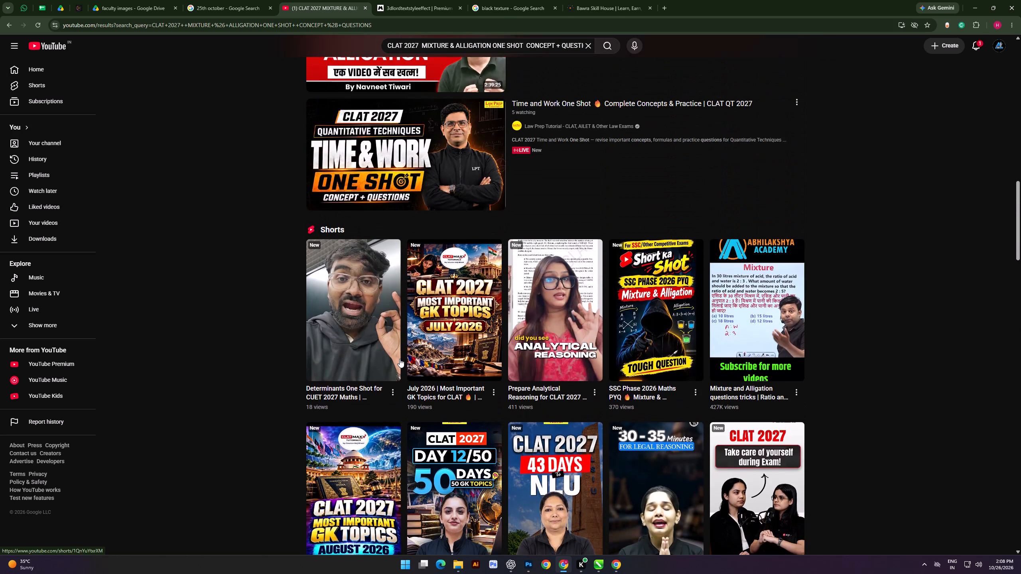
scroll(400, 359, "up", 6)
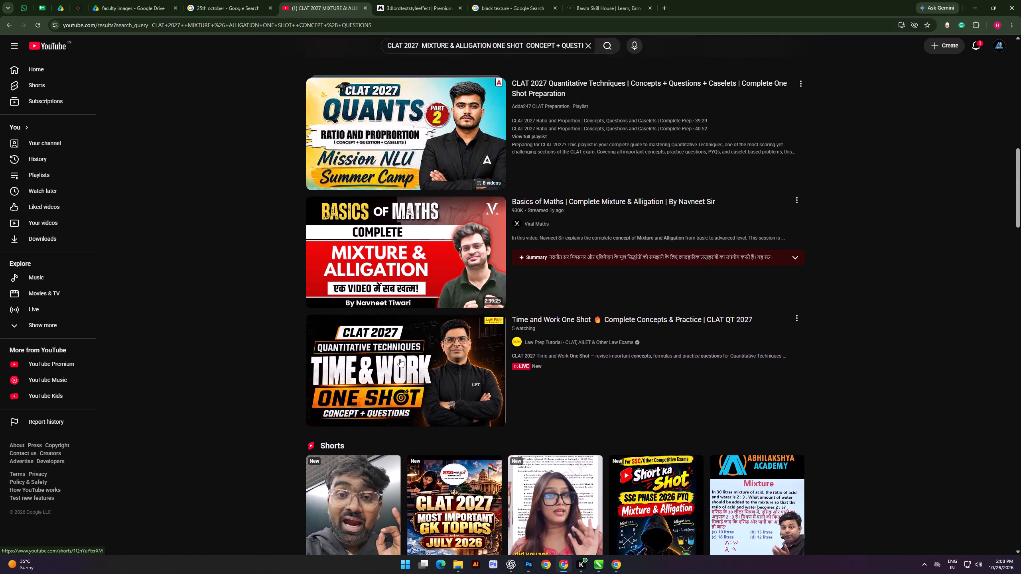
scroll(370, 351, "up", 12)
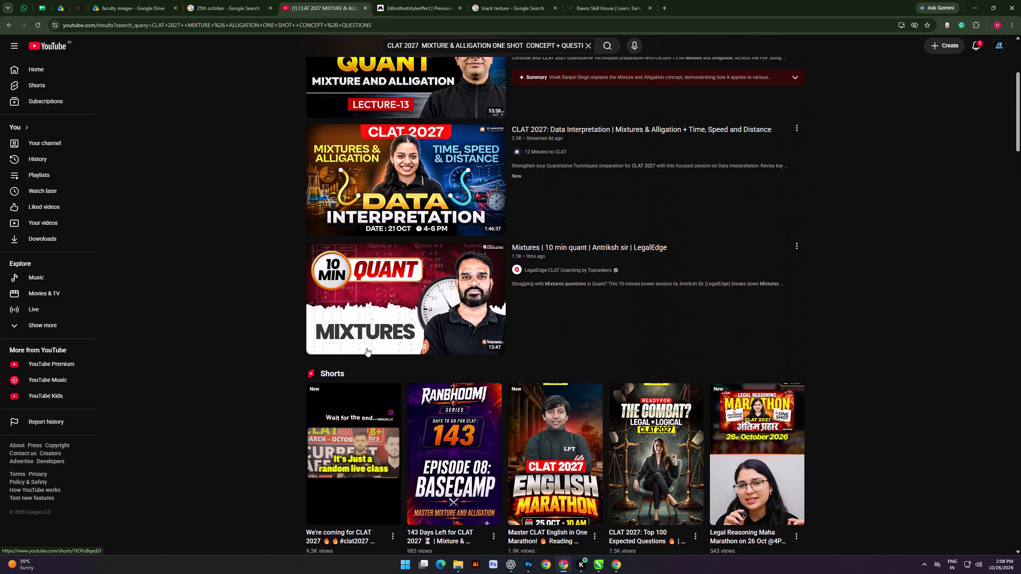
scroll(367, 348, "up", 4)
left_click(541, 310)
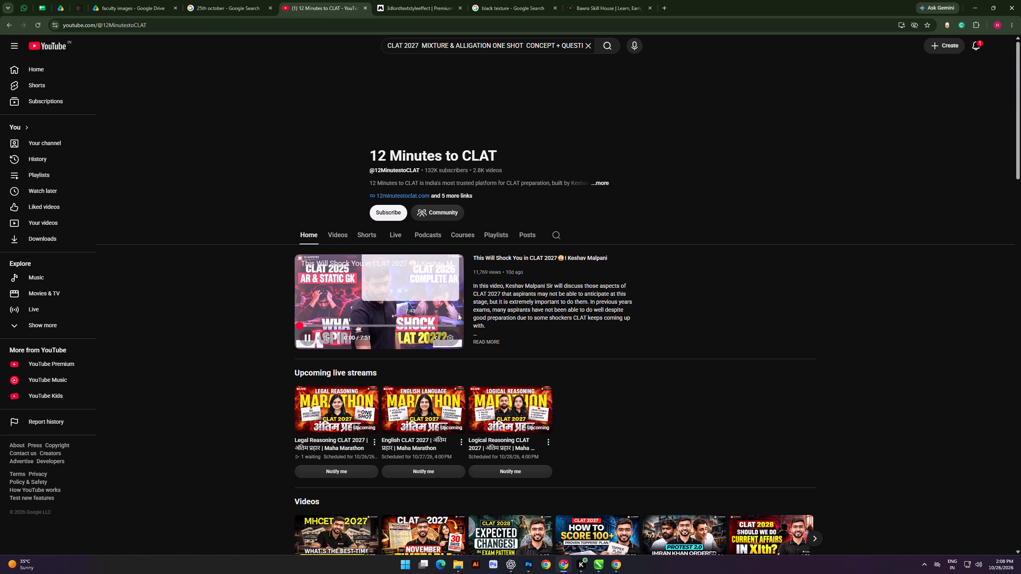
left_click(336, 235)
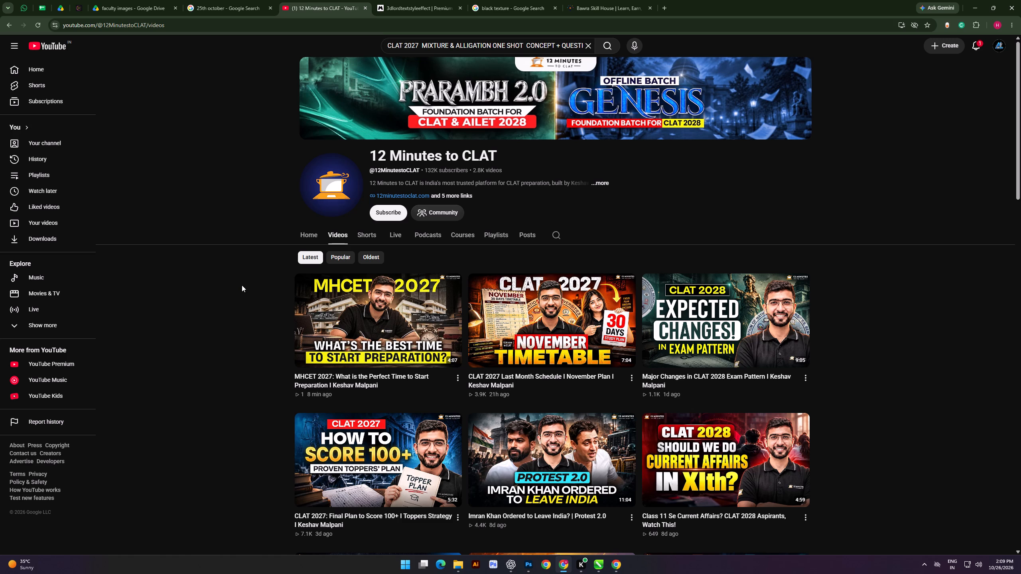
scroll(279, 252, "down", 4)
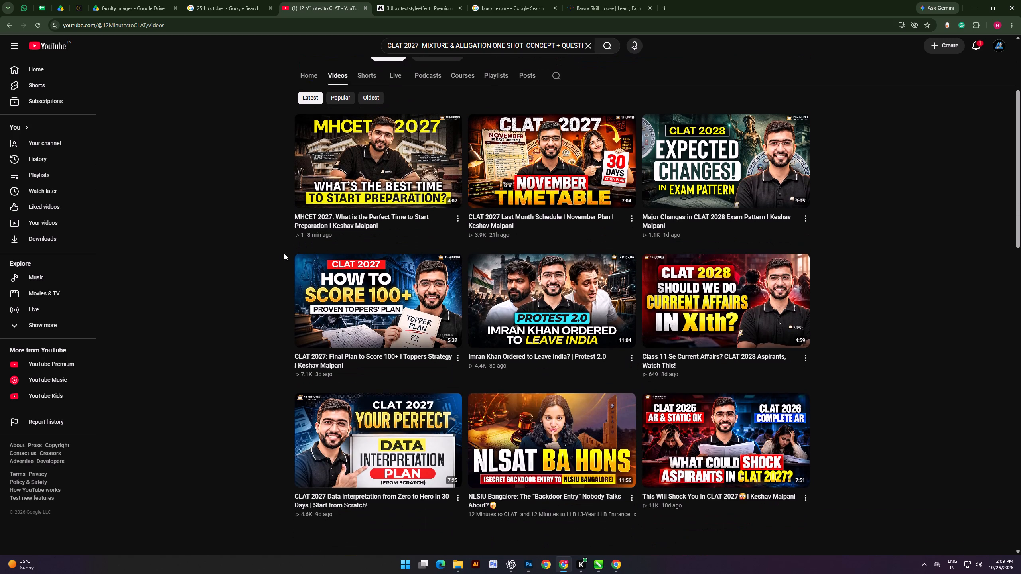
scroll(284, 253, "down", 1)
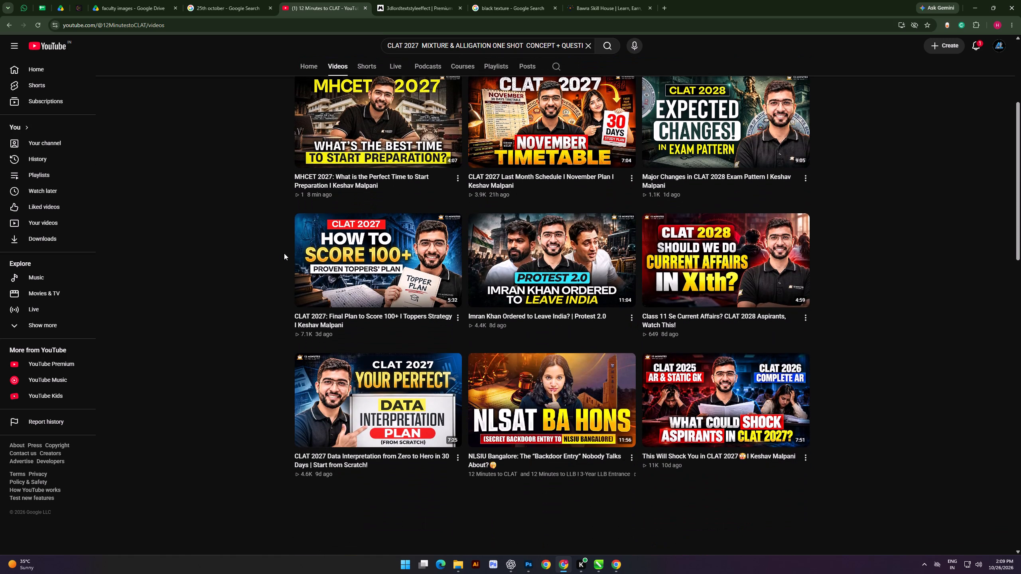
key("Print")
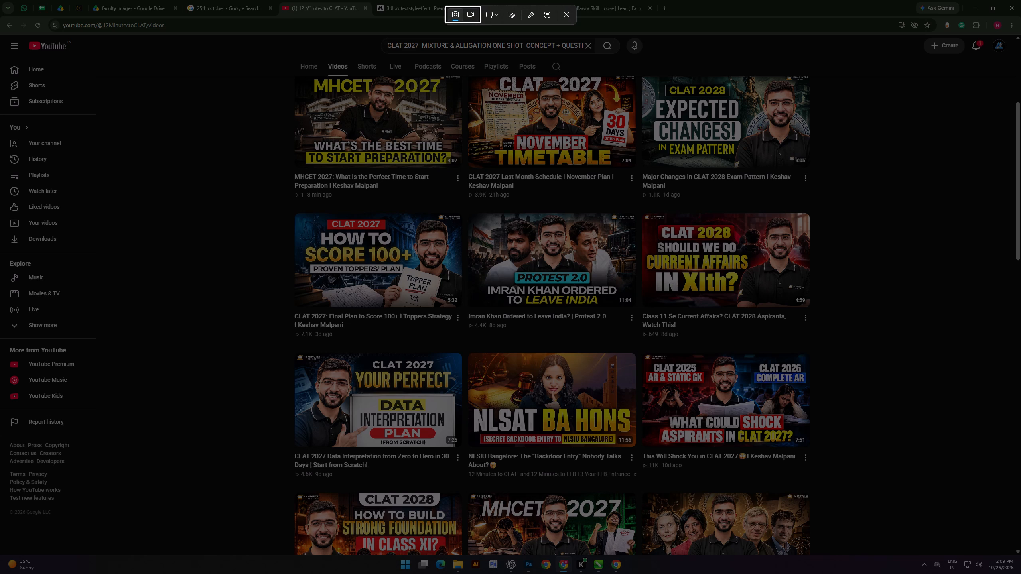
left_click_drag(287, 348, 460, 450)
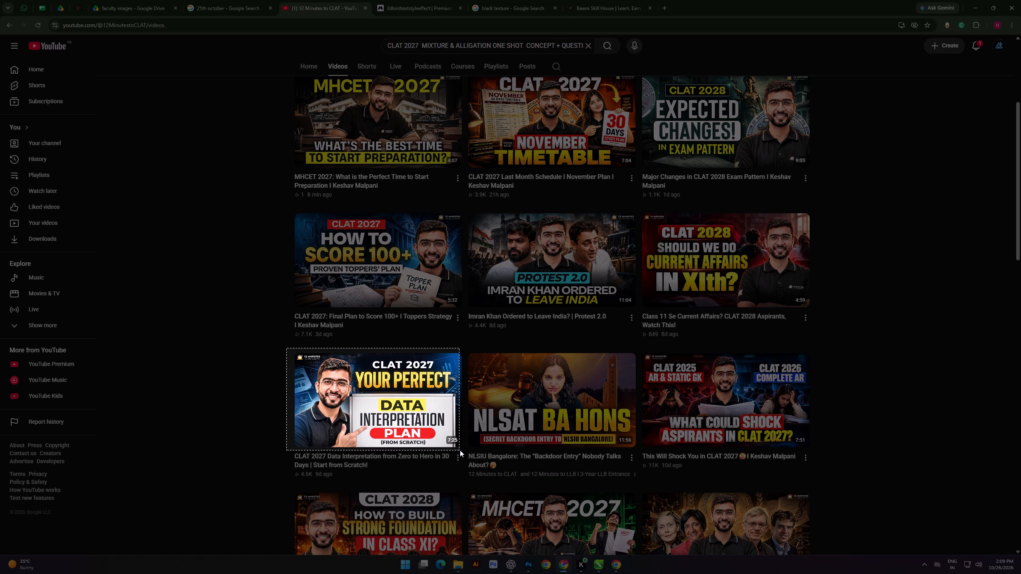
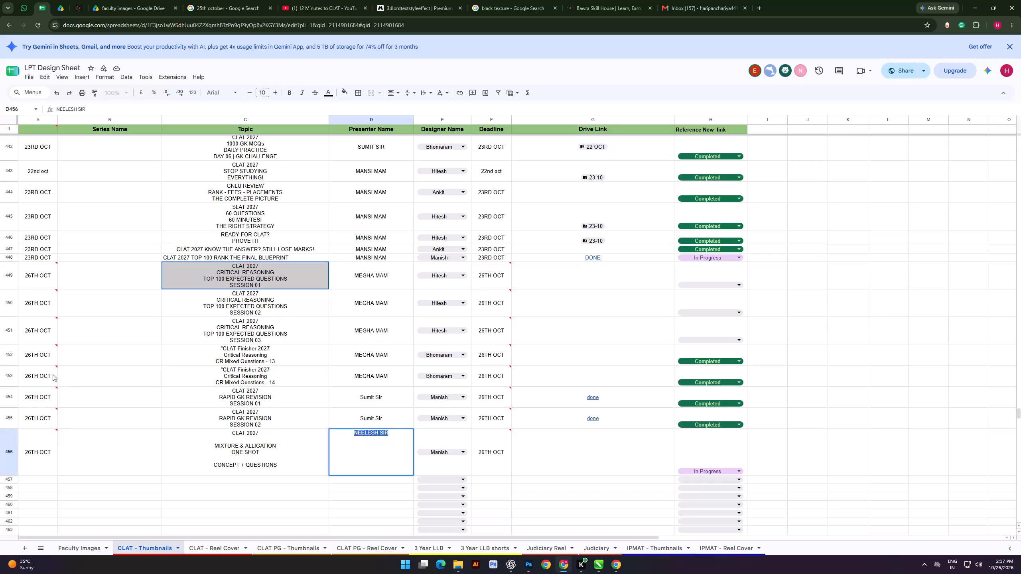
In the LPT Design Sheet, copy the full topic text "CLAT 2027 MIXTURE & ALLIGATION ONE SHOT CONCEPT + QUESTIONS" from row 456.
double_click(300, 450)
left_click_drag(225, 436, 298, 458)
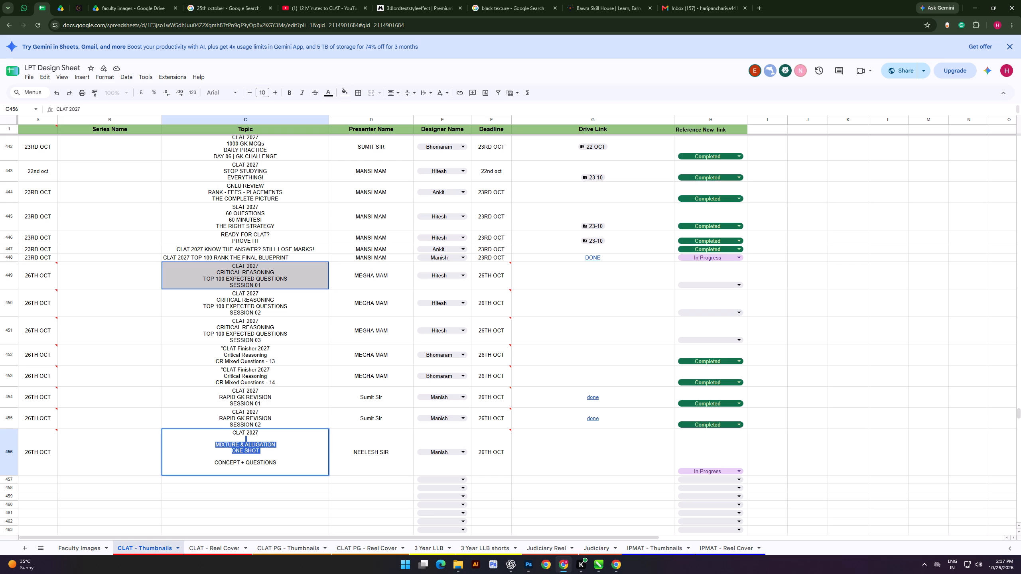
left_click(227, 432)
left_click_drag(227, 432, 302, 464)
right_click(252, 447)
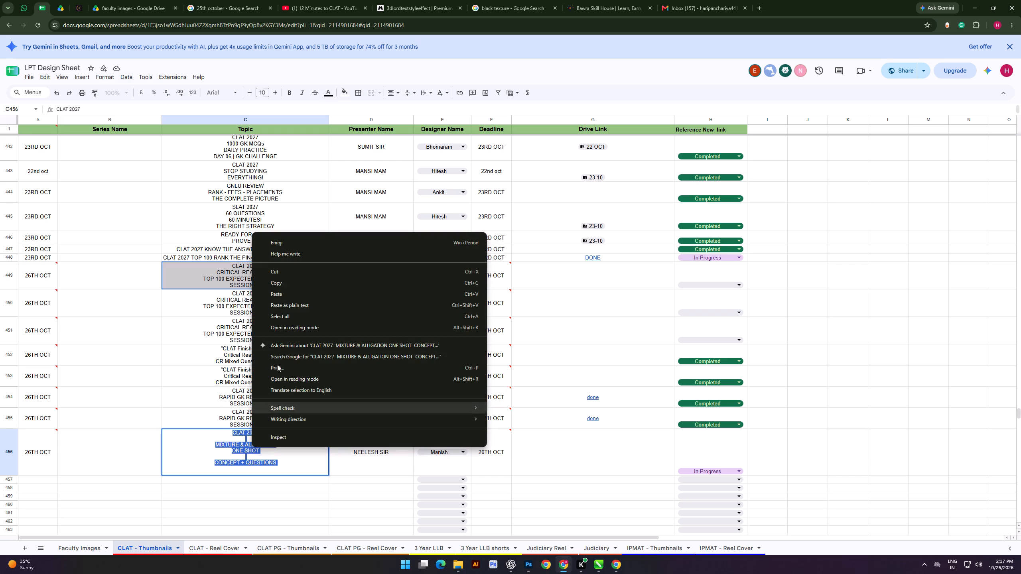
left_click(296, 286)
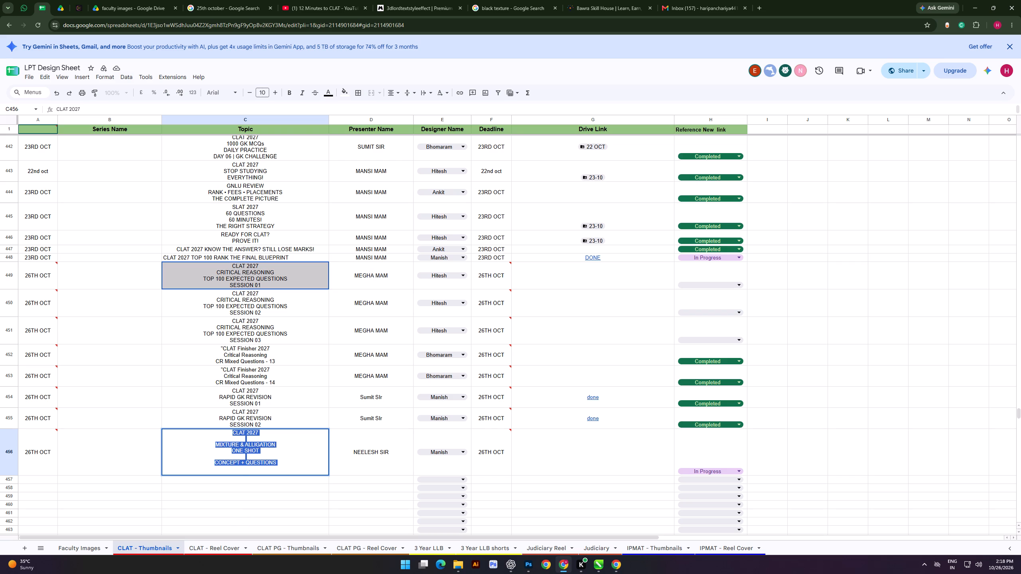
right_click(243, 451)
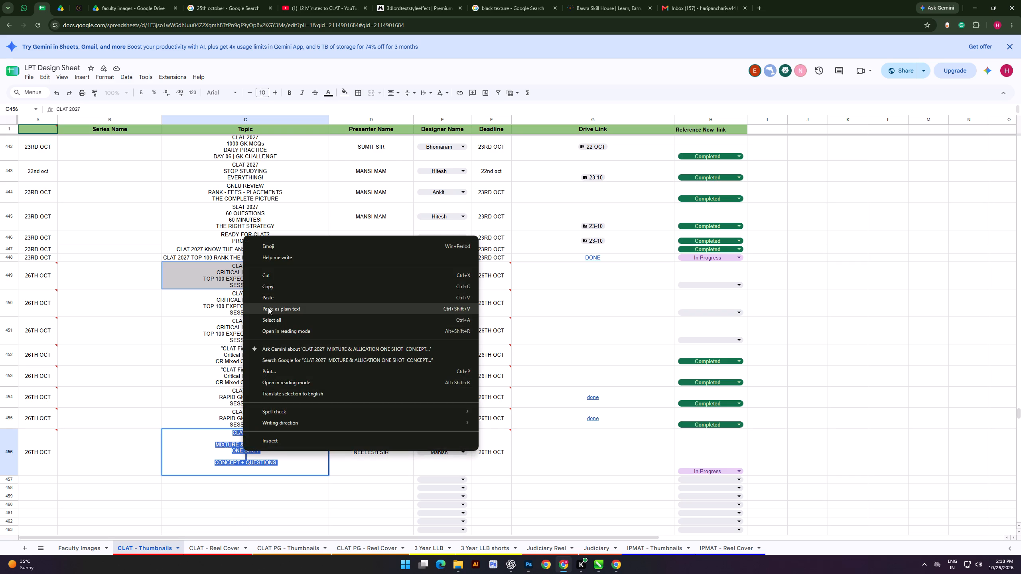
left_click(276, 285)
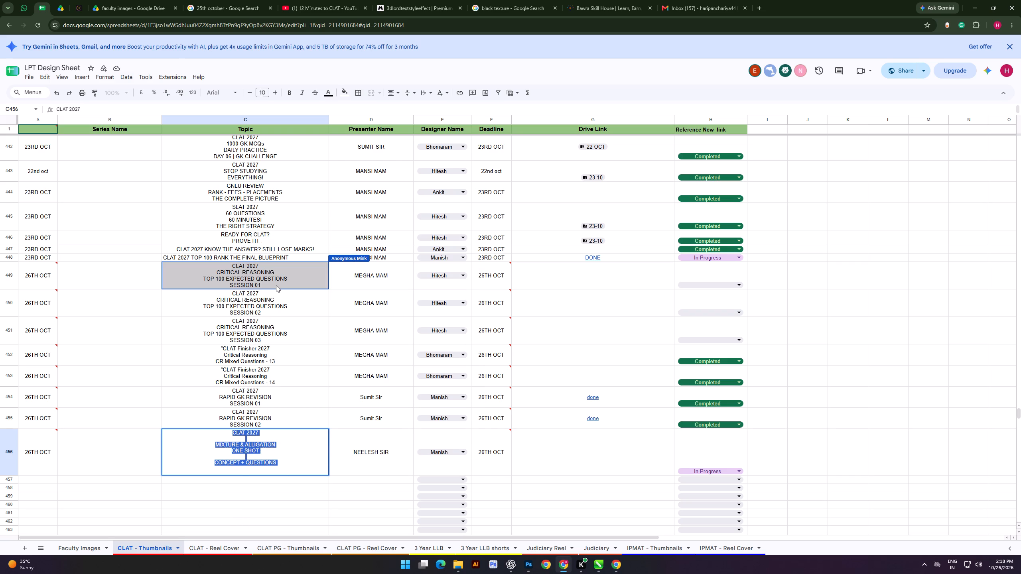
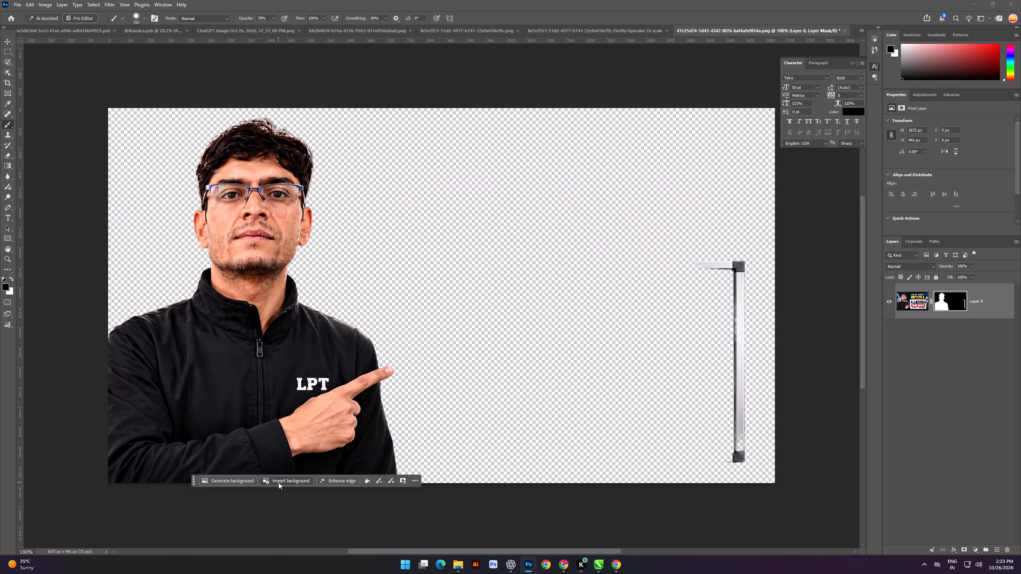
Paint an enlarged Selection Brush over the leftover whiteboard frame pieces and apply Remove to that area.
left_click(909, 296)
left_click(8, 62)
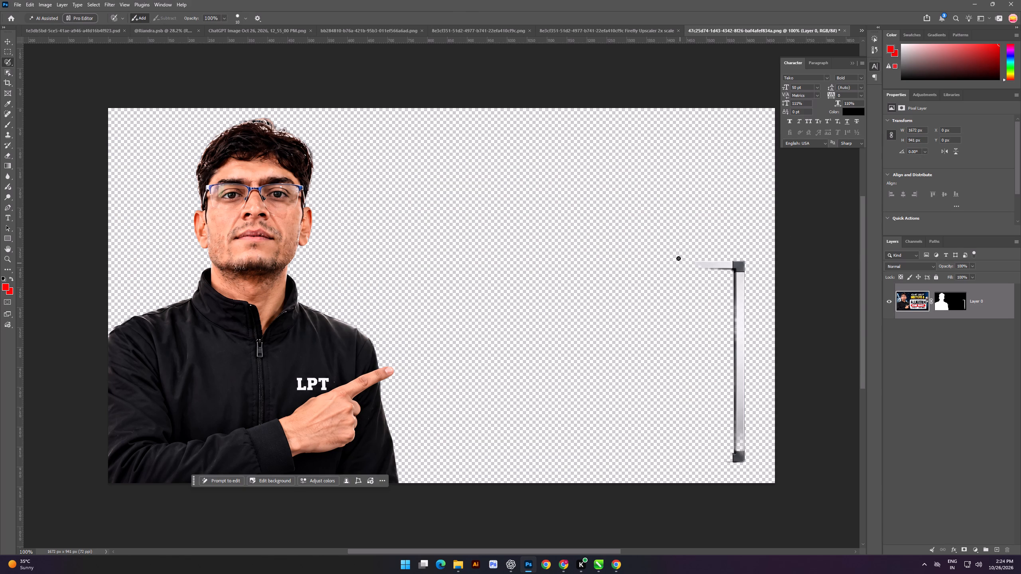
left_click(240, 16)
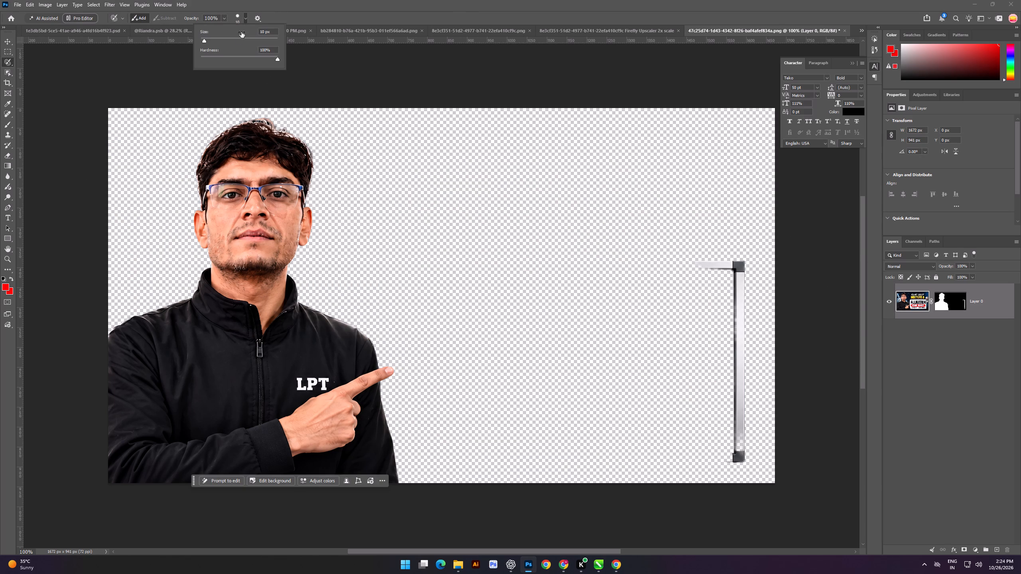
left_click(239, 37)
left_click_drag(708, 263, 747, 454)
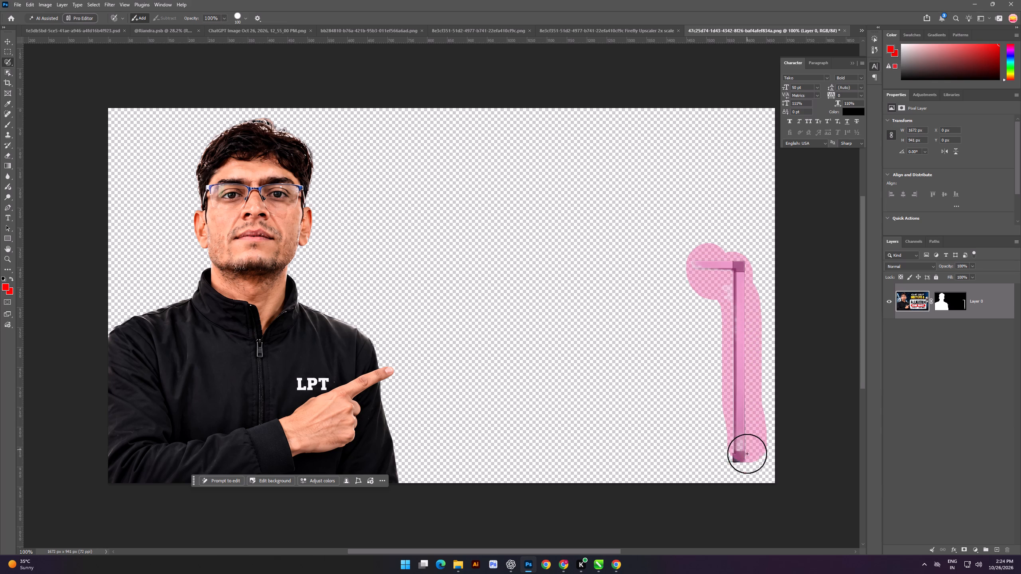
left_click_drag(747, 454, 735, 330)
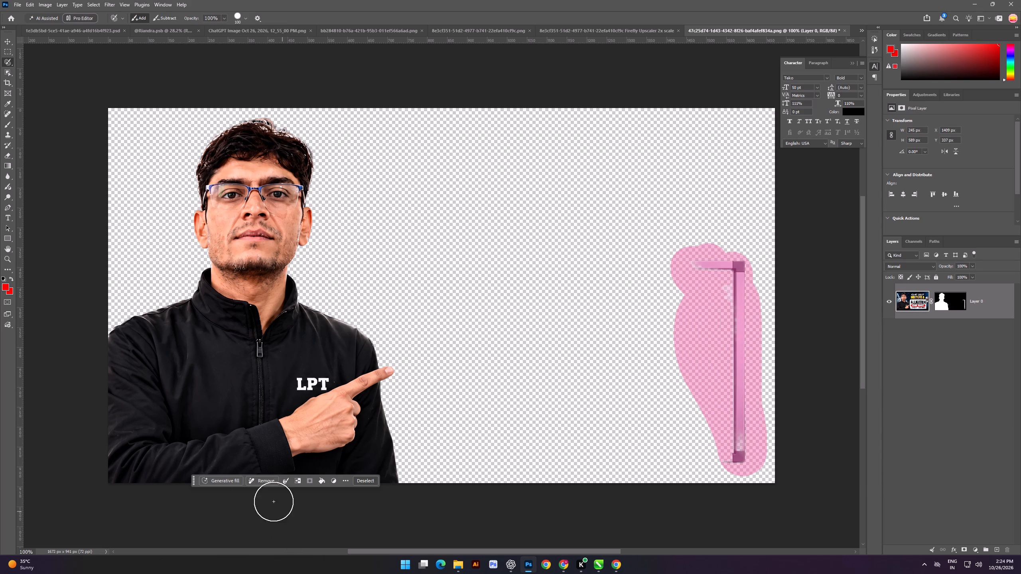
left_click(263, 479)
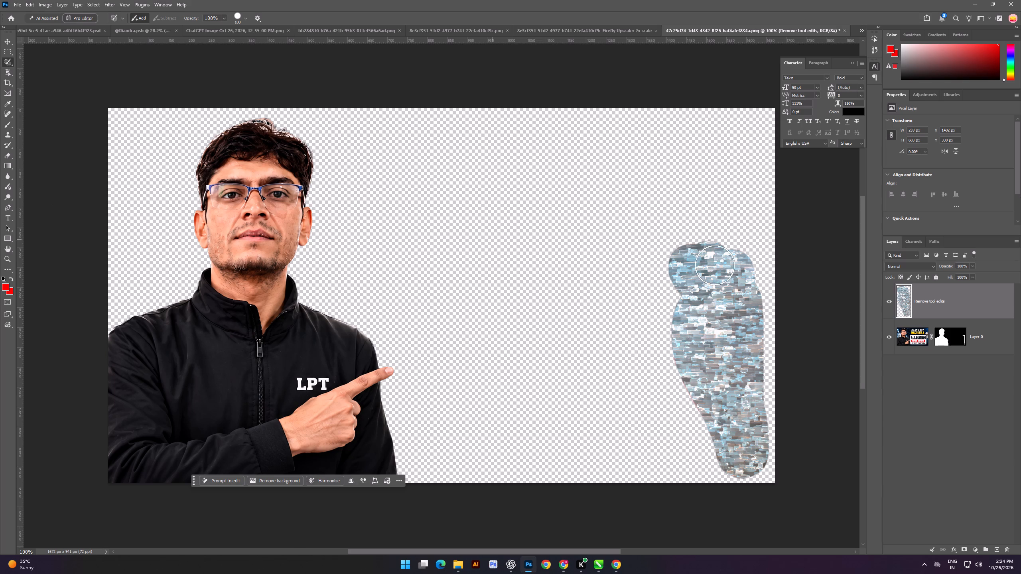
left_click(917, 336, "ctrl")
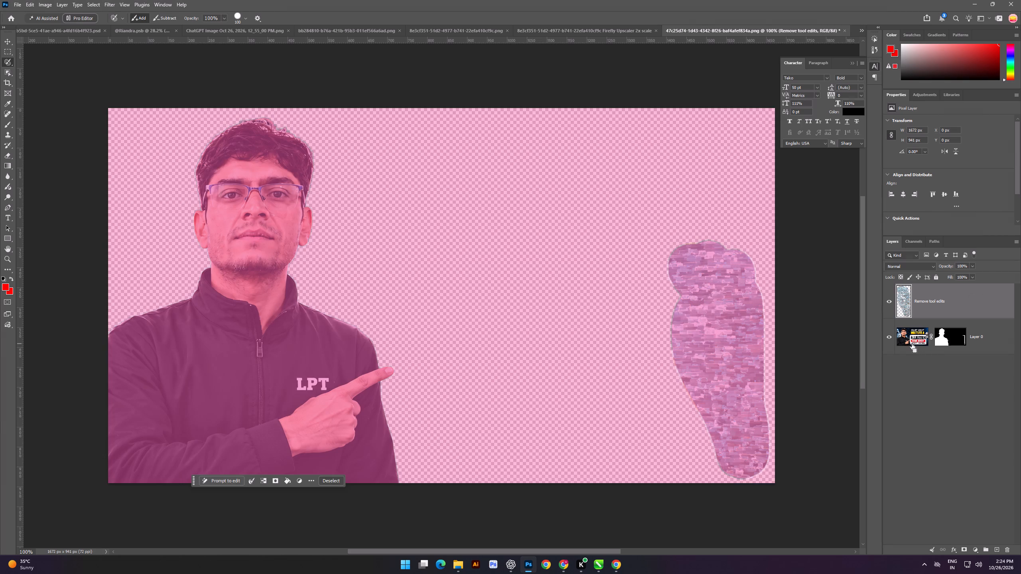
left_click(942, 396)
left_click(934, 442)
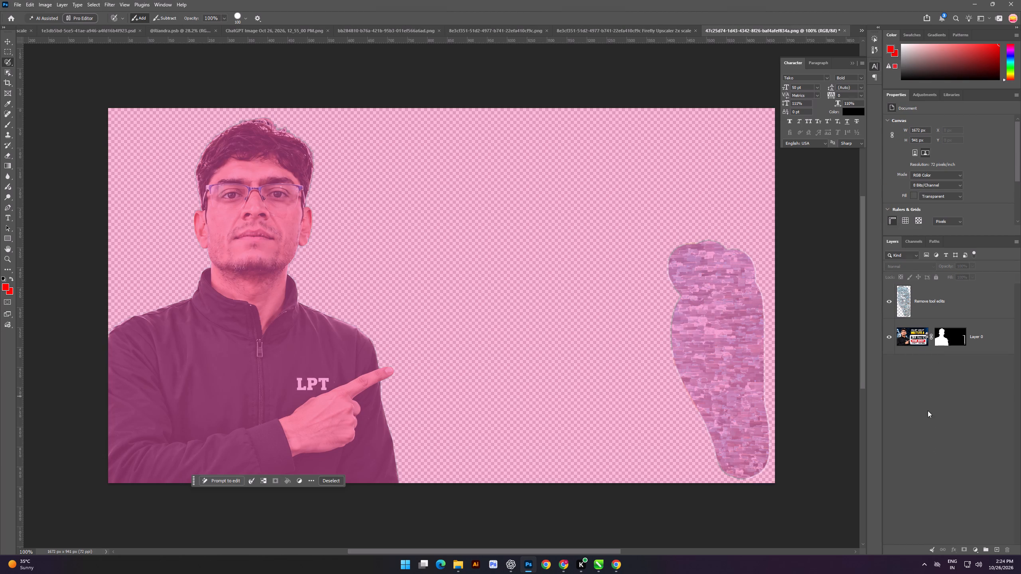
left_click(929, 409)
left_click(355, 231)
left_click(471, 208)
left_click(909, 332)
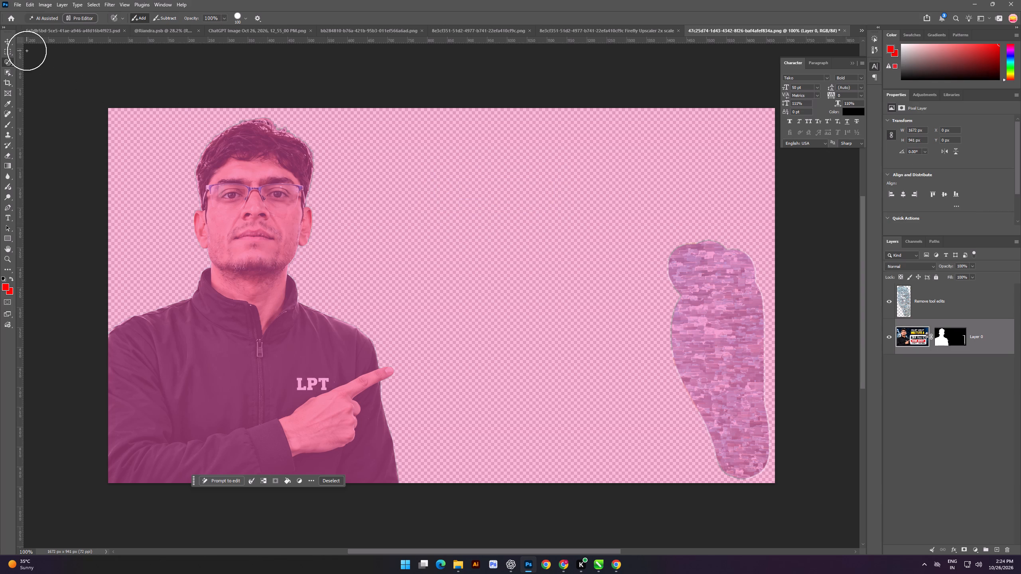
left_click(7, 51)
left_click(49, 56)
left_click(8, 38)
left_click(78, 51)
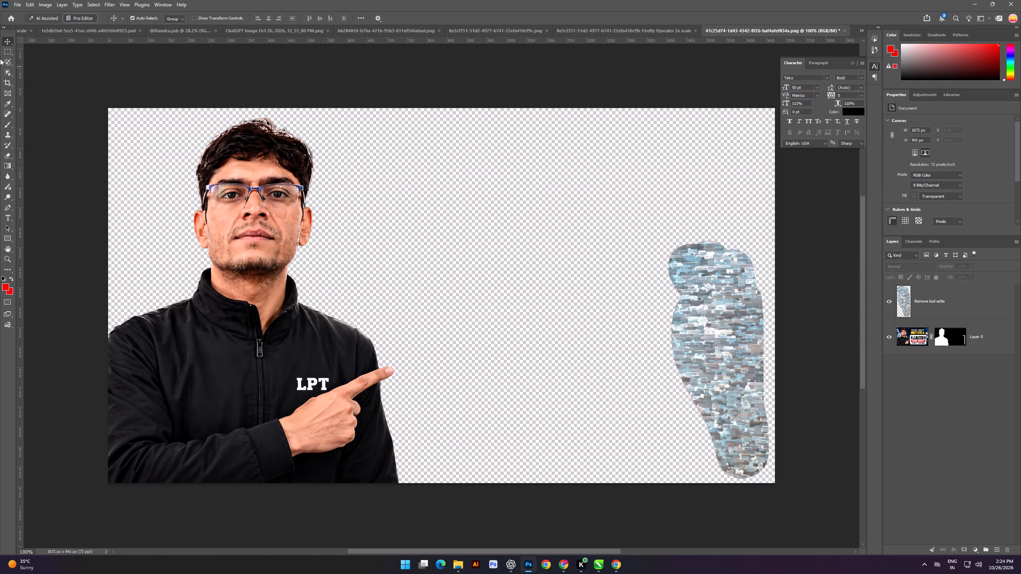
Merge the Remove tool edits layer and the masked Layer 0 into one layer.
left_click(2, 42)
left_click(919, 339, "shift")
left_click(920, 305, "shift")
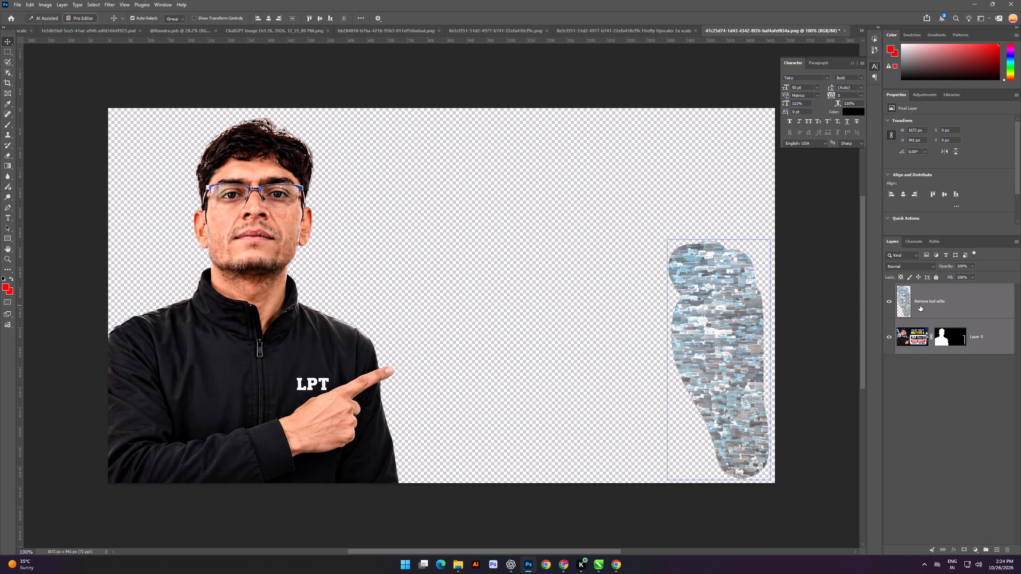
key("ctrl+e")
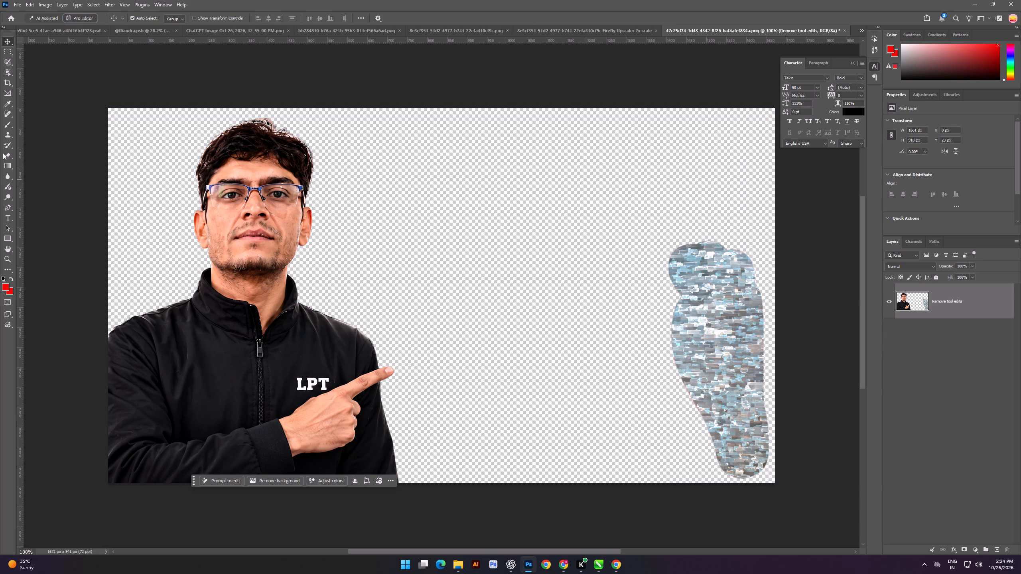
Extend the canvas beyond the presenter's left and bottom edges to 1904 × 1063 px and fill it with Generative Expand.
left_click(8, 80)
left_click_drag(106, 303, 60, 309)
left_click_drag(446, 487, 447, 499)
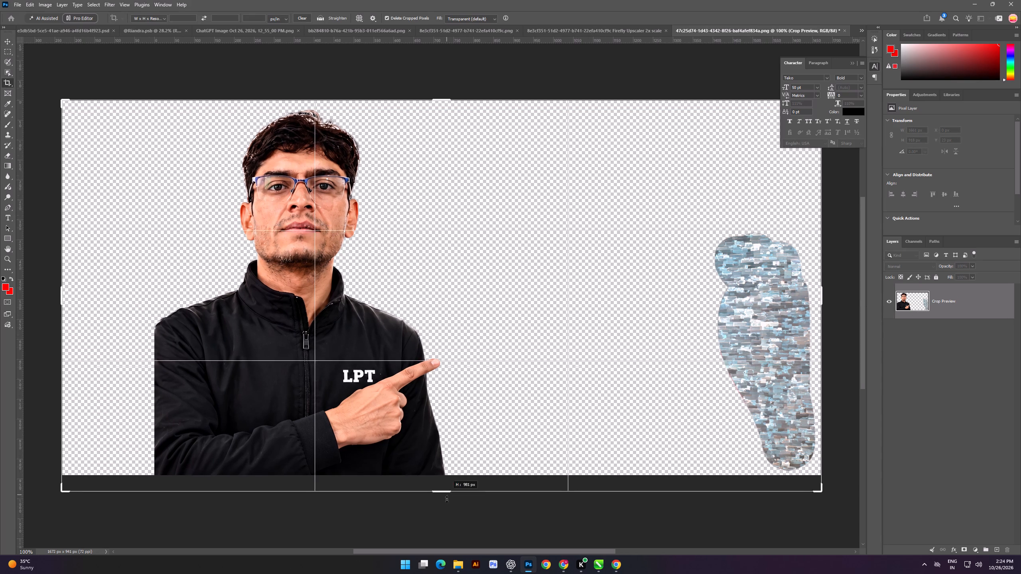
left_click_drag(447, 499, 447, 511)
left_click(242, 478)
left_click(339, 493)
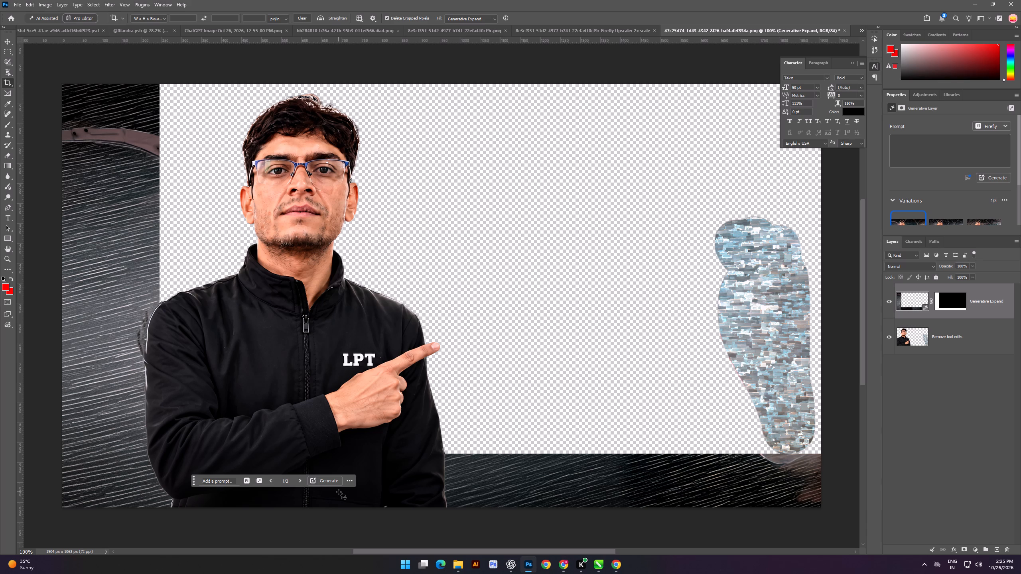
Merge the Generative Expand layer with the presenter layer beneath it.
left_click(952, 341, "ctrl")
key("ctrl+e")
left_click(937, 361)
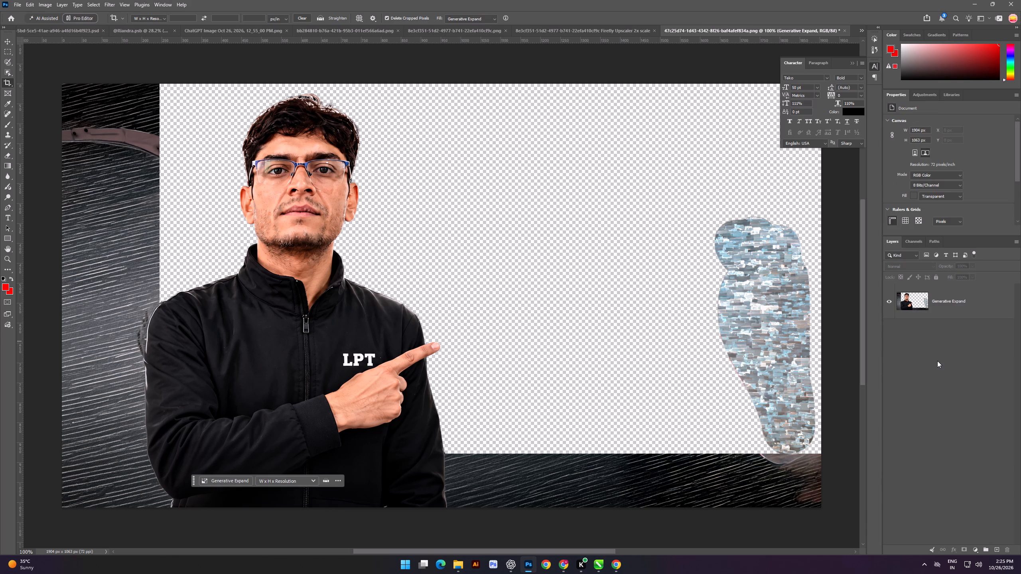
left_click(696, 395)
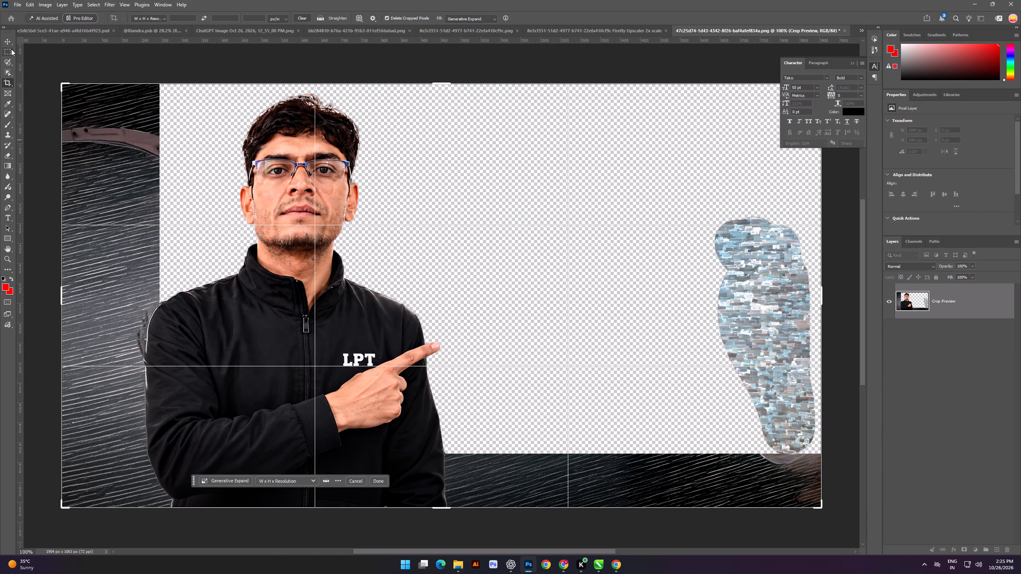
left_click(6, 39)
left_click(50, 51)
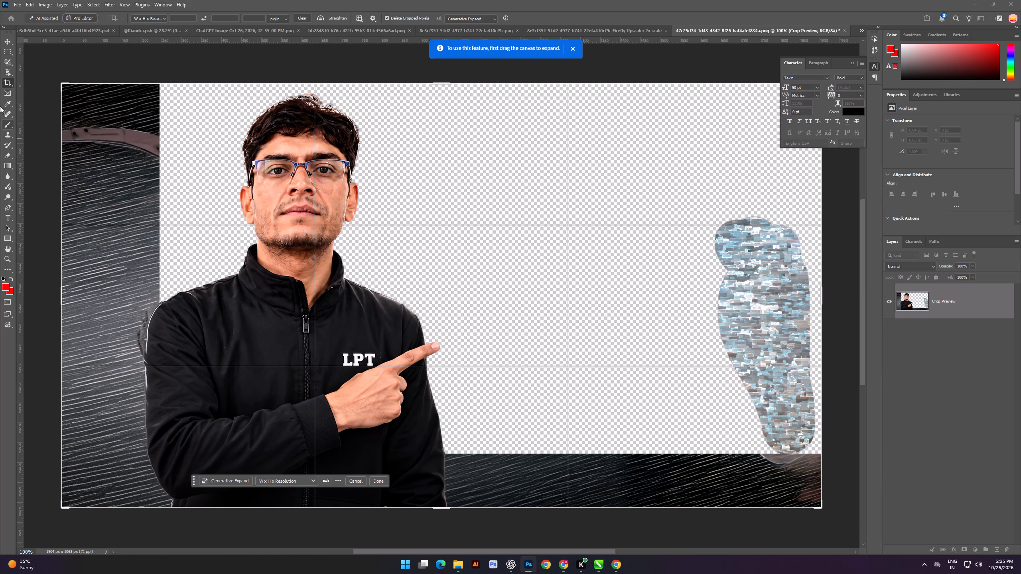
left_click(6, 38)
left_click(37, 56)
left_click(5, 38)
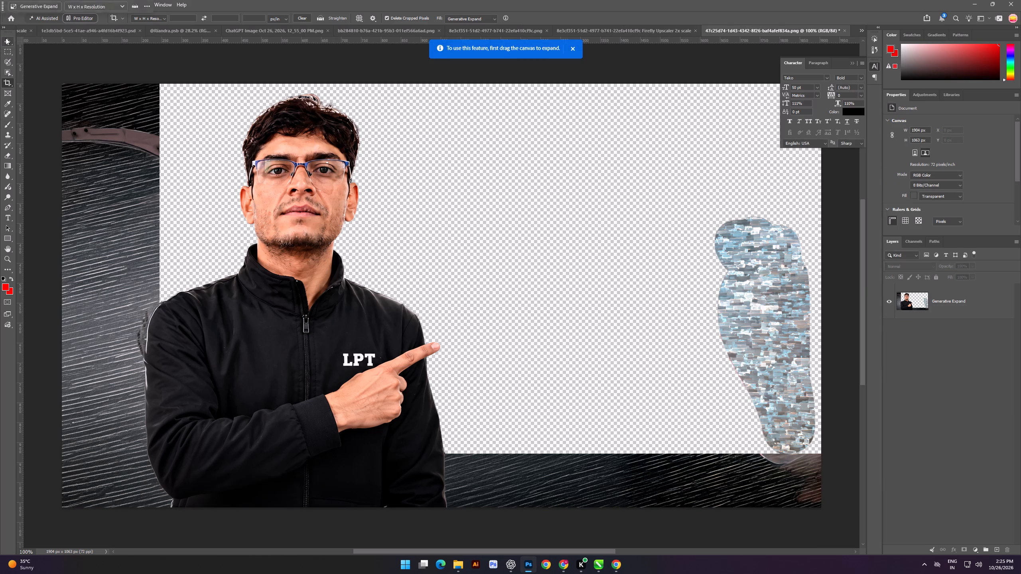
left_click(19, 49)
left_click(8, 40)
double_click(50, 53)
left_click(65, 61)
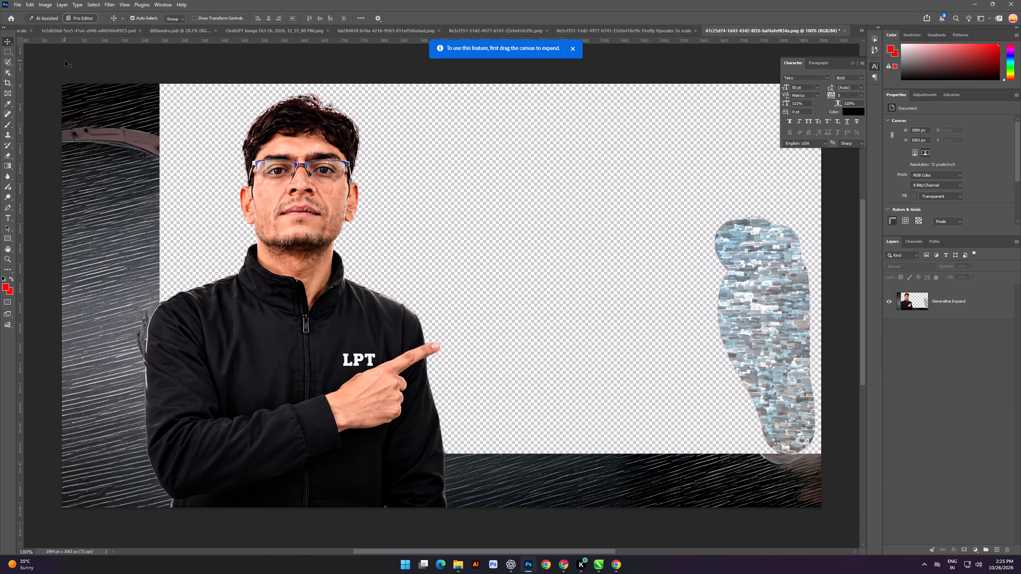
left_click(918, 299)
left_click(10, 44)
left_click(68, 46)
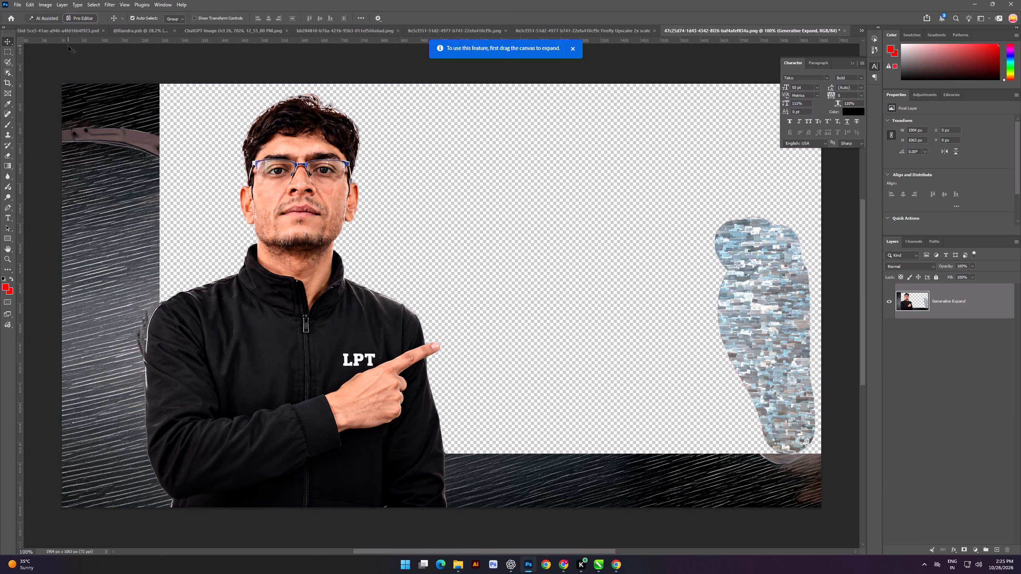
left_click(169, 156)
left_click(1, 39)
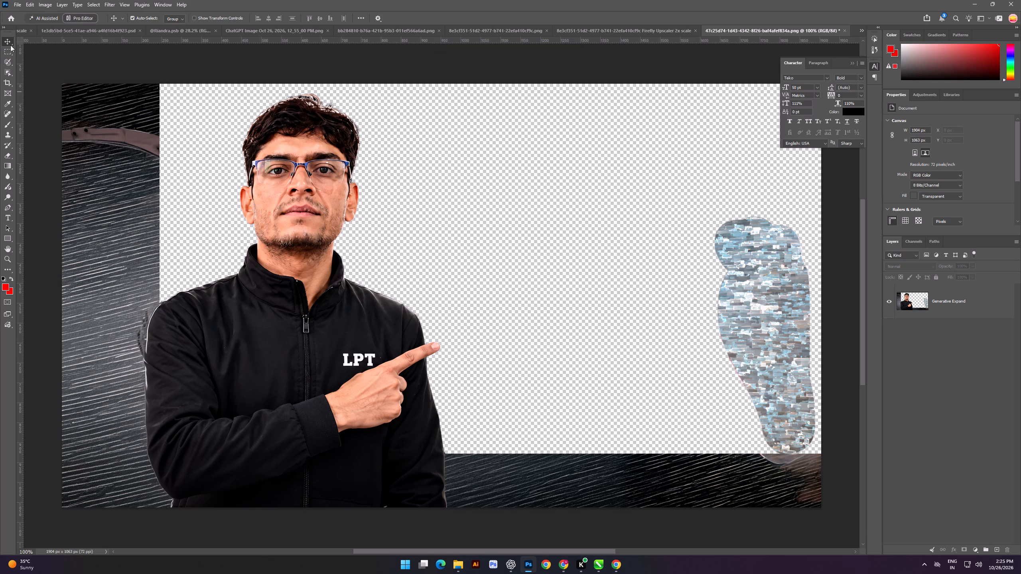
Select the merged Generative Expand layer and remove its background.
left_click(919, 307)
left_click(544, 309)
left_click(406, 311)
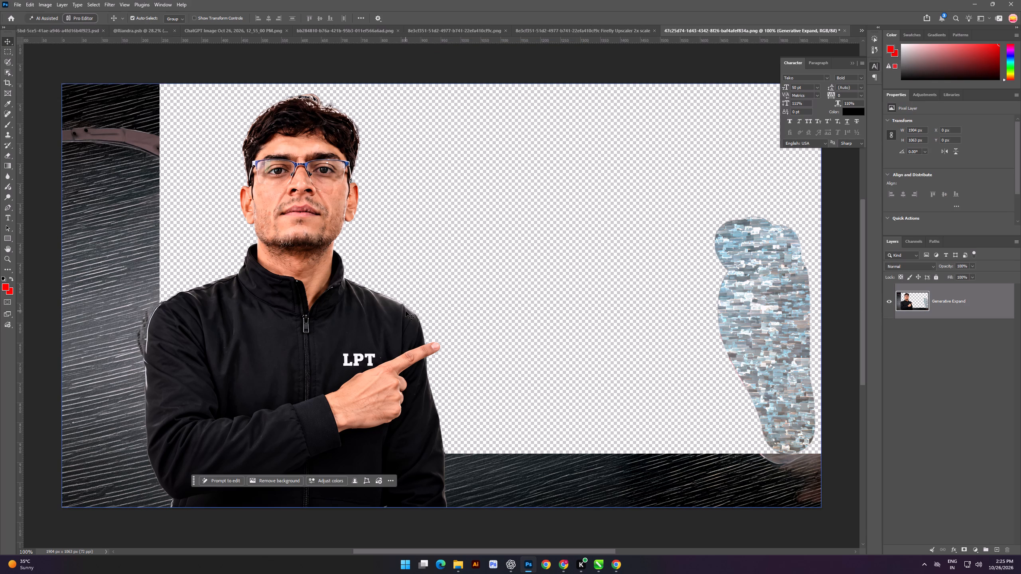
left_click(283, 478)
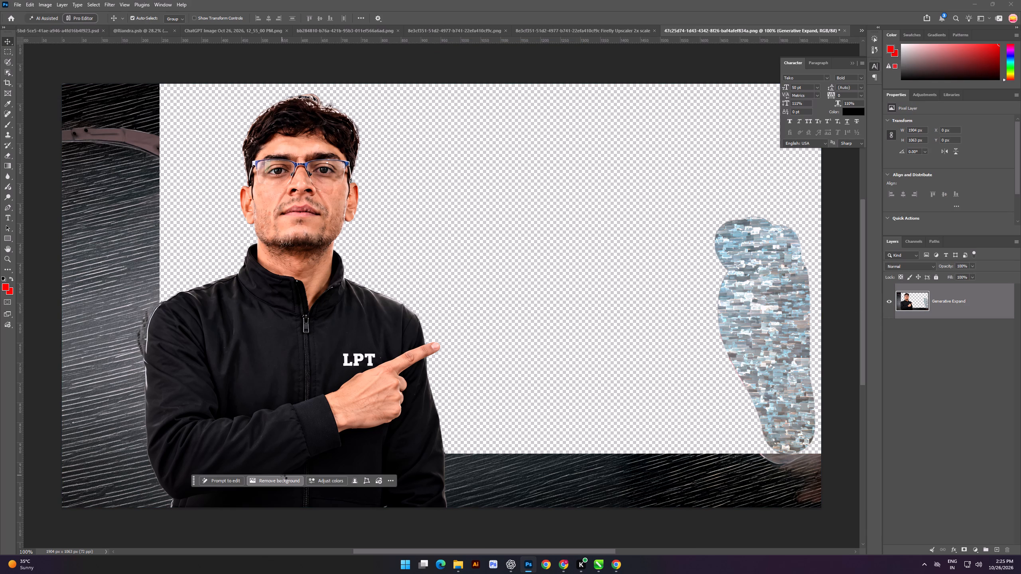
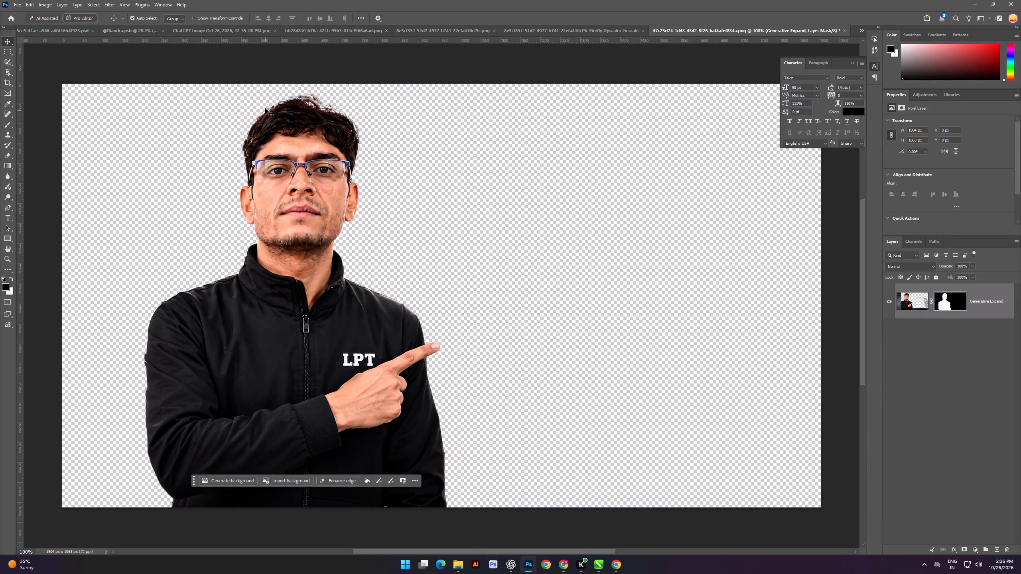
Export the presenter cutout as a PNG to the Downloads folder, entering dfd in the file name.
scroll(265, 108, "up", 4)
left_click(924, 300)
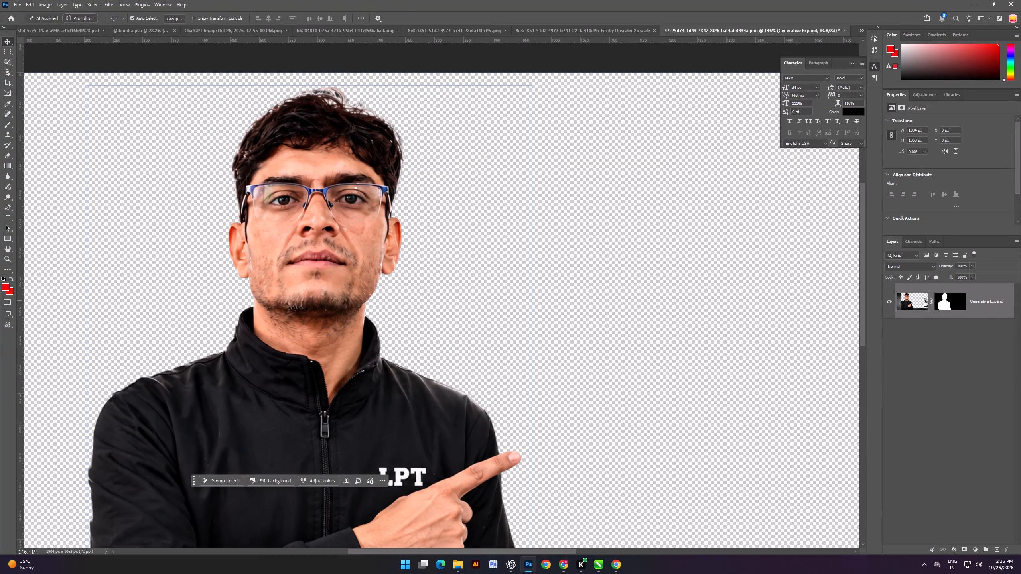
scroll(442, 179, "down", 3)
left_click(20, 0)
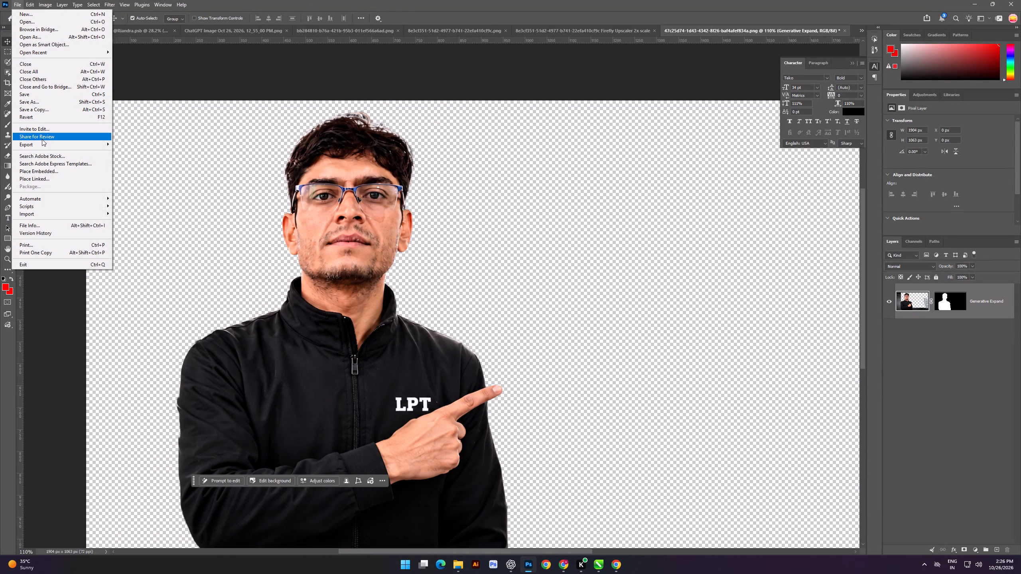
left_click(45, 145)
left_click(132, 143)
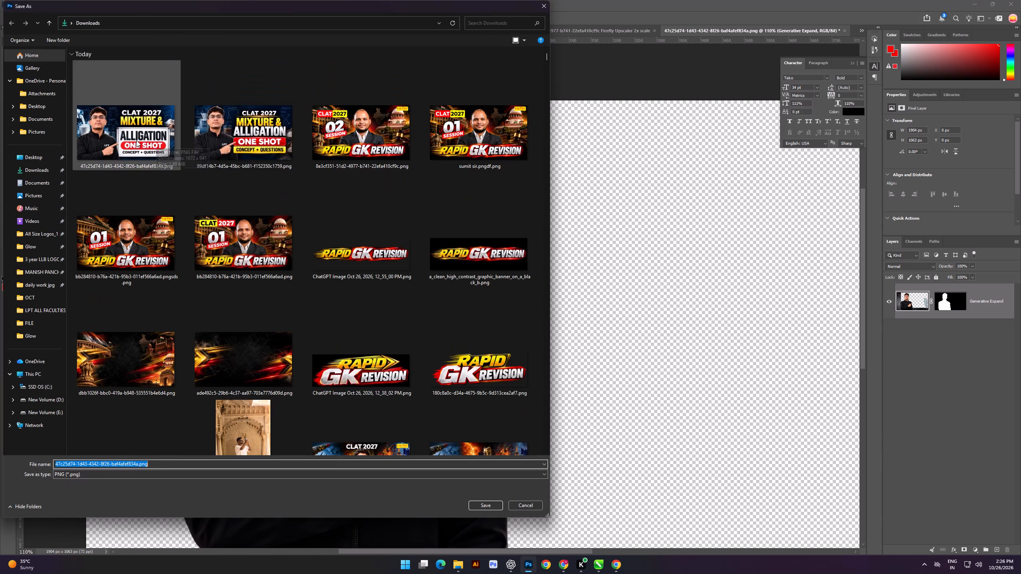
left_click(36, 176)
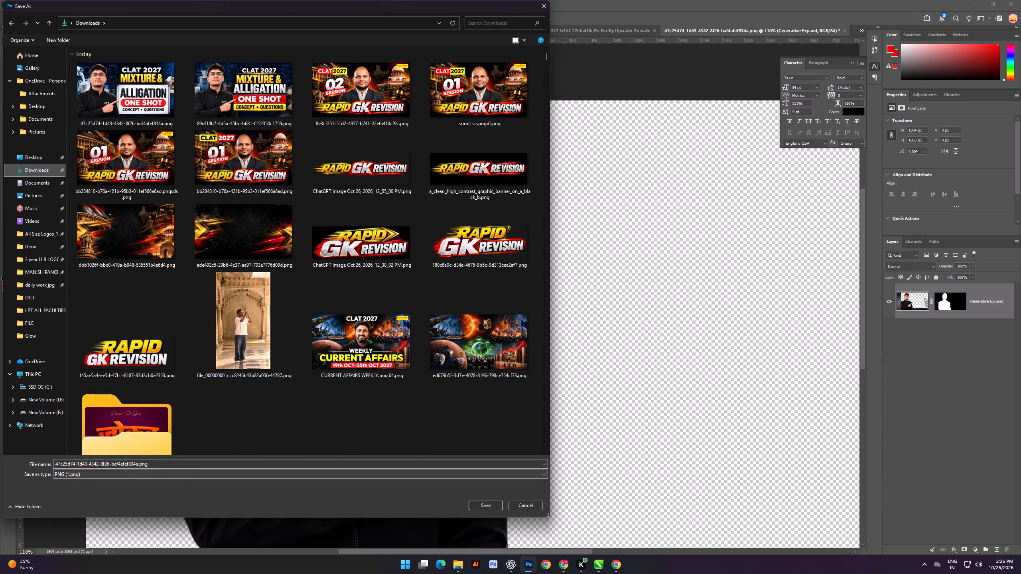
left_click(192, 463)
left_click(202, 461)
type("dfd")
key("Return")
key("Return")
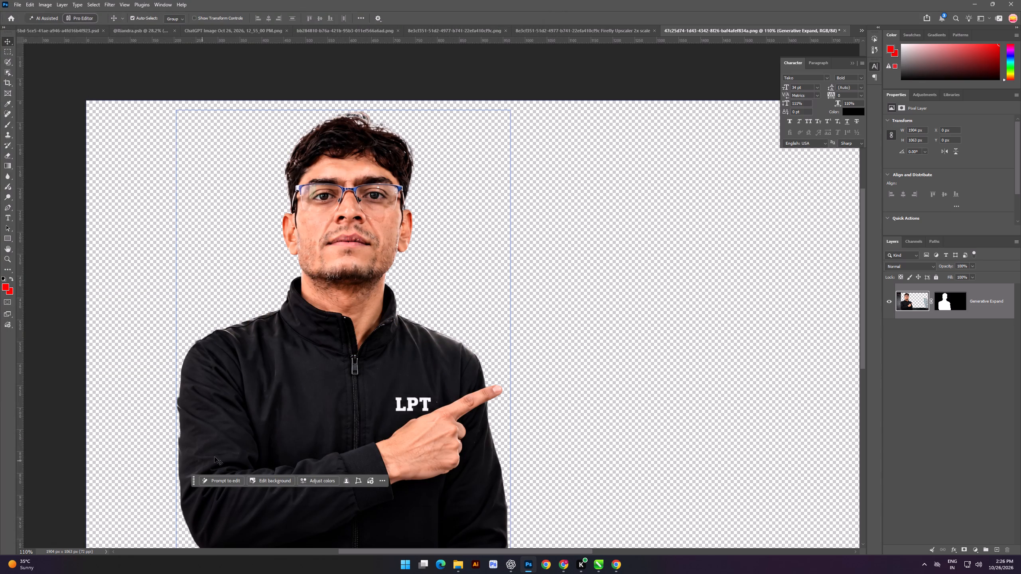
scroll(342, 301, "down", 2)
Switch to CorelDRAW and create a new document named NEELESH SIR, reusing the name from the clipboard history.
left_click(603, 567)
left_click(530, 346)
scroll(530, 346, "down", 6)
scroll(530, 352, "down", 5, "shift")
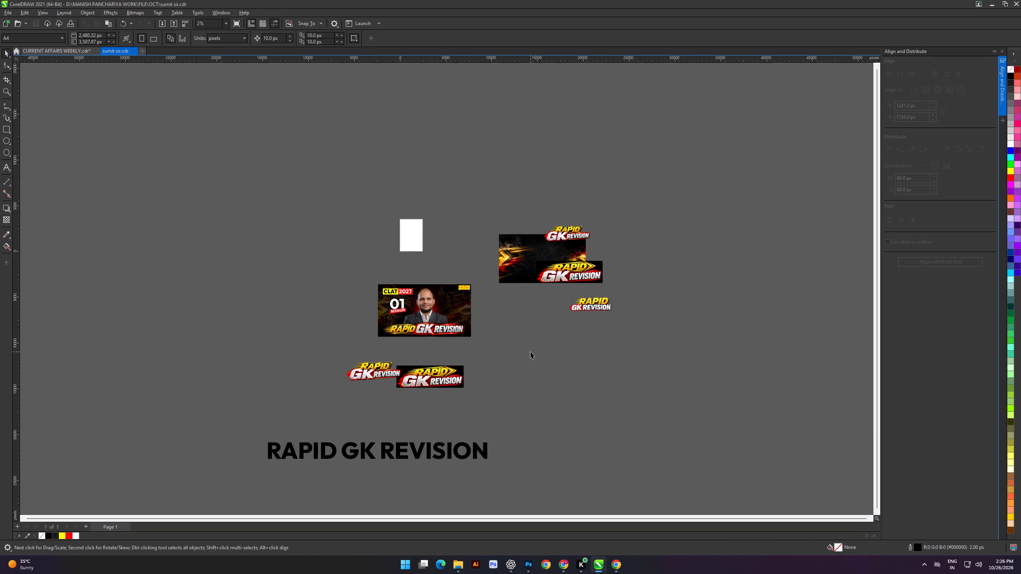
key("ctrl+n")
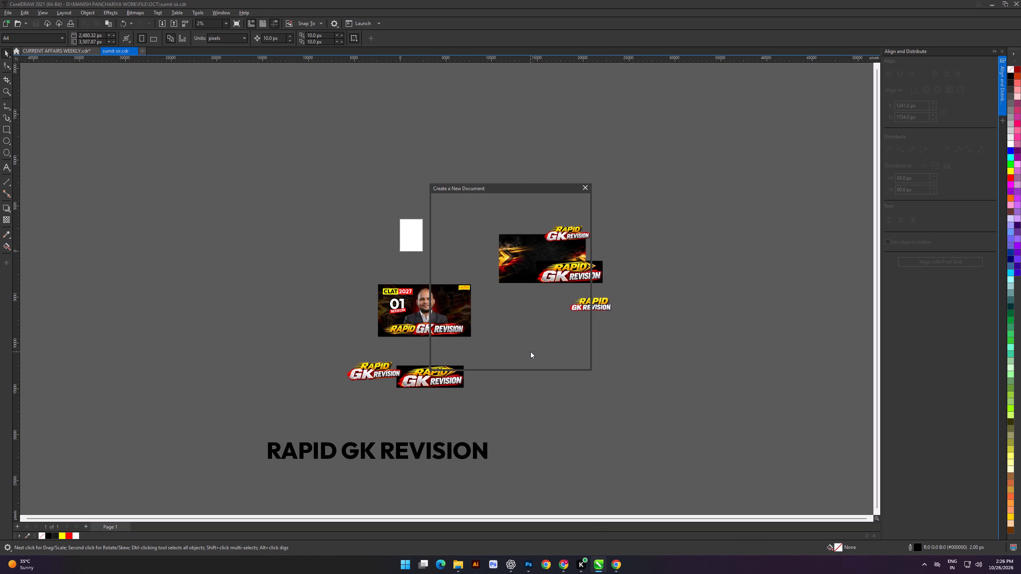
key("super+v")
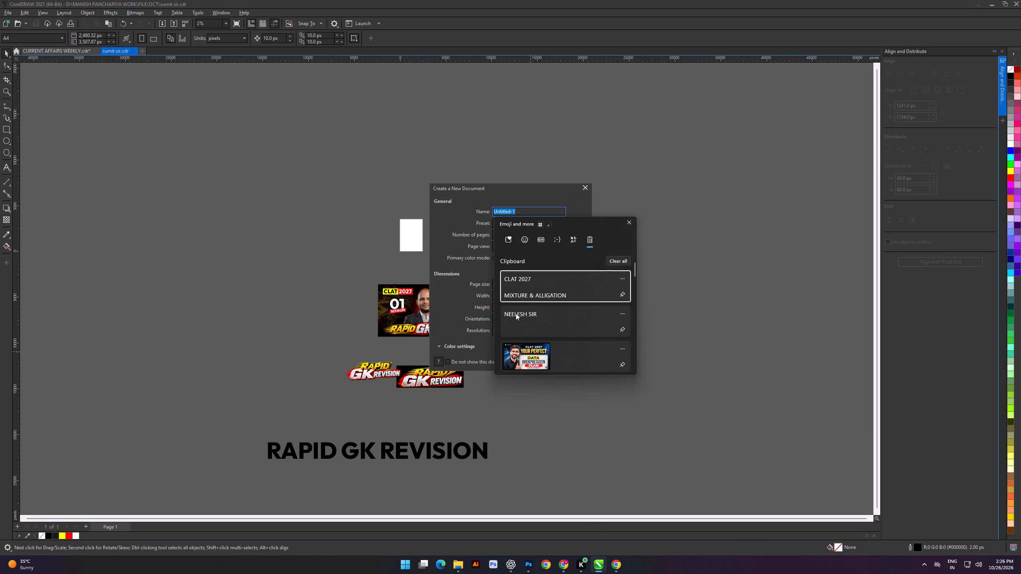
left_click(526, 310)
key("ctrl+v")
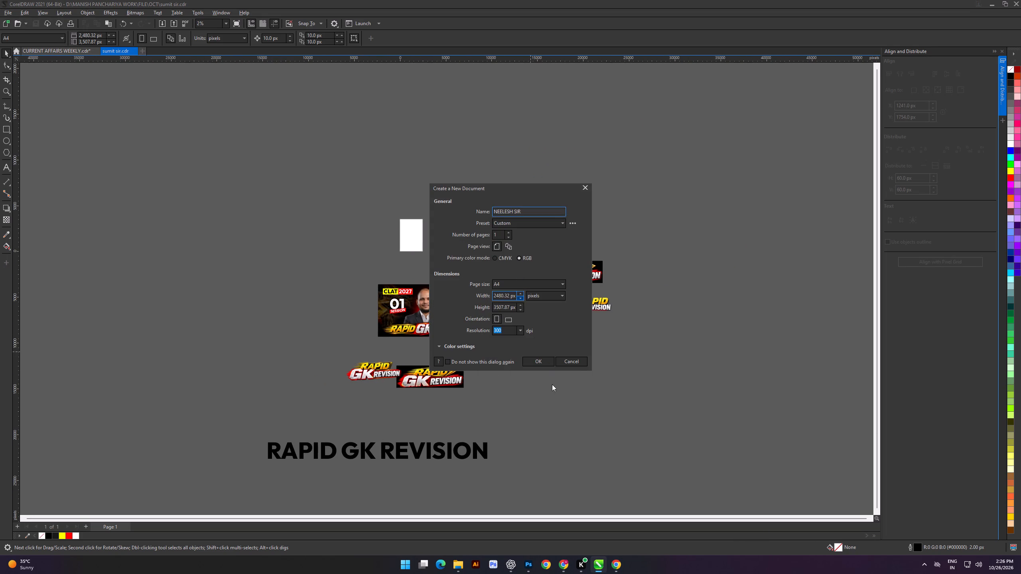
left_click(548, 361)
left_click(559, 387)
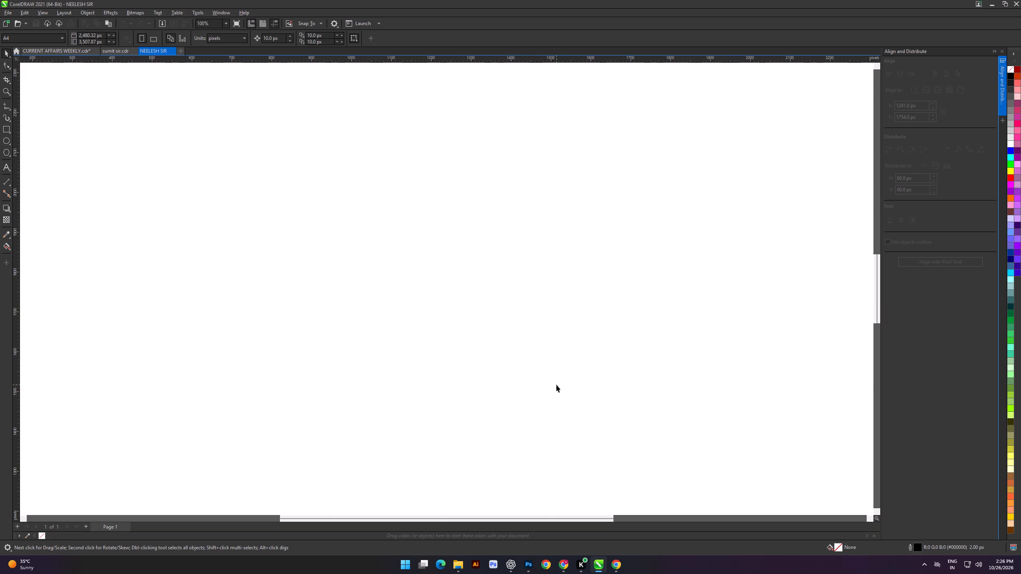
Draw a rectangle on the empty area to the left of the page and set its size to 1920 × 1080 px.
scroll(556, 361, "down", 19)
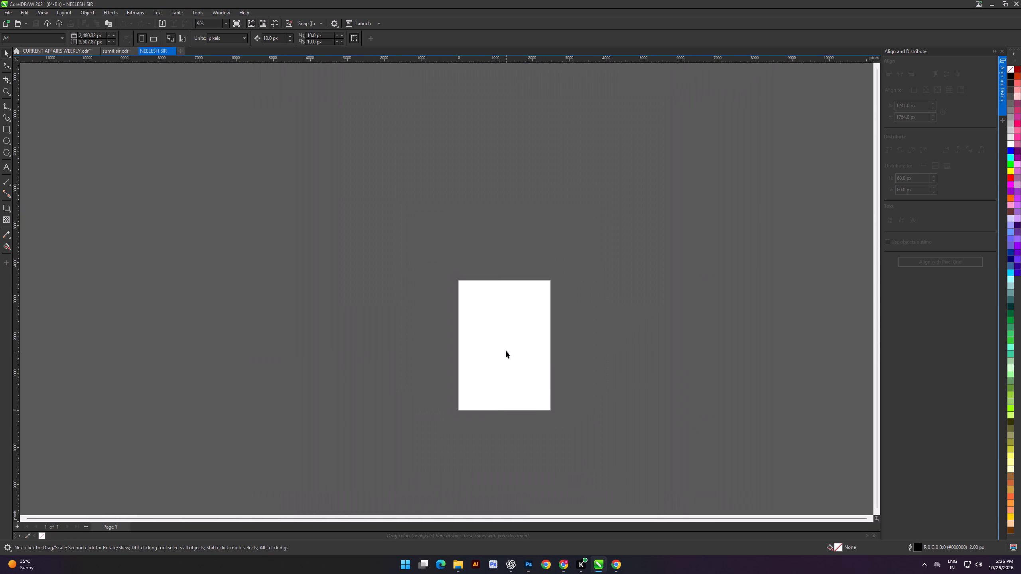
scroll(506, 351, "down", 9)
left_click(5, 133)
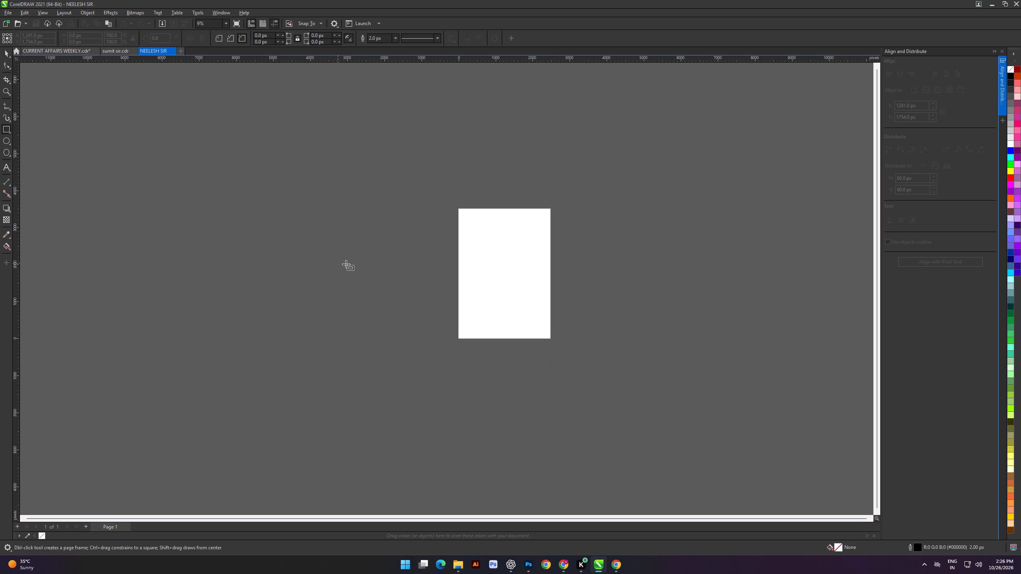
scroll(354, 266, "down", 2, "alt")
scroll(300, 234, "up", 3)
left_click_drag(257, 224, 471, 381)
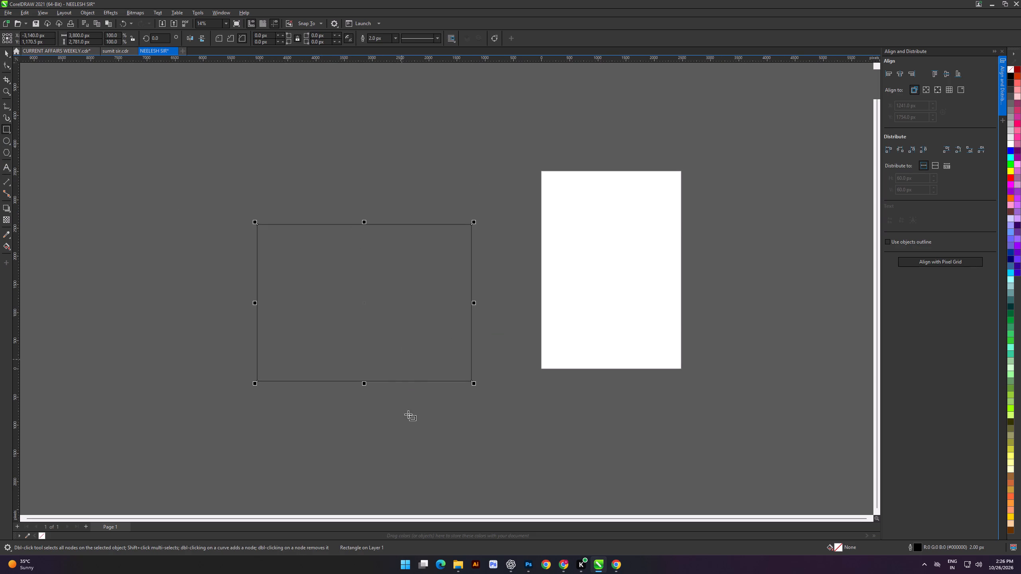
left_click_drag(99, 33, 54, 33)
type("1920")
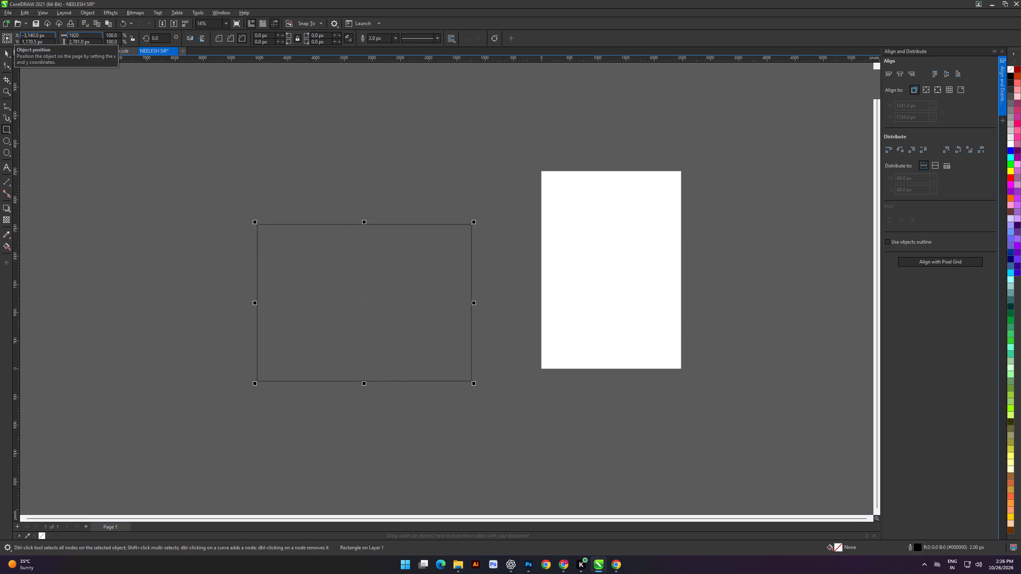
key("Tab")
type("100")
key("BackSpace")
type("80")
key("Return")
Fill the 1920 × 1080 px rectangle with white and remove its outline.
left_click(5, 51)
left_click(228, 232)
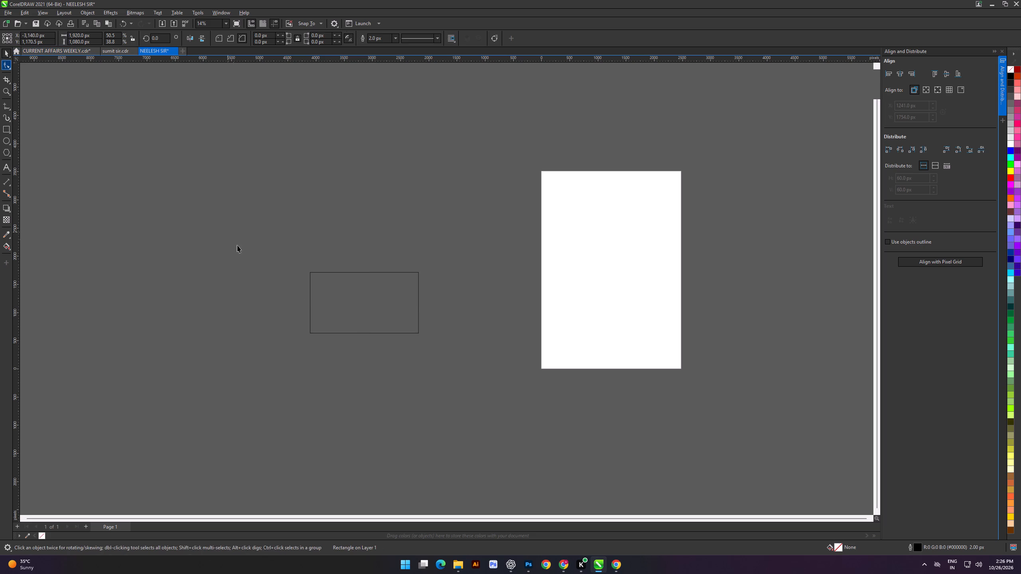
left_click(307, 294)
left_click(337, 302)
left_click(1012, 143)
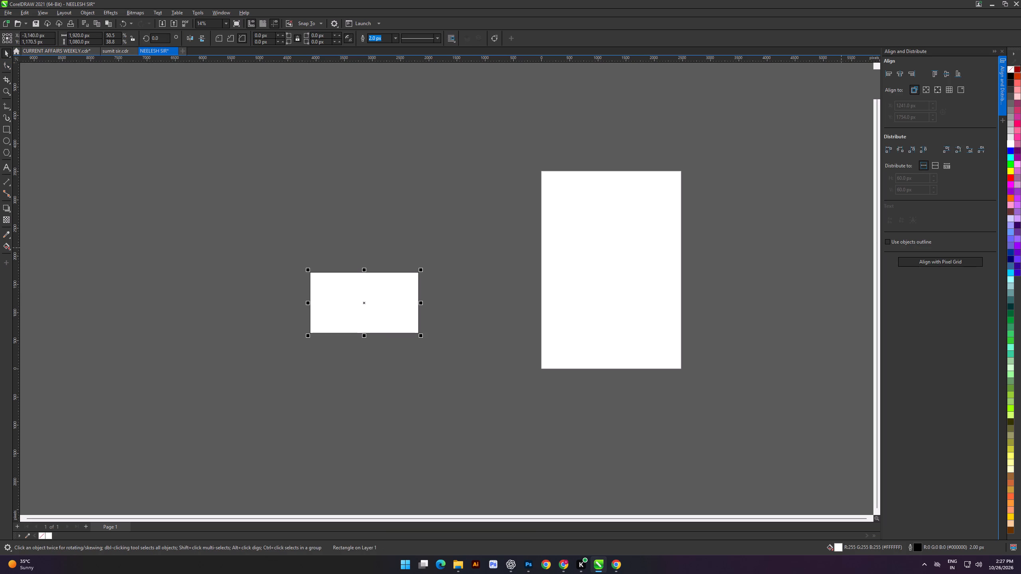
right_click(1010, 69)
left_click(973, 75)
left_click(367, 189)
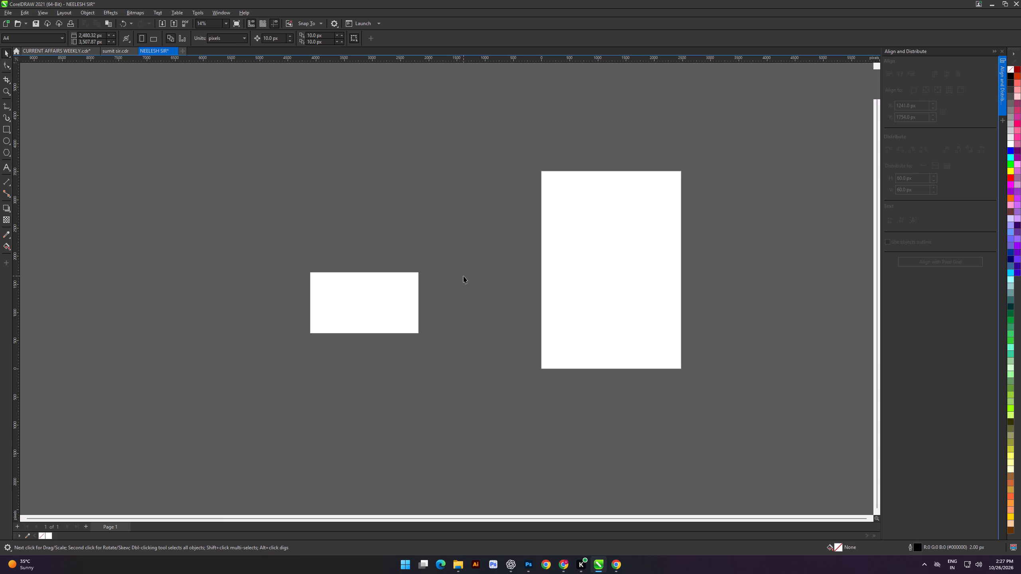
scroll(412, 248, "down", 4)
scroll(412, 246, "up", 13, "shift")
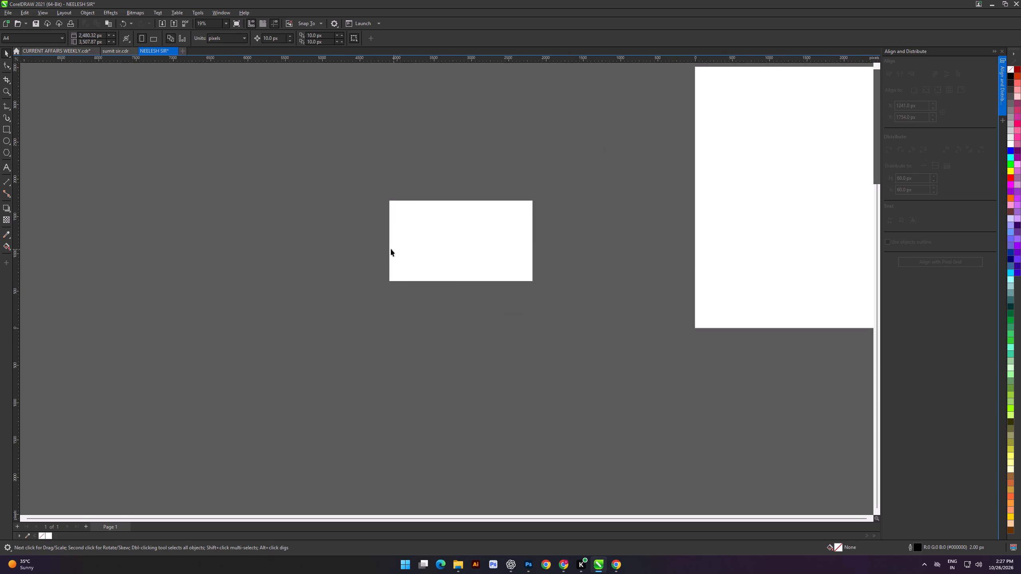
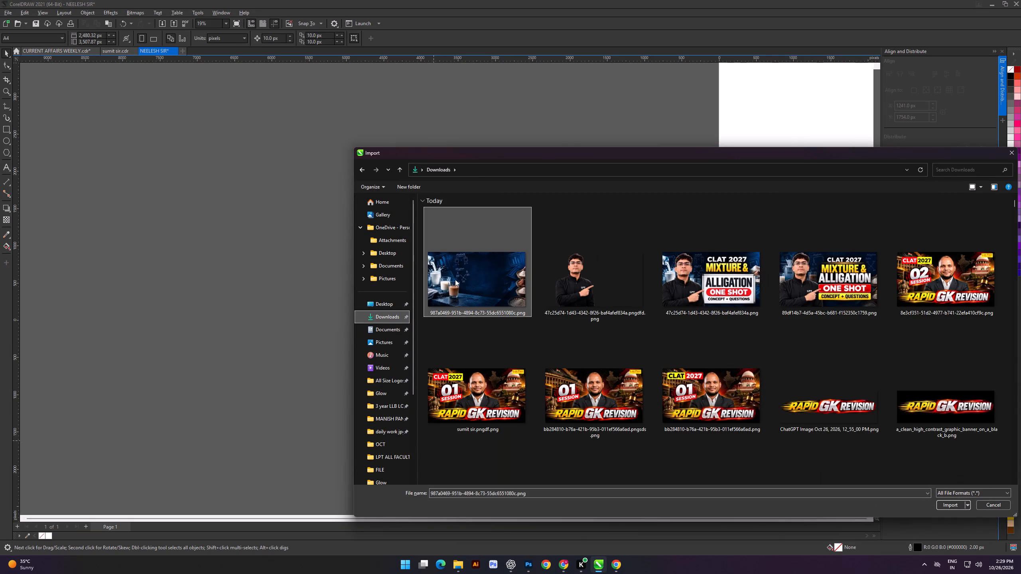
left_click_drag(325, 287, 460, 390)
key("d")
triple_click(462, 256)
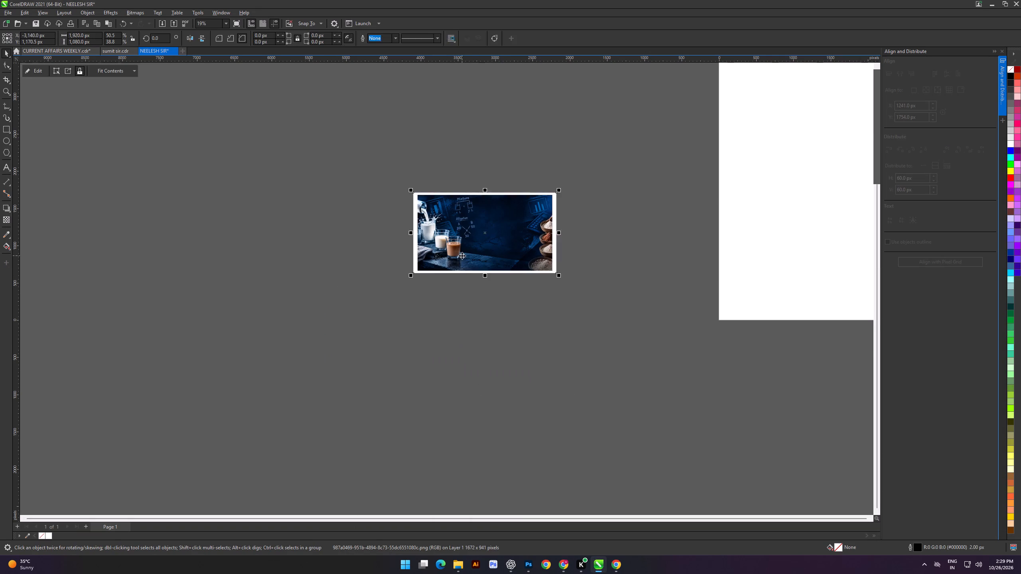
Enlarge the background inside the PowerClip until it covers the whole frame, and finish editing the contents.
scroll(493, 231, "up", 6)
scroll(595, 315, "up", 5)
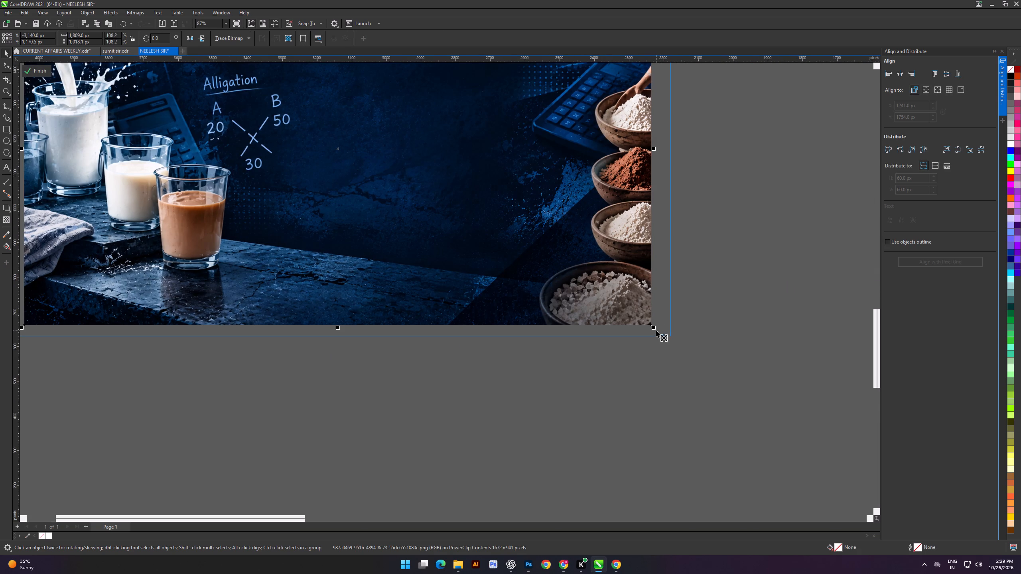
left_click_drag(656, 330, 679, 350, "shift")
left_click(637, 420)
scroll(625, 352, "down", 6)
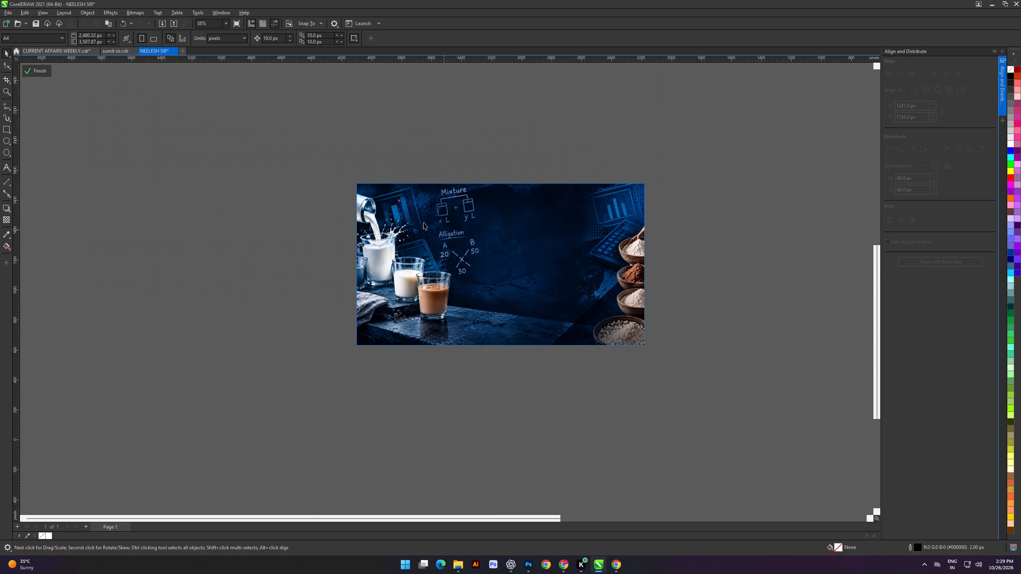
left_click(33, 68)
left_click(164, 178)
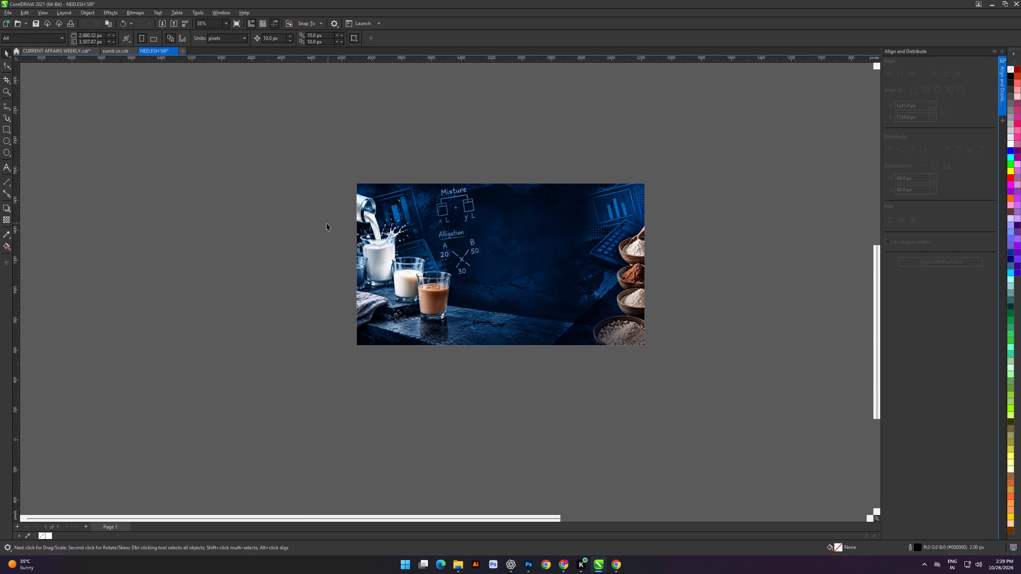
Import the presenter cutout PNG from Downloads and place it over the background at about 936 × 523 px.
left_click_drag(306, 299, 309, 297)
scroll(517, 211, "down", 4, "shift")
left_click(530, 351)
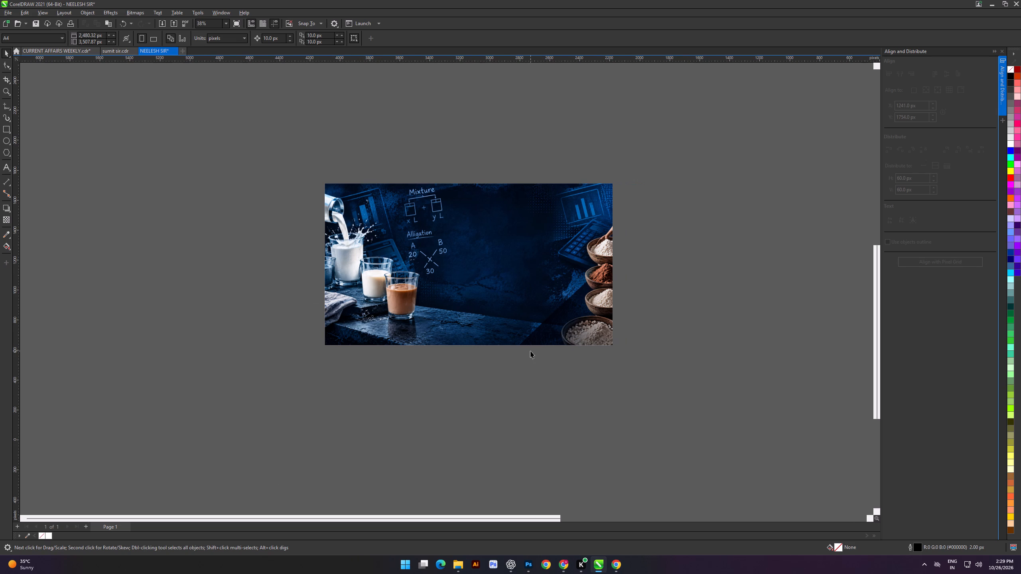
key("ctrl+i")
double_click(576, 273)
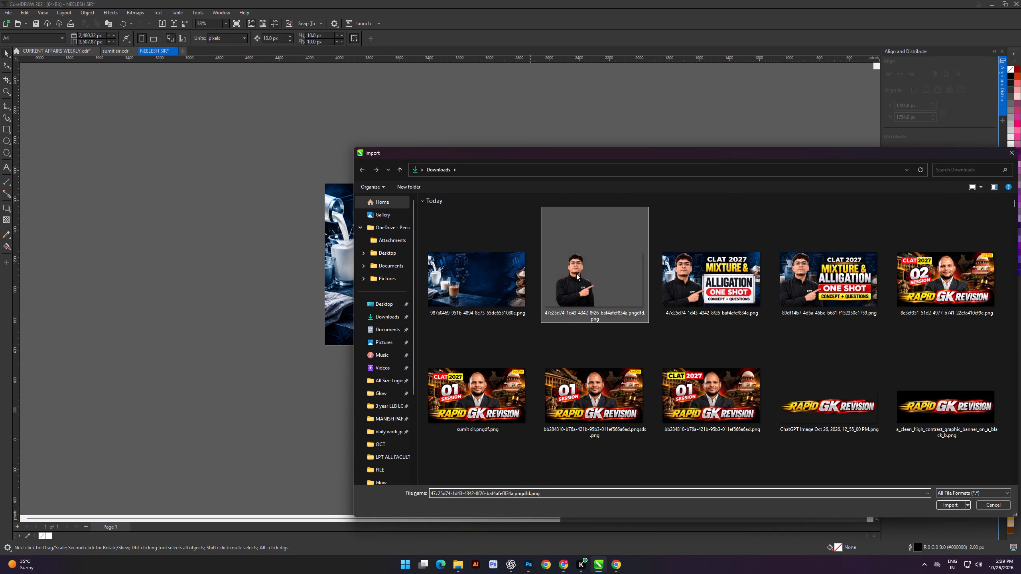
left_click_drag(339, 185, 479, 356)
left_click_drag(510, 405, 495, 374)
left_click_drag(377, 210, 388, 251)
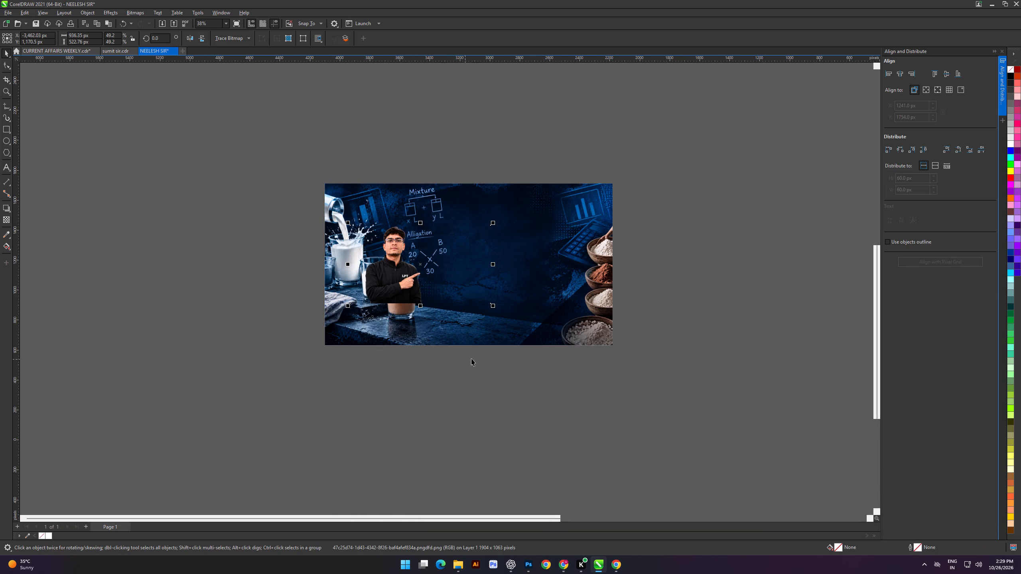
Enlarge the presenter cutout to about 2213 × 1235 px and position him over the frame's left side, extending below its bottom edge.
left_click_drag(493, 309, 576, 372, "shift")
left_click(527, 402)
left_click(388, 251)
left_click_drag(494, 307, 620, 375, "shift")
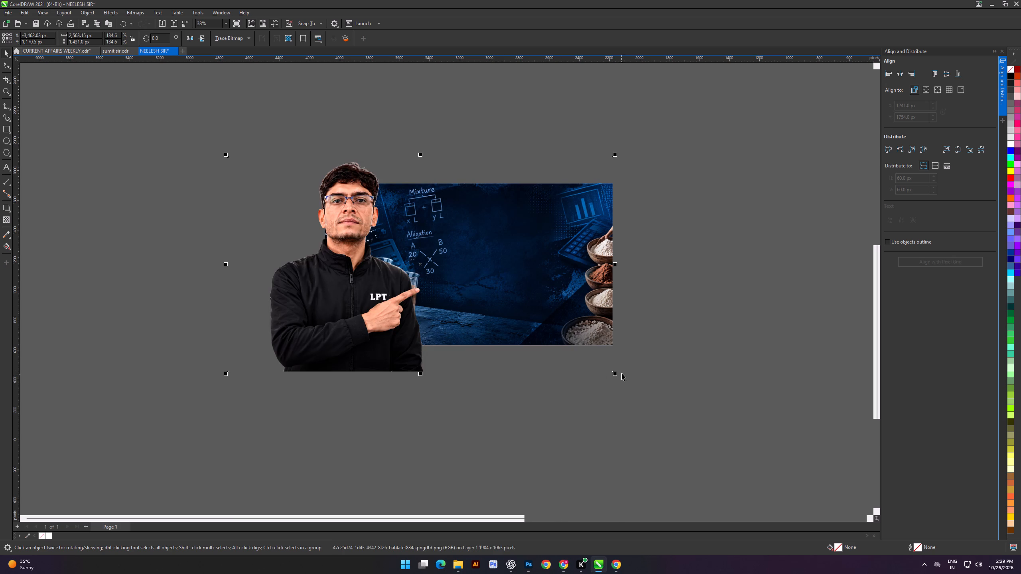
scroll(465, 342, "up", 5, "shift")
left_click_drag(433, 315, 466, 329)
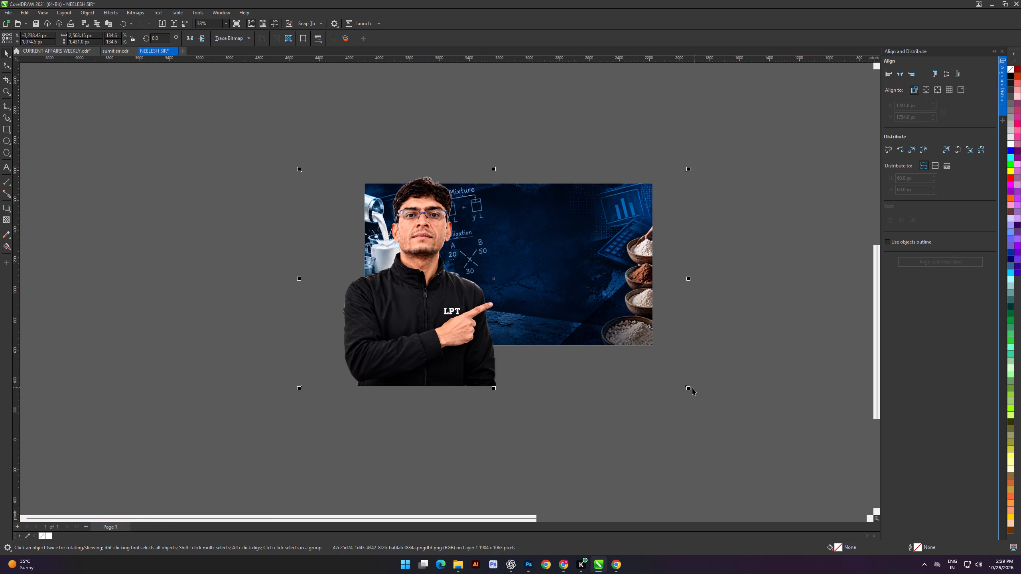
left_click_drag(689, 389, 663, 396, "shift")
scroll(391, 332, "up", 2)
left_click_drag(468, 326, 468, 323)
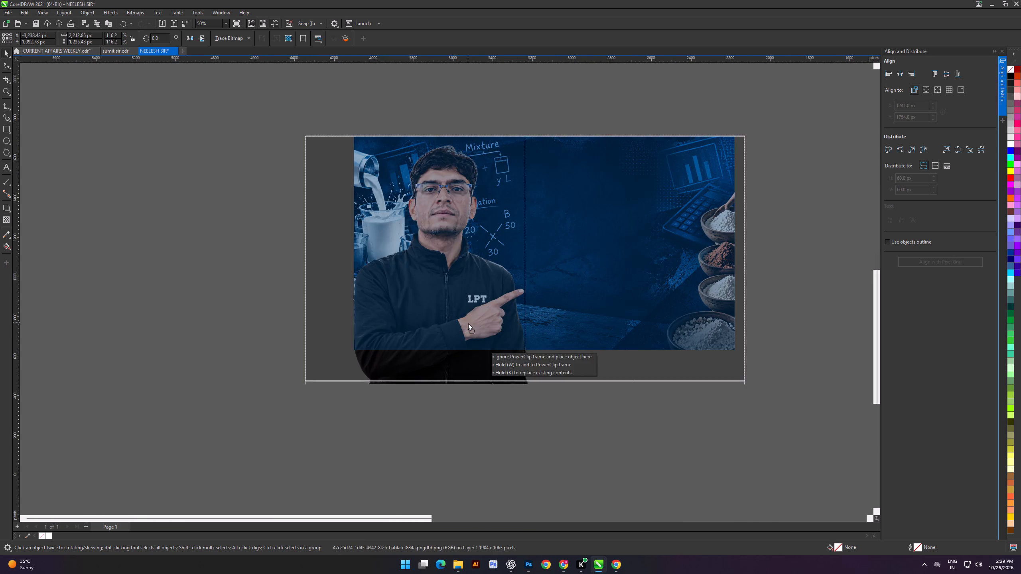
left_click_drag(468, 323, 469, 321)
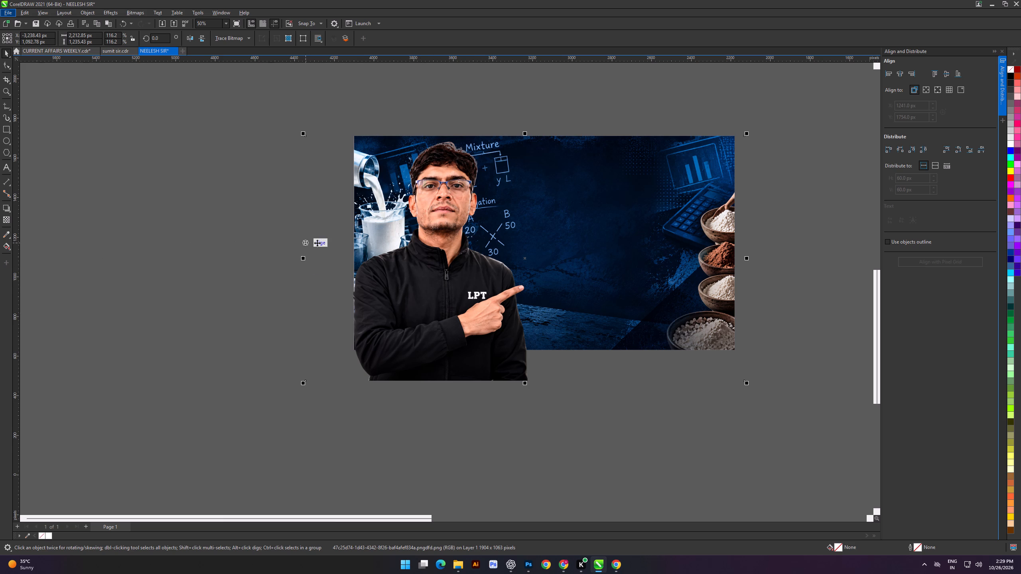
Set the presenter cutout's rotation angle to 1° and deselect it.
scroll(331, 243, "down", 1)
scroll(331, 243, "down", 1, "shift")
scroll(381, 220, "up", 2)
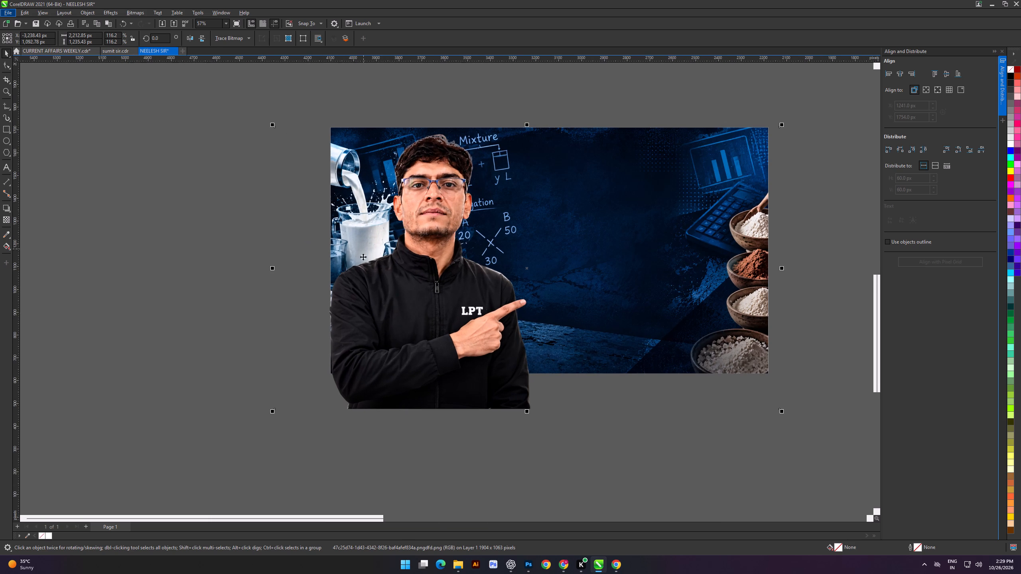
left_click(363, 260)
left_click_drag(159, 37, 140, 41)
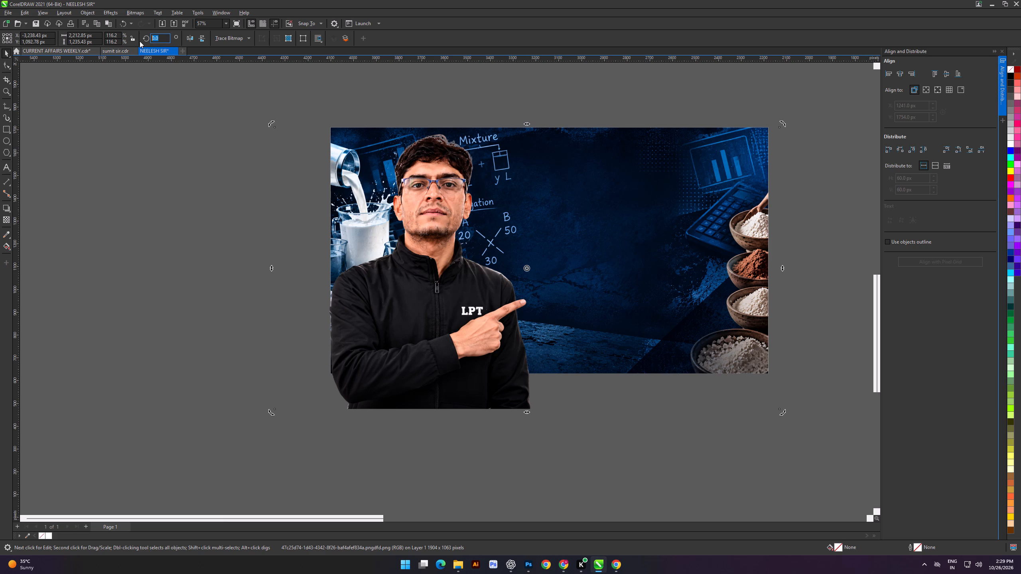
key("1")
key("Return")
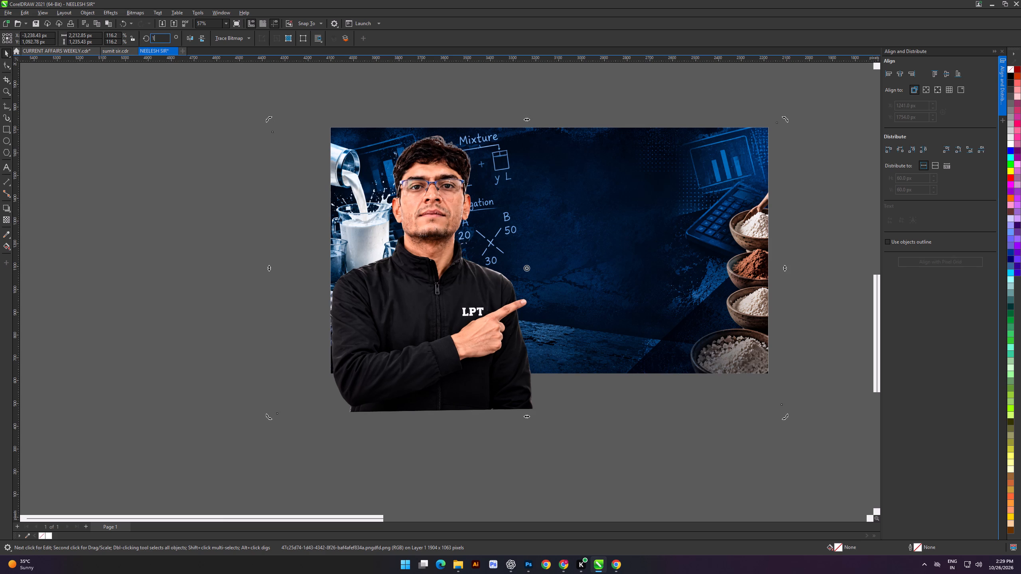
left_click(197, 219)
scroll(310, 235, "down", 2, "shift")
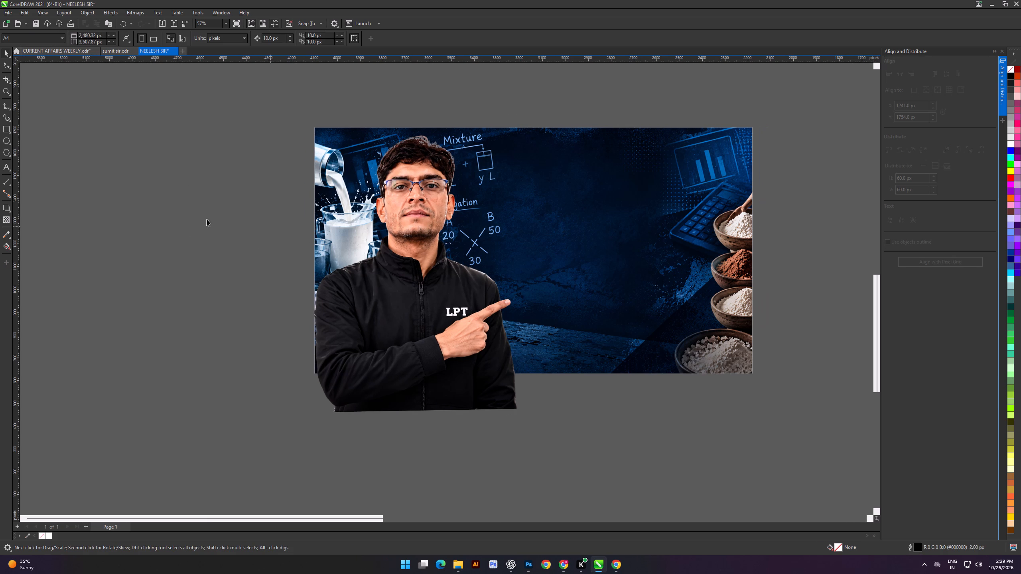
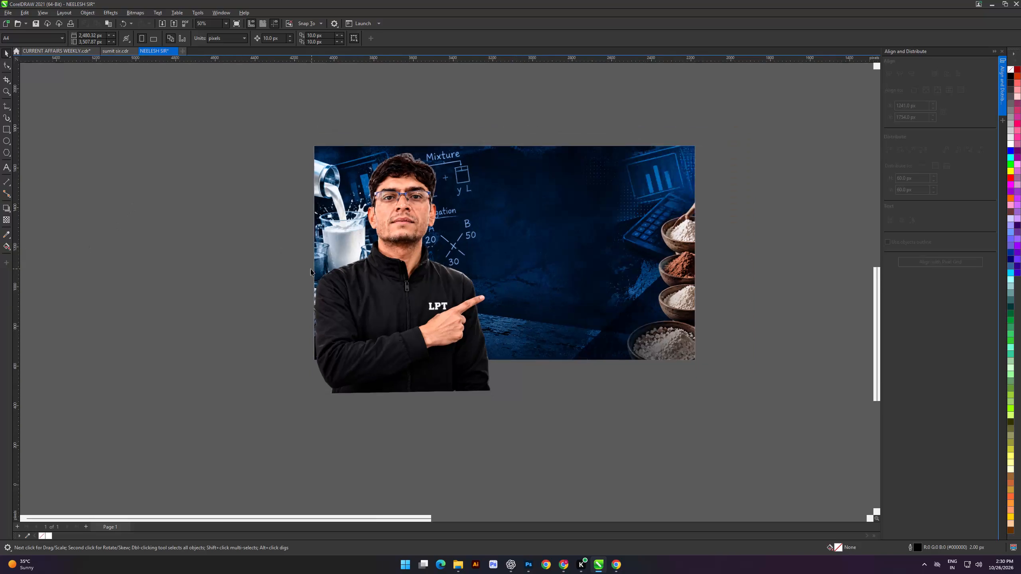
Trim the empty sides off the presenter cutout by moving its boundary nodes inwards, leaving it about 981 px wide.
scroll(832, 334, "up", 3, "shift")
left_click(493, 319)
left_click(4, 62)
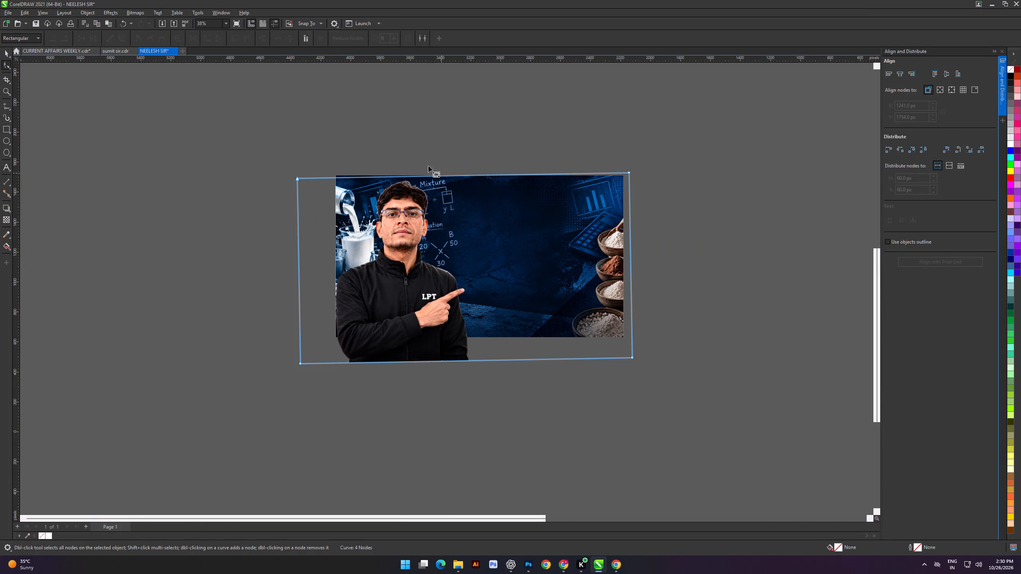
left_click_drag(419, 159, 668, 385)
left_click_drag(633, 358, 503, 361)
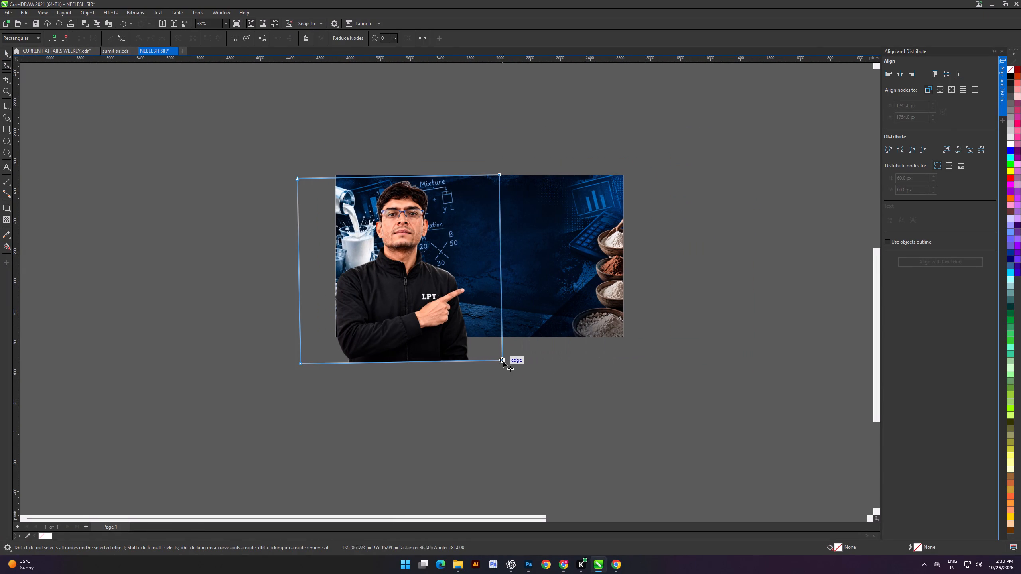
left_click_drag(503, 361, 477, 361)
left_click_drag(237, 121, 414, 419)
left_click_drag(300, 364, 304, 364)
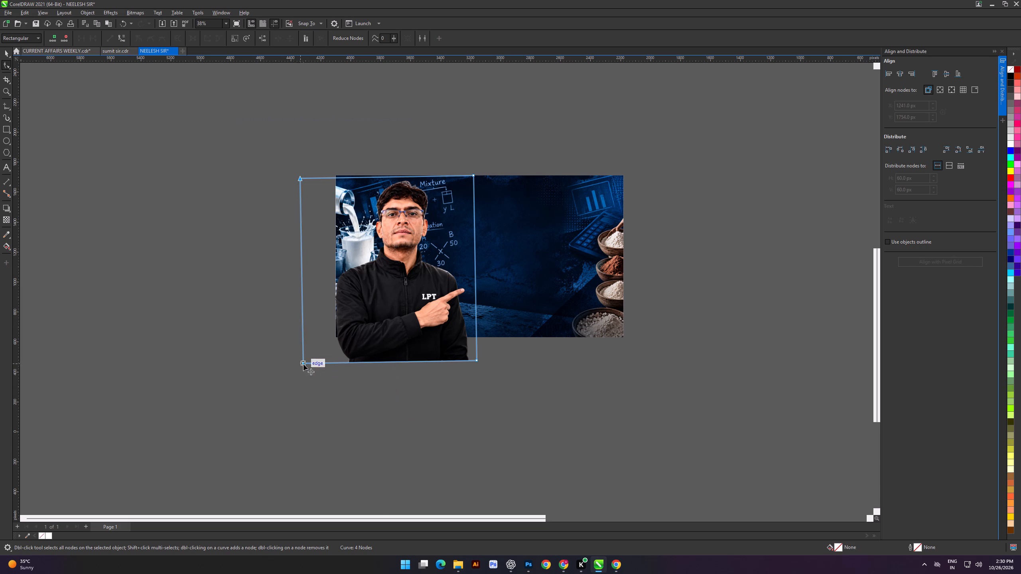
left_click_drag(304, 364, 332, 362)
left_click(3, 54)
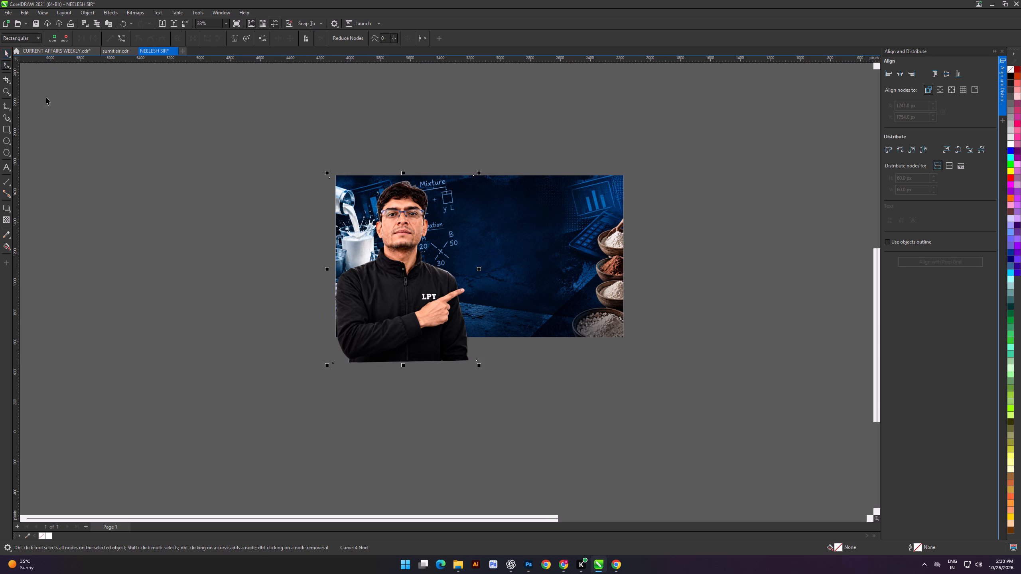
left_click(192, 220)
Place the presenter cutout inside the background frame's PowerClip so he is cropped at its edges.
left_click(383, 318)
key("d")
left_click(573, 253)
left_click(520, 422)
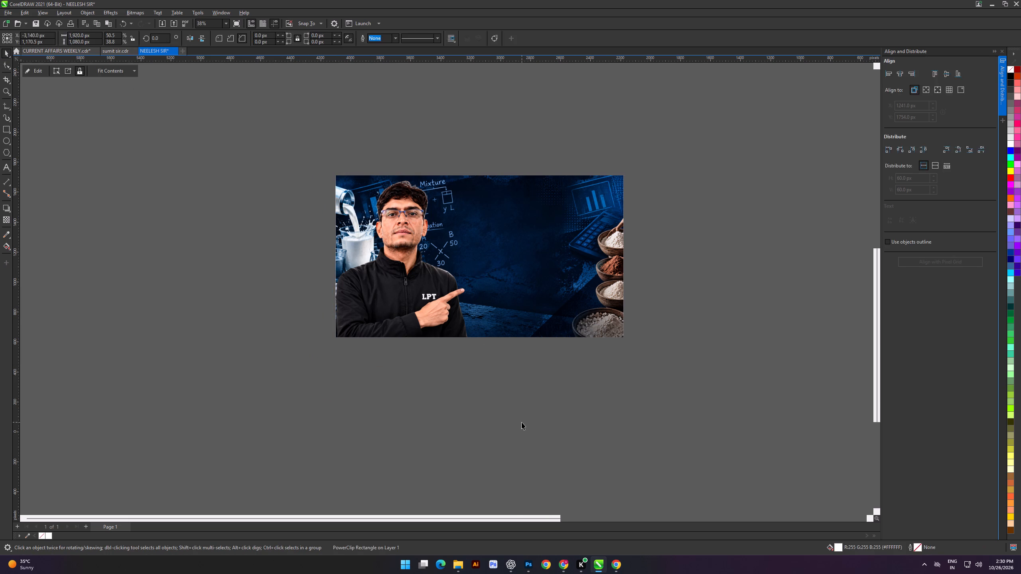
Copy the Rapid GK Revision thumbnail from the sumit sir.cdr document and paste it into the NEELESH SIR document.
scroll(357, 452, "up", 4, "shift")
scroll(458, 317, "up", 6, "shift")
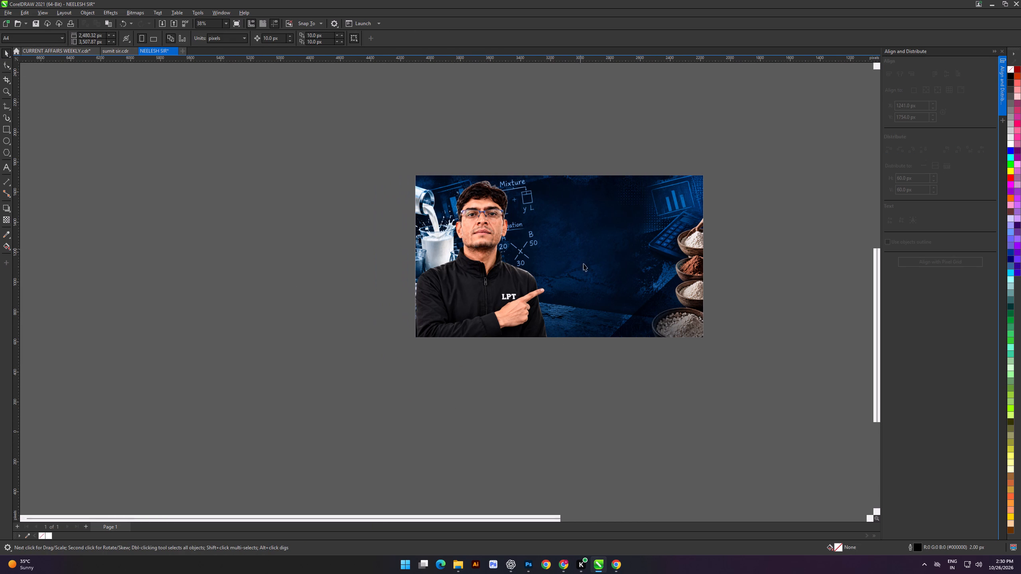
scroll(575, 299, "down", 1, "alt")
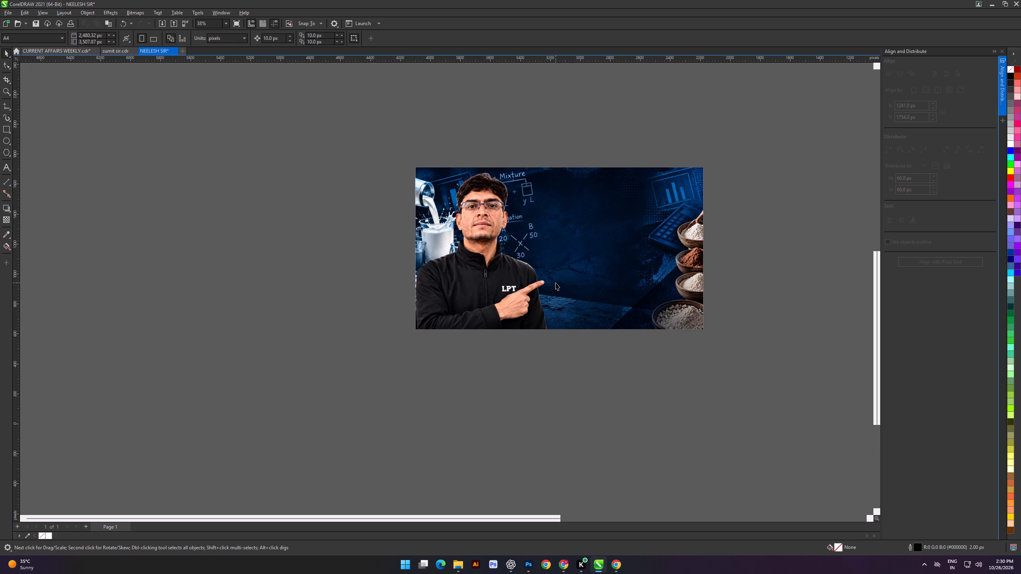
scroll(557, 283, "down", 6)
scroll(558, 283, "down", 6, "shift")
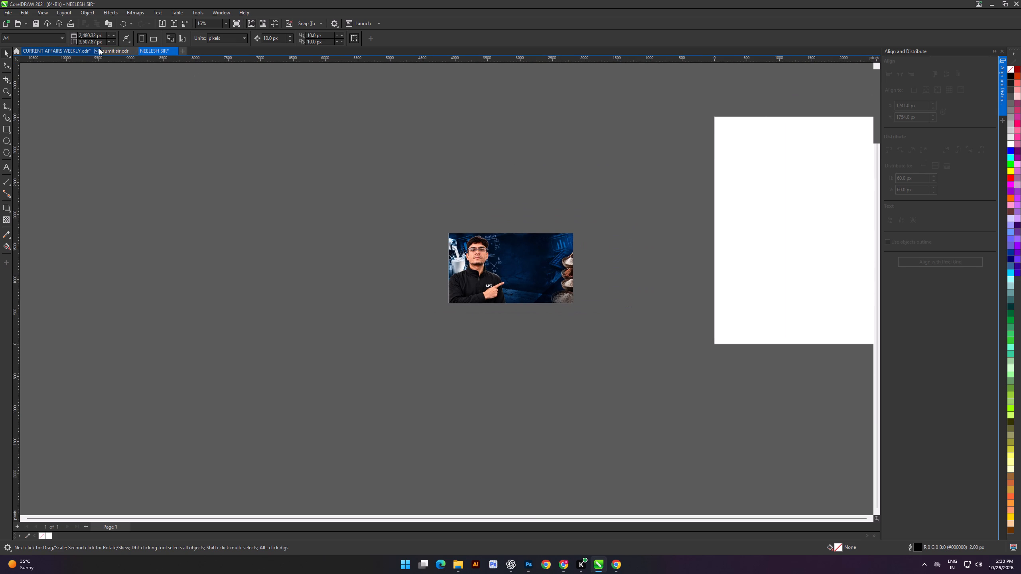
left_click(108, 51)
left_click(358, 285)
left_click_drag(348, 271, 481, 340)
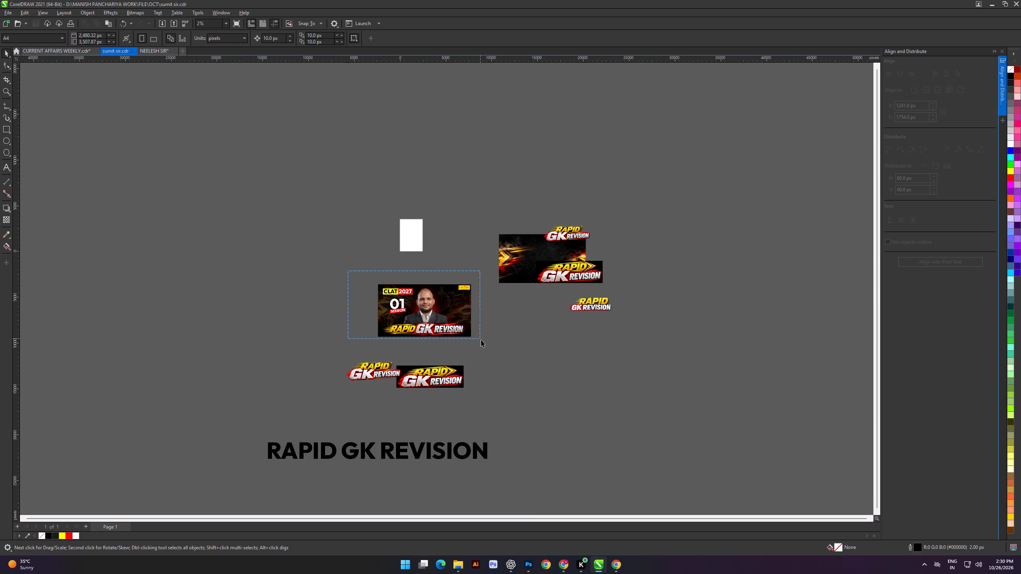
left_click_drag(481, 340, 489, 351)
key("ctrl+c")
left_click(144, 51)
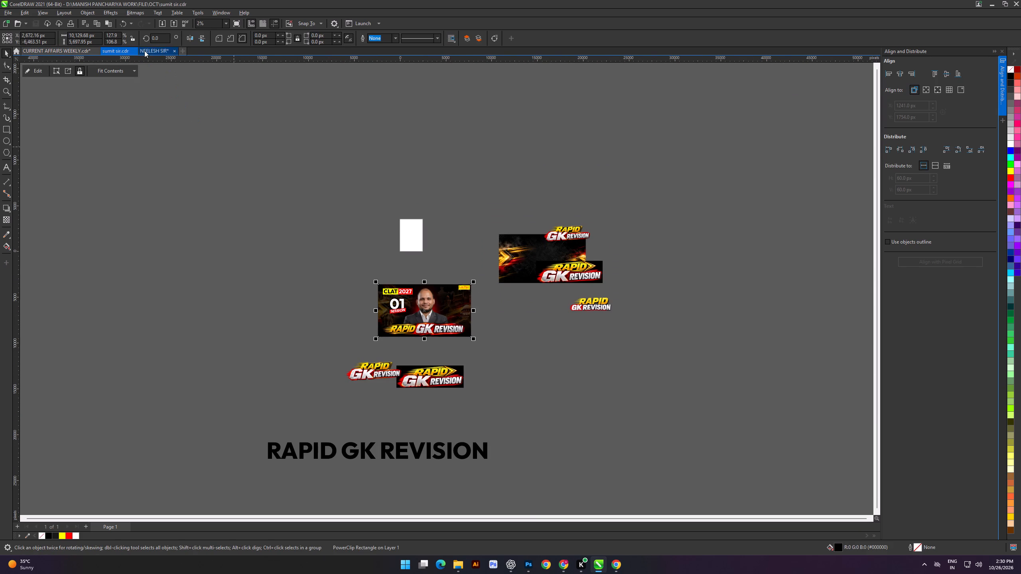
left_click(233, 214)
scroll(309, 271, "down", 4)
key("ctrl+v")
scroll(387, 288, "down", 6)
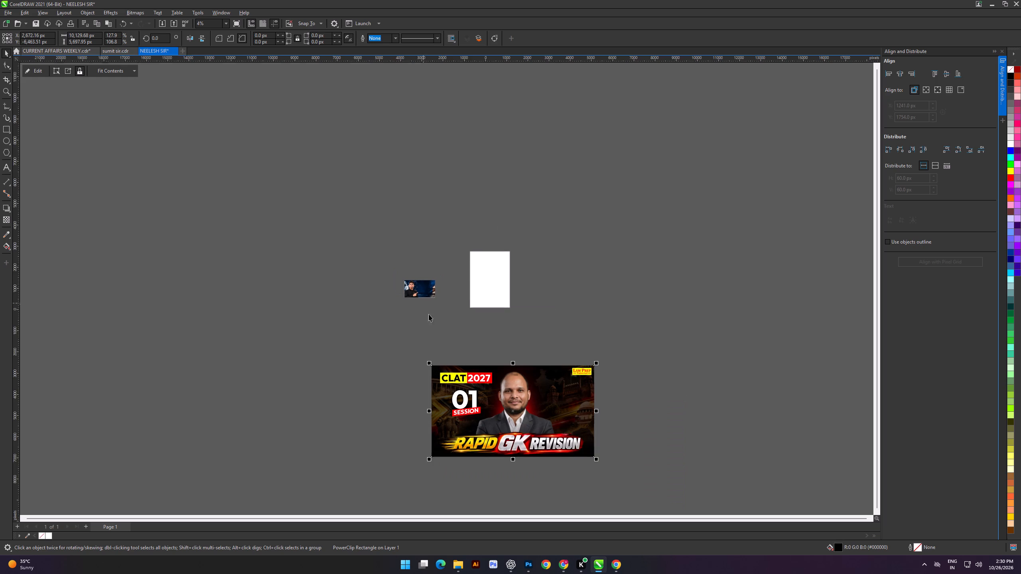
scroll(442, 338, "down", 4, "alt")
Shrink the pasted GK Revision thumbnail to about 2430 × 1367 px and position it just below the presenter frame.
left_click(408, 328)
left_click_drag(394, 312, 631, 458)
left_click_drag(598, 429, 516, 403)
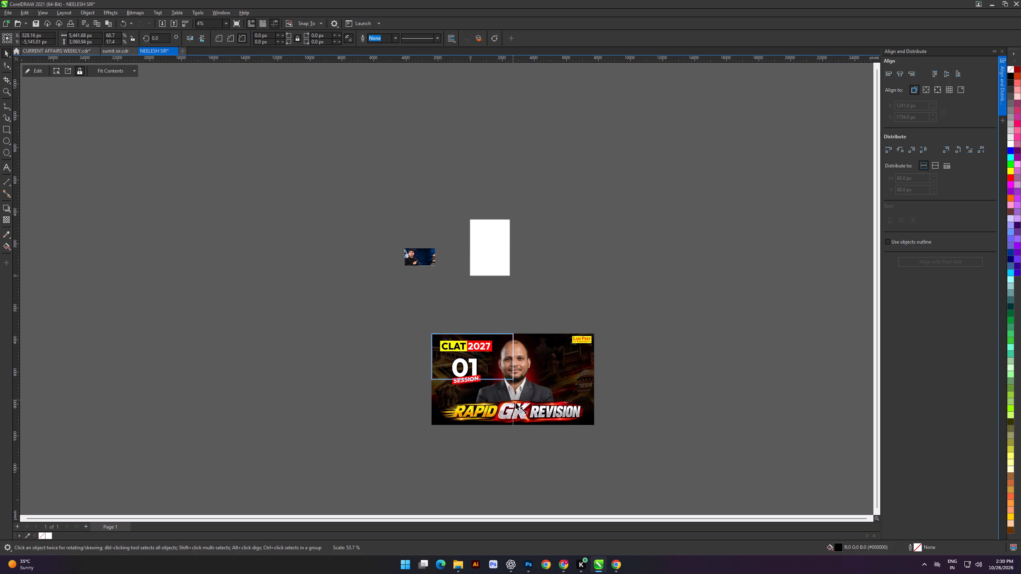
left_click_drag(516, 403, 475, 389)
left_click_drag(455, 340, 447, 283)
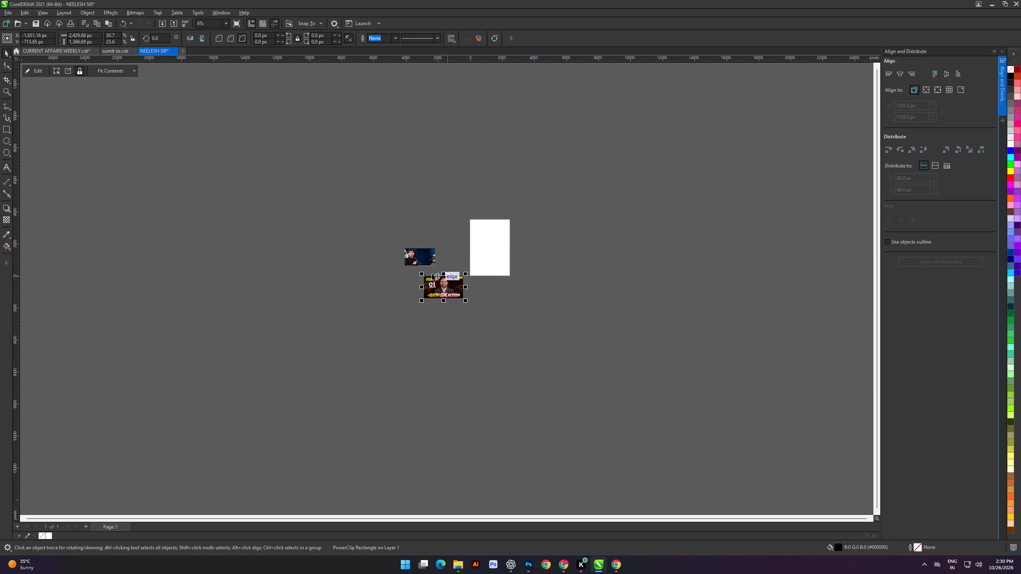
Copy the black fade rectangle from inside the GK Revision thumbnail's PowerClip and paste it onto the page.
scroll(422, 275, "up", 13)
left_click(401, 283)
double_click(534, 328)
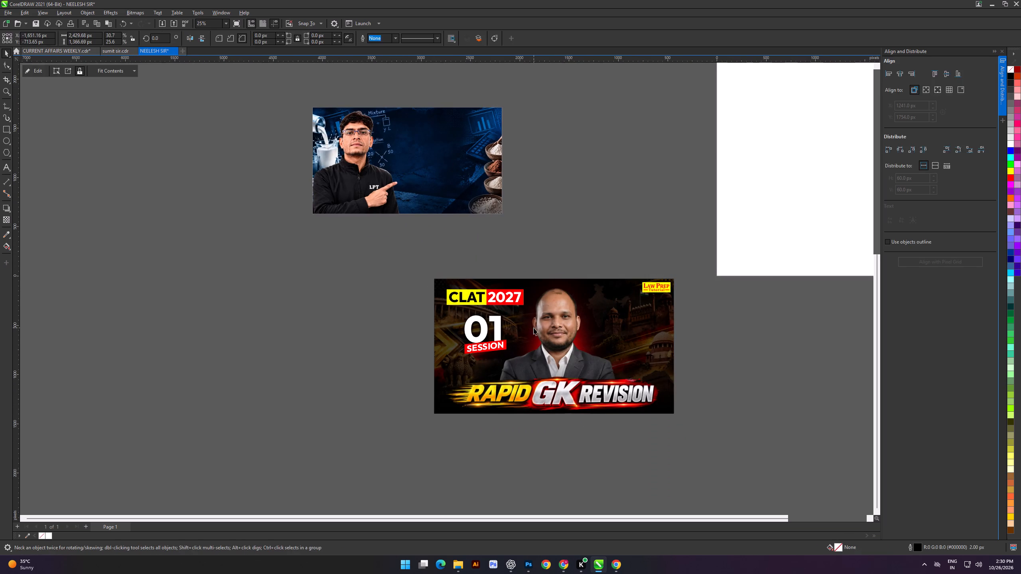
left_click(569, 450)
key("ctrl+c")
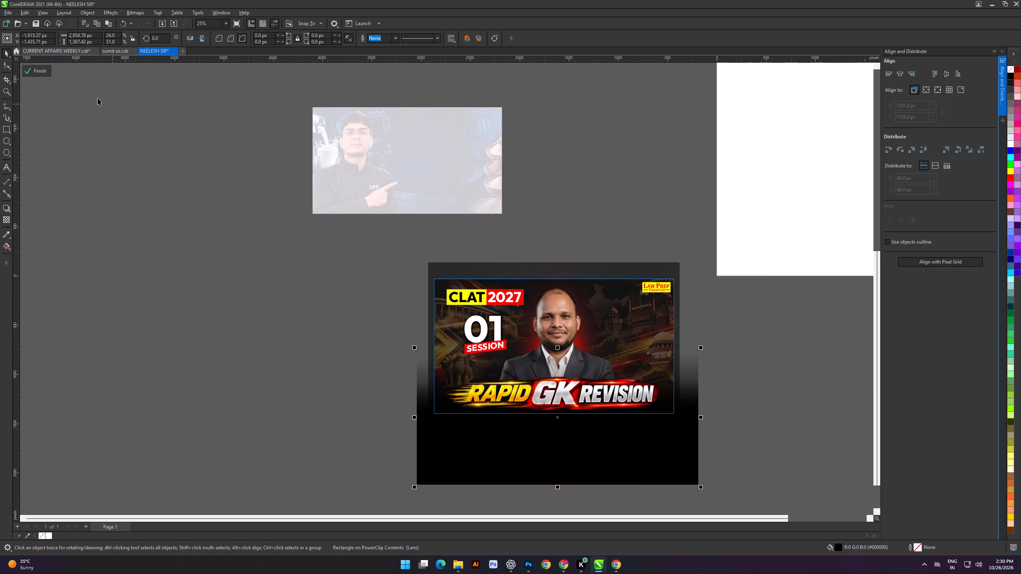
left_click(40, 73)
left_click(247, 310)
key("ctrl+v")
Centre the black fade rectangle on the presenter frame's bottom edge and place it inside the frame's PowerClip.
left_click_drag(582, 486, 395, 277)
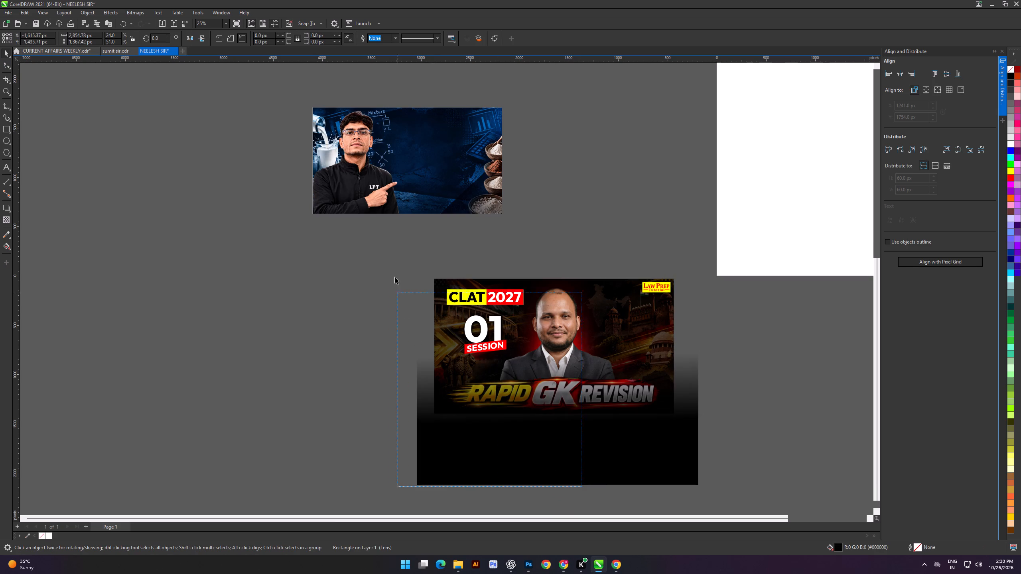
left_click_drag(395, 277, 391, 261)
left_click_drag(502, 432, 357, 243)
left_click_drag(389, 232, 385, 220)
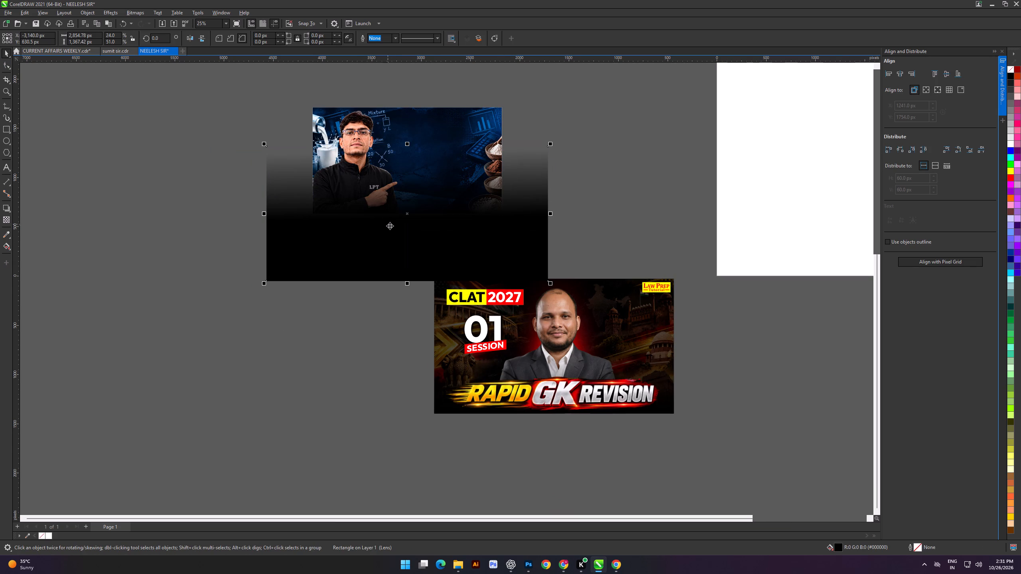
key("d")
left_click(420, 136)
left_click(268, 218)
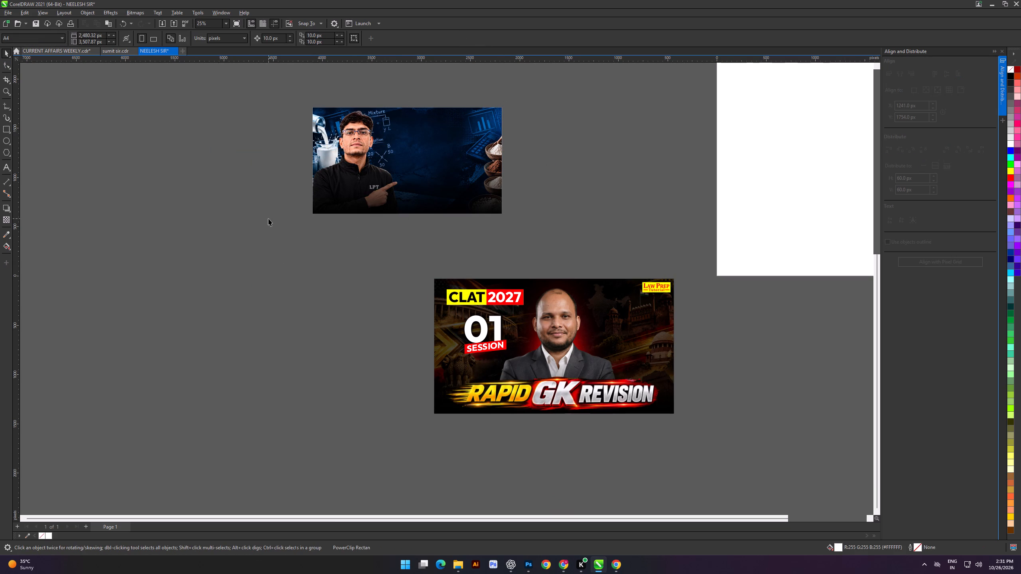
Edit the presenter frame's PowerClip contents and reduce the black fade rectangle's height to about 960 px.
scroll(498, 191, "up", 5, "shift")
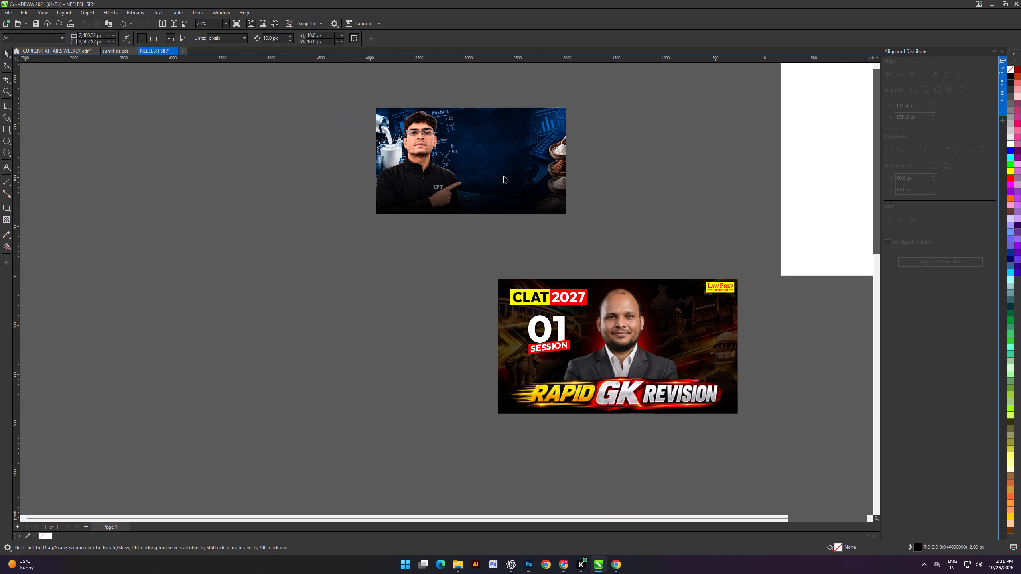
scroll(504, 176, "up", 7, "shift")
left_click(205, 138)
scroll(430, 183, "up", 1, "shift")
double_click(469, 179)
left_click(498, 259)
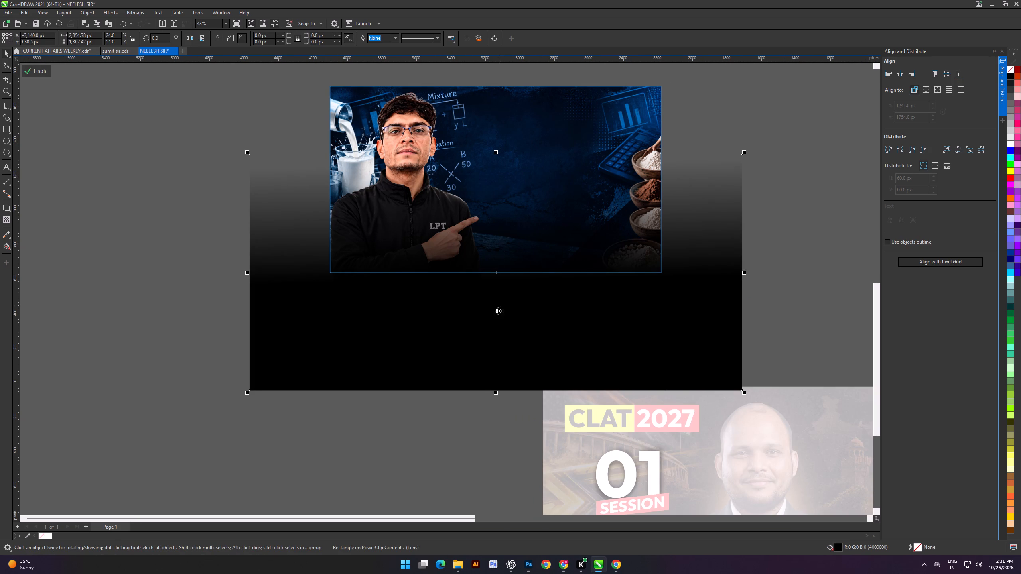
left_click_drag(495, 392, 504, 355, "shift")
left_click(509, 301)
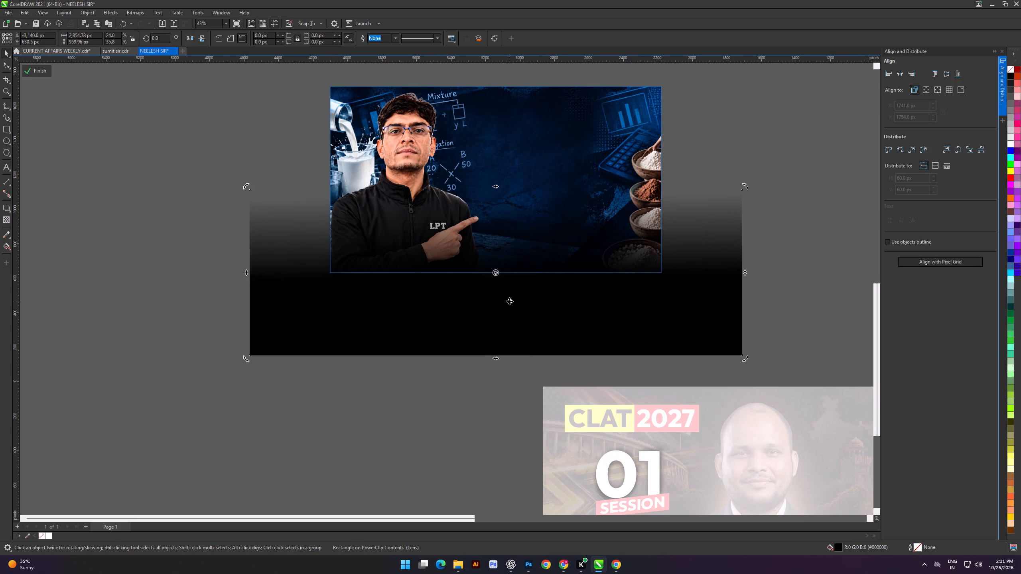
left_click(414, 393)
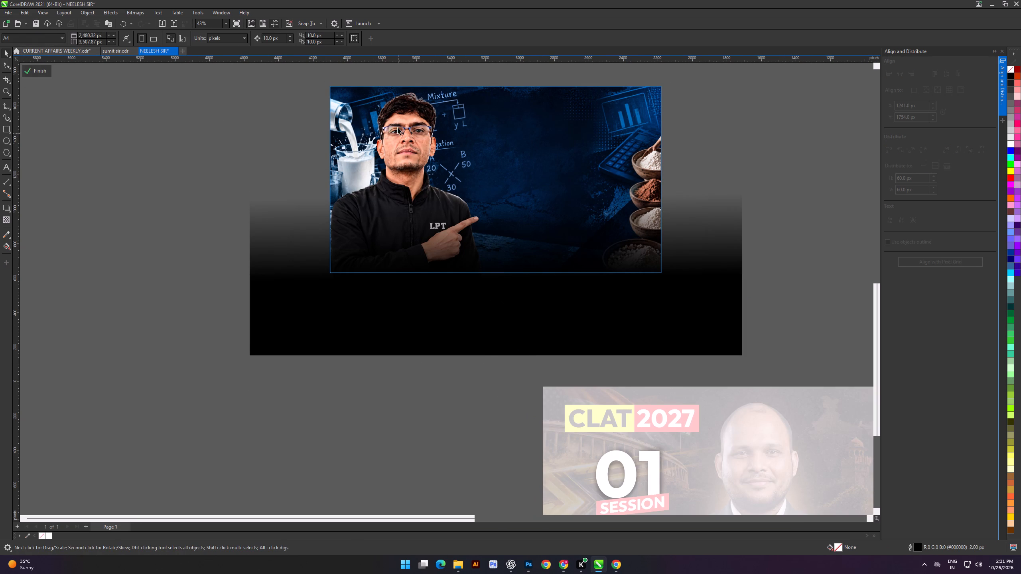
Bring the presenter cutout to the front of the PowerClip contents and finish editing.
left_click(398, 127)
key("shift+Page_Up")
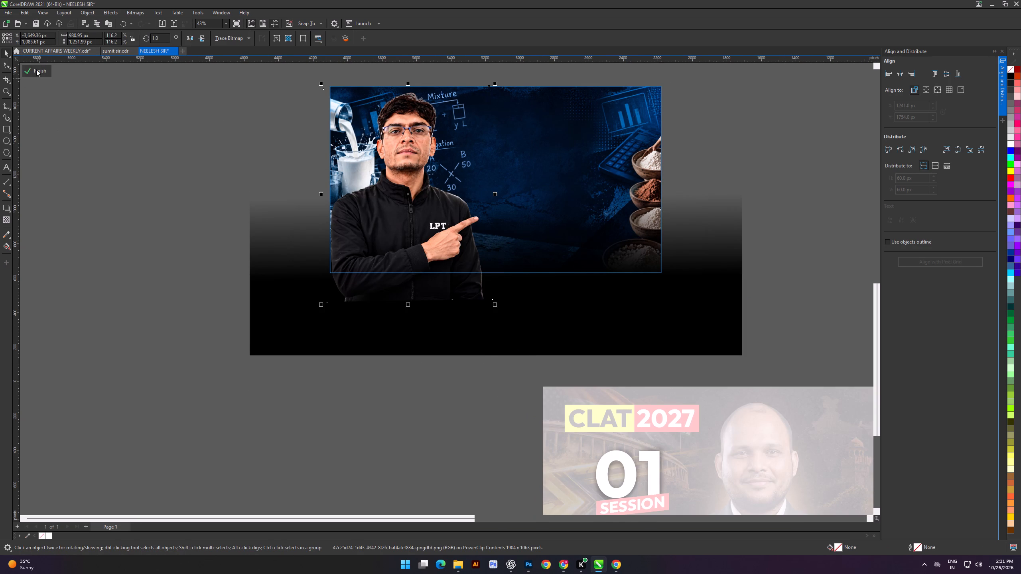
left_click(36, 69)
left_click(183, 268)
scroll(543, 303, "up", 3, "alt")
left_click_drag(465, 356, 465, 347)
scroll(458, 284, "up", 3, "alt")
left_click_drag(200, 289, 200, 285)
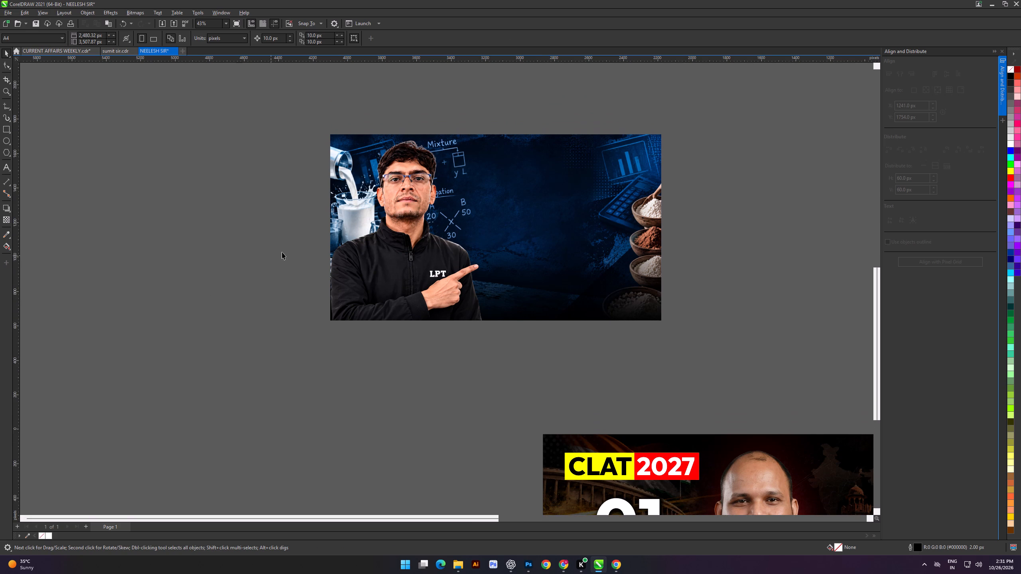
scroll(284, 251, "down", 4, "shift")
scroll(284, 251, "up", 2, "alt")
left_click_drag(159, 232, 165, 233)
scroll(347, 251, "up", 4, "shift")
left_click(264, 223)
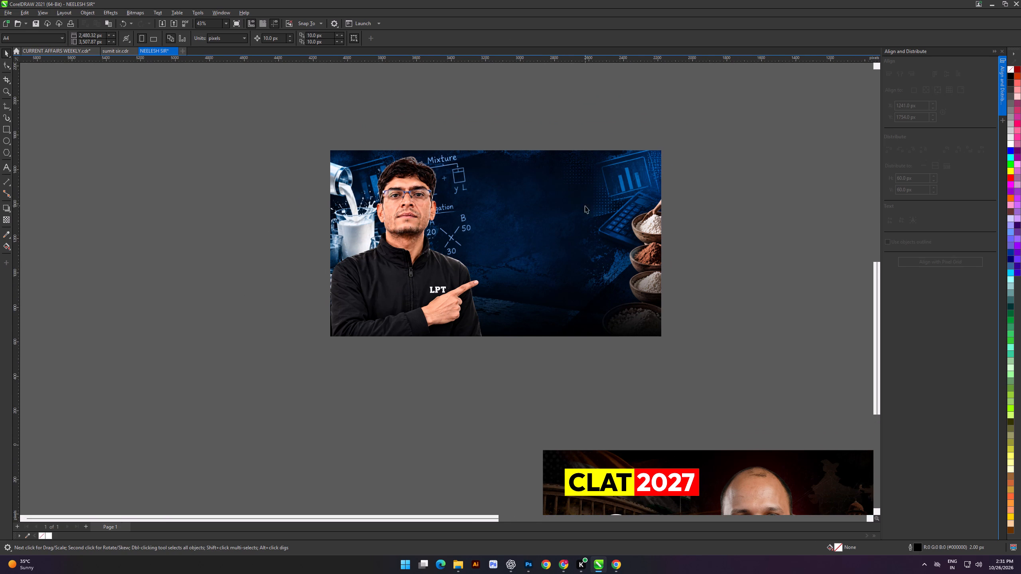
Copy the translucent dark textured overlay bitmap from the GK Revision thumbnail's PowerClip and place it inside the presenter frame's PowerClip.
scroll(521, 230, "down", 8)
double_click(622, 338)
scroll(594, 318, "up", 5)
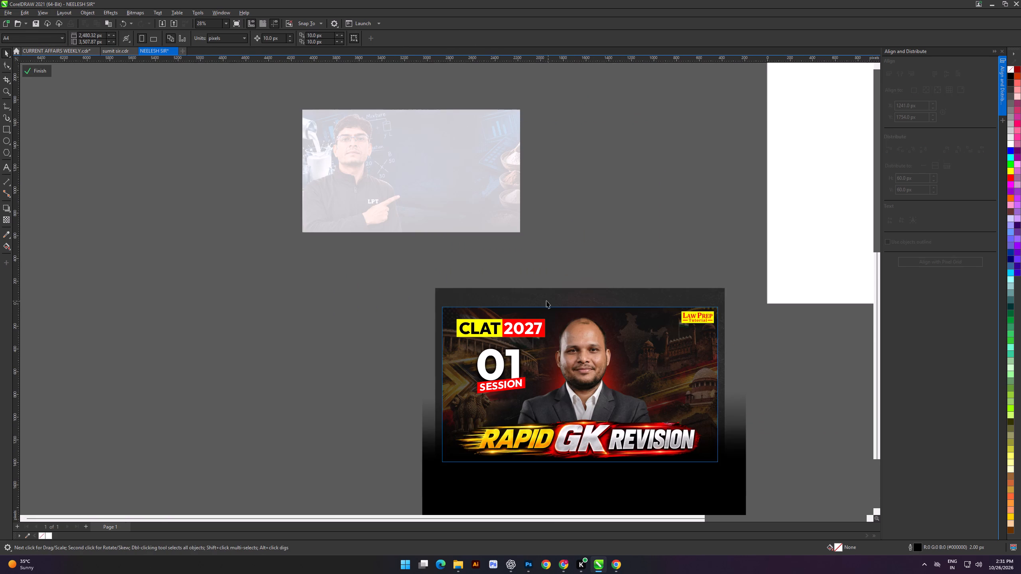
left_click(513, 293)
key("ctrl+c")
left_click(30, 73)
left_click(150, 220)
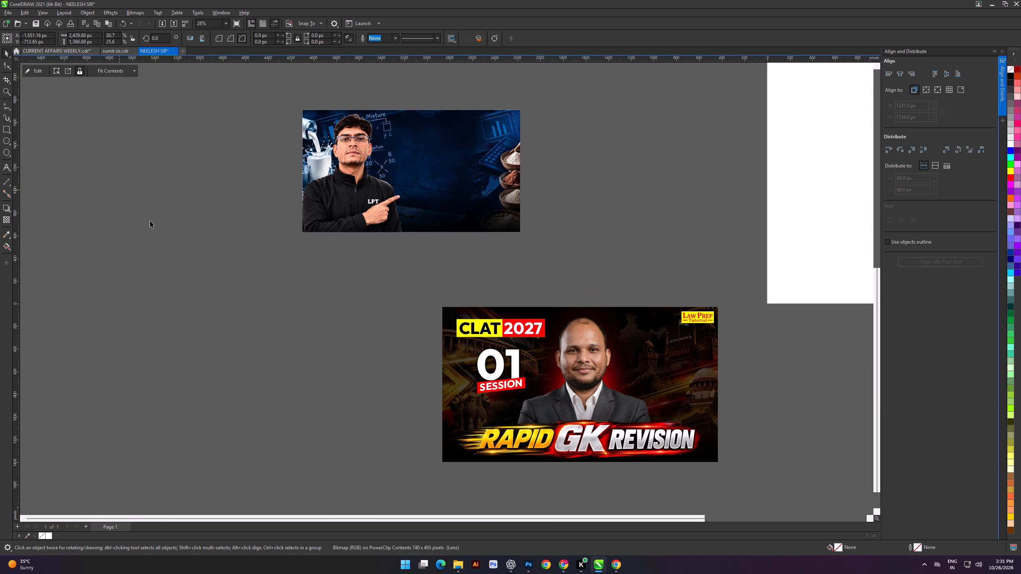
key("ctrl+v")
key("d")
left_click(405, 142)
Move the dark overlay two levels back inside the frame's PowerClip, behind the presenter, and finish editing.
double_click(409, 142)
left_click(424, 164)
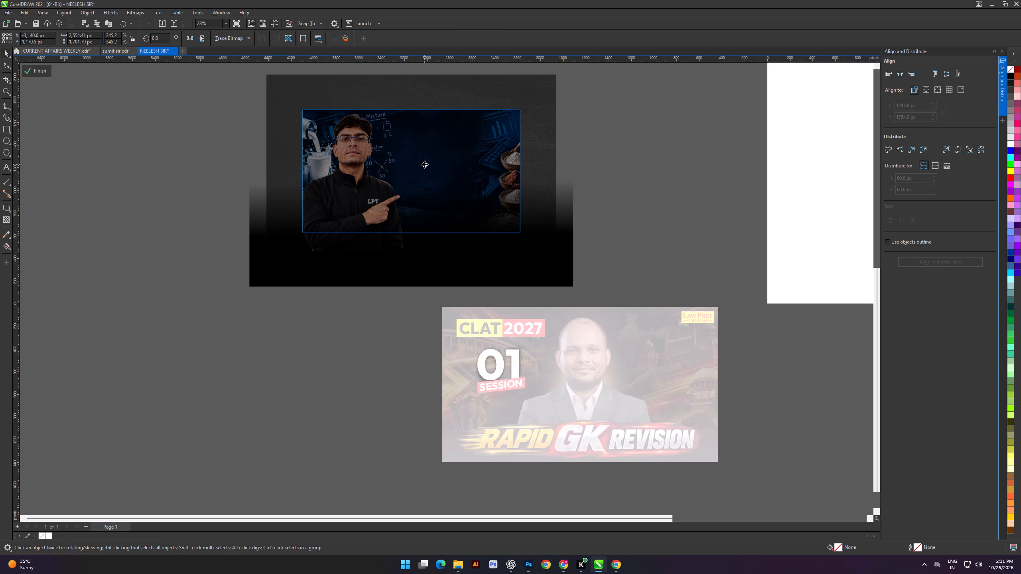
key("ctrl+Page_Down")
key("ctrl+Page_Down")
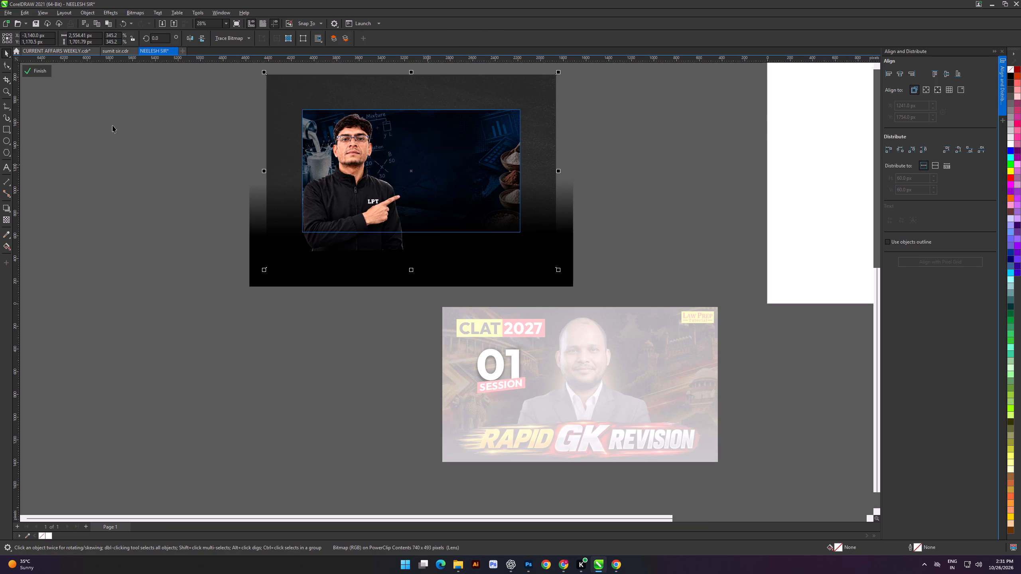
left_click(38, 67)
left_click(76, 158)
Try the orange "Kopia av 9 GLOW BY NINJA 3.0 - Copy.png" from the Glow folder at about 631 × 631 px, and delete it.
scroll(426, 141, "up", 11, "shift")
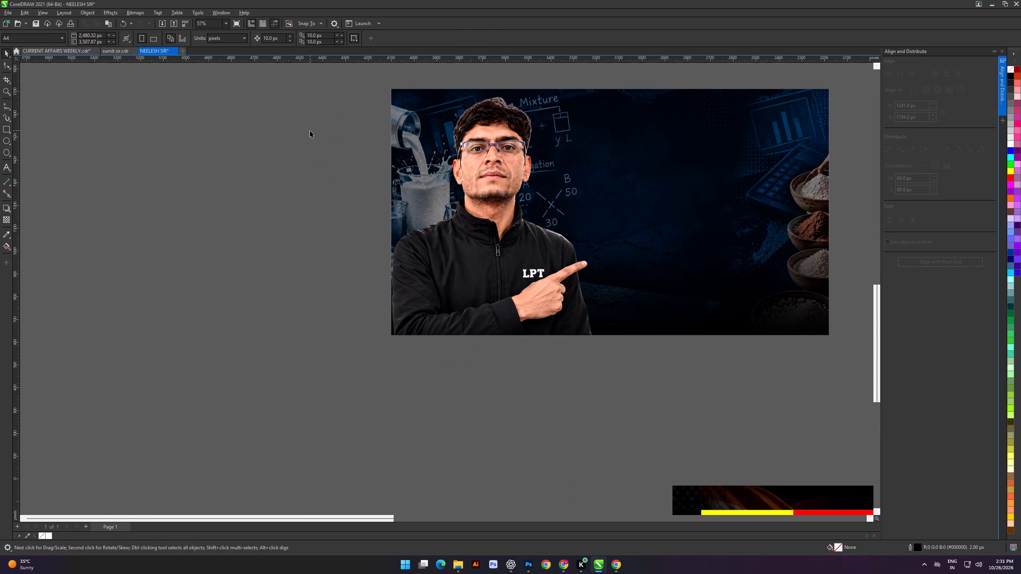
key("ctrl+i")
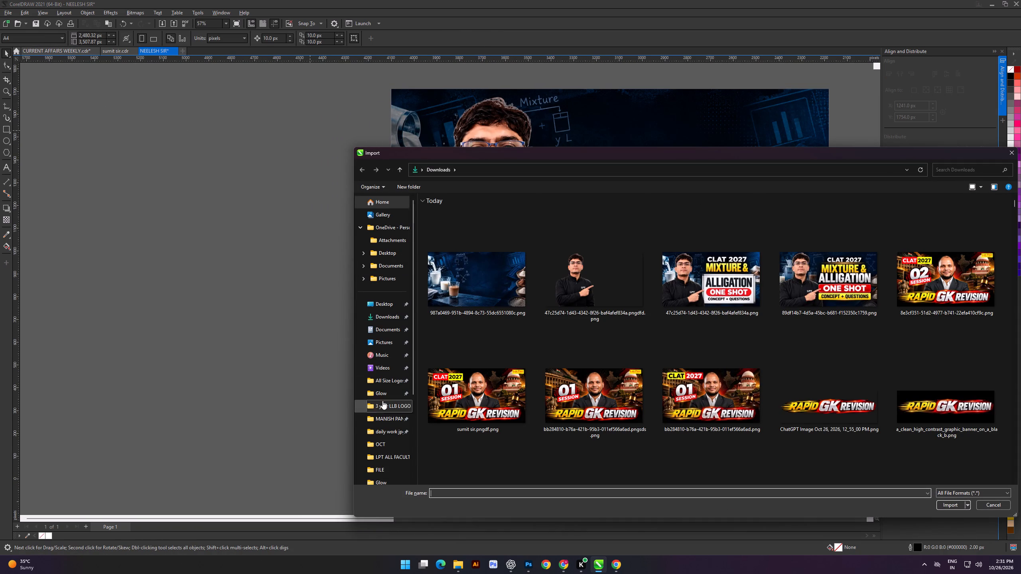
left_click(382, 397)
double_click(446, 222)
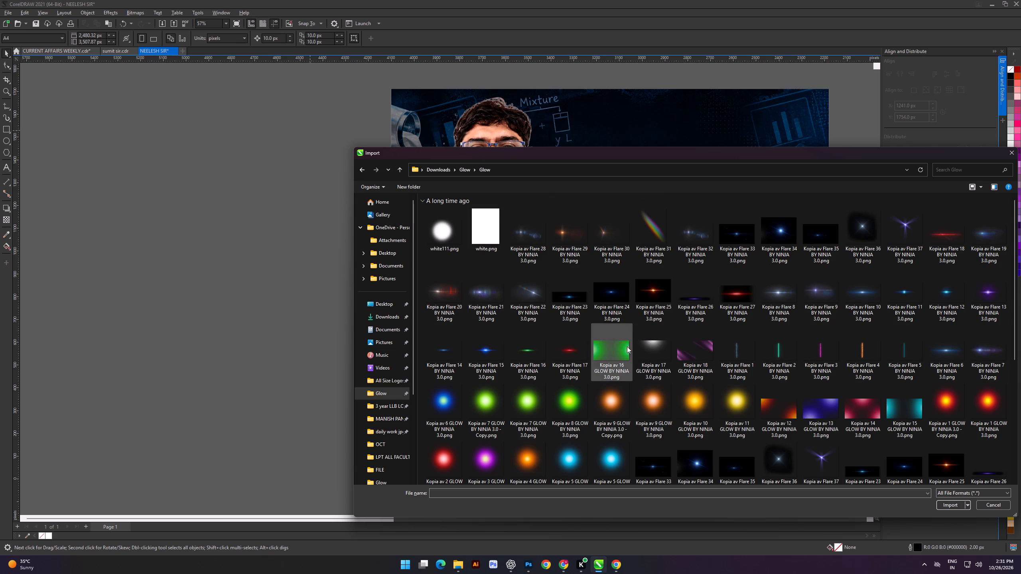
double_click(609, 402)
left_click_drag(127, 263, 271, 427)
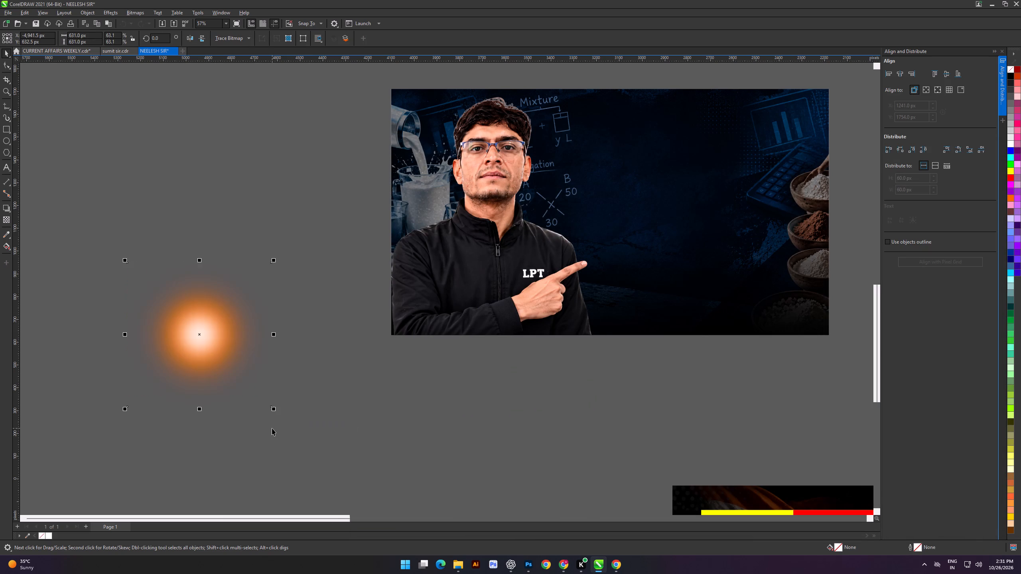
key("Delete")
Import the blue "Kopia av 6 GLOW BY NINJA 3.0.png" from the Glow folder and place it over the presenter's shoulder.
key("ctrl+i")
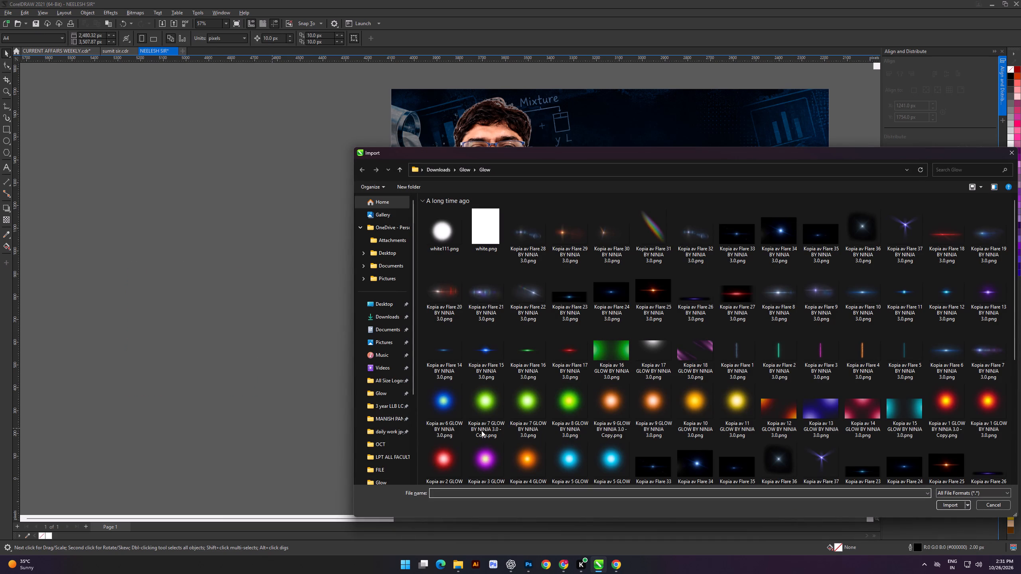
double_click(438, 405)
left_click_drag(340, 158, 618, 340)
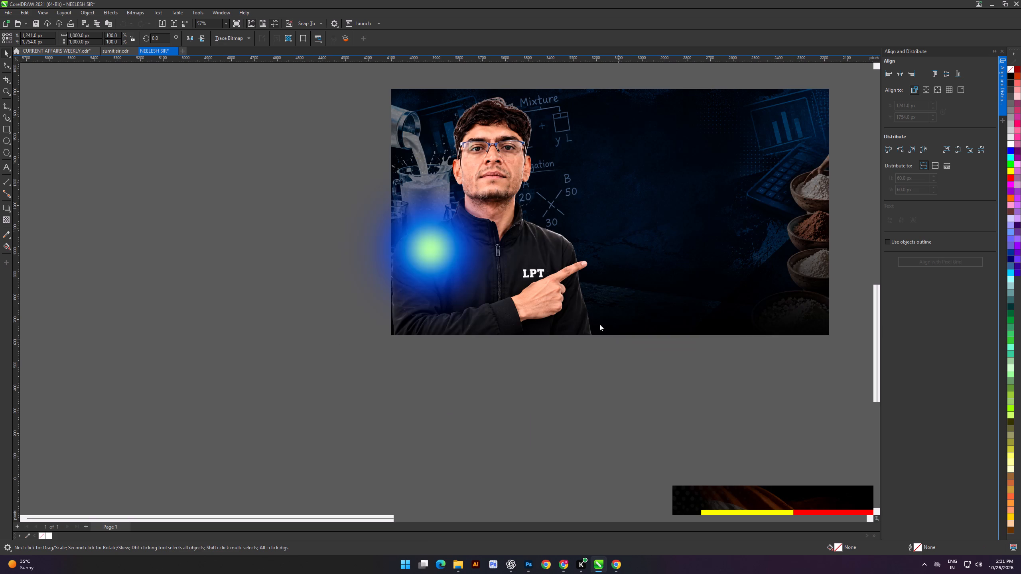
Resize the blue glow to about 797 × 1530 px over the presenter's chest and PowerClip it inside the presenter frame.
left_click_drag(426, 228, 478, 215)
left_click_drag(493, 241, 501, 248)
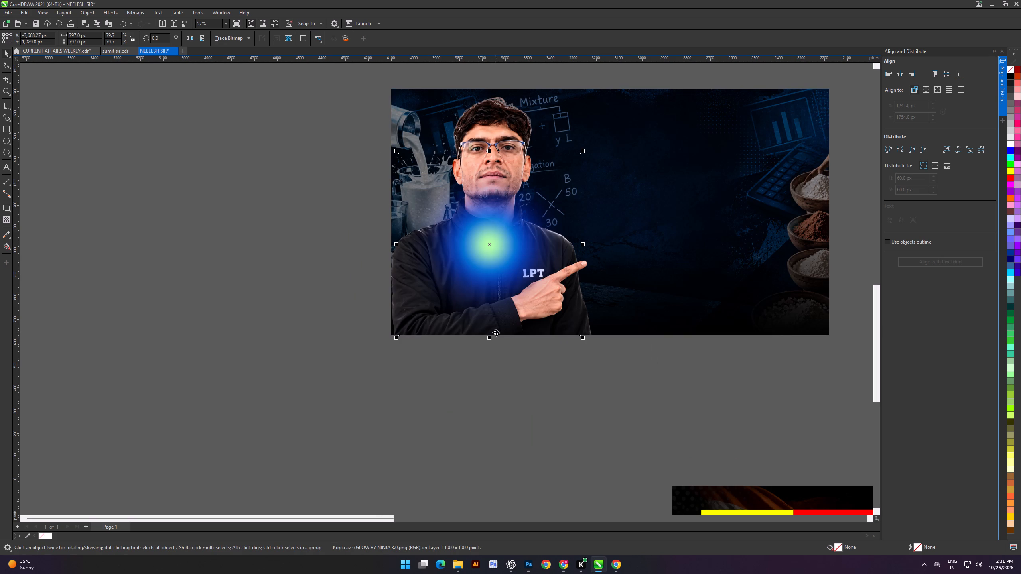
left_click_drag(488, 338, 498, 422, "shift")
left_click_drag(501, 309, 504, 296)
key("d")
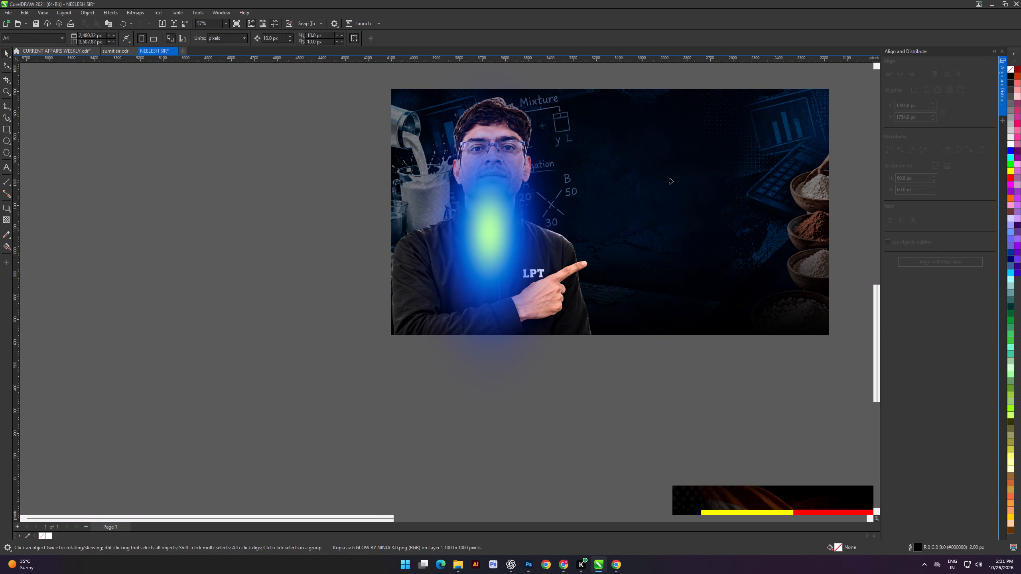
left_click(673, 180)
Move the blue glow three levels back inside the frame's PowerClip, behind the presenter.
double_click(615, 223)
double_click(443, 242)
key("ctrl+Page_Down")
key("ctrl+Page_Down")
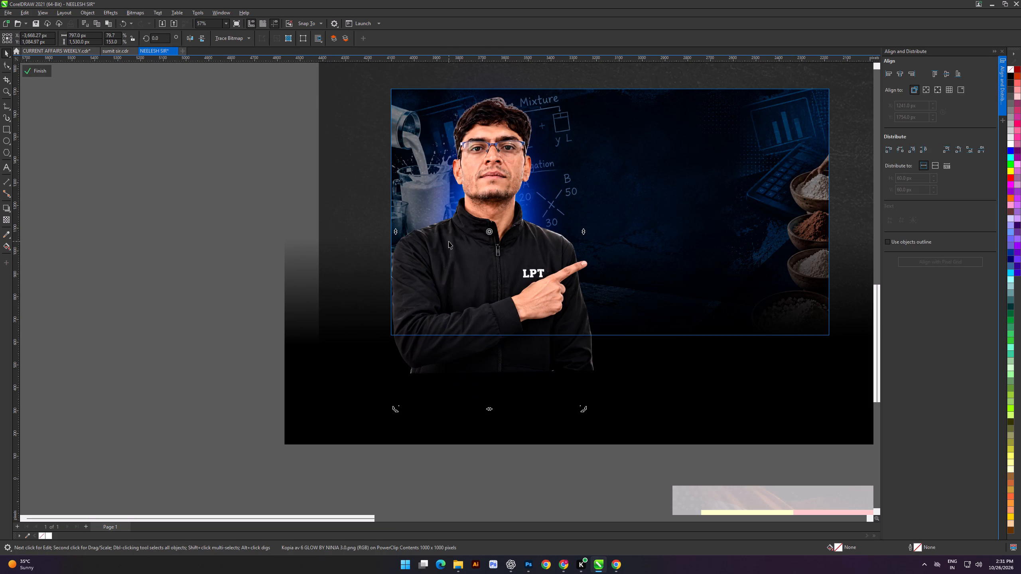
key("ctrl+Page_Down")
Reduce the dark textured overlay's height from its upper edge to about 1433 px inside the PowerClip.
scroll(533, 362, "down", 3)
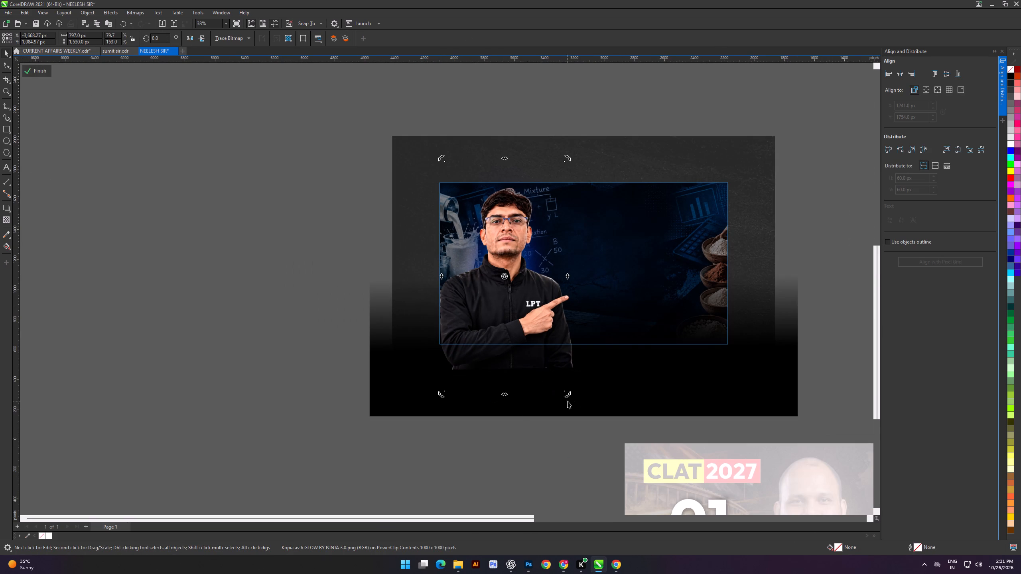
left_click(166, 310)
left_click(434, 387)
left_click(341, 167)
left_click(470, 163)
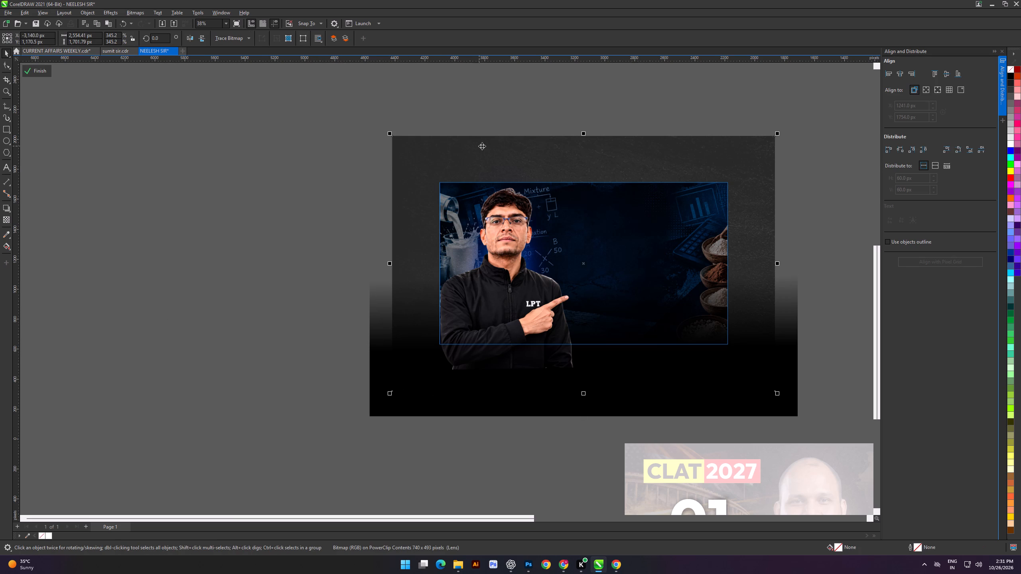
left_click_drag(584, 133, 589, 173)
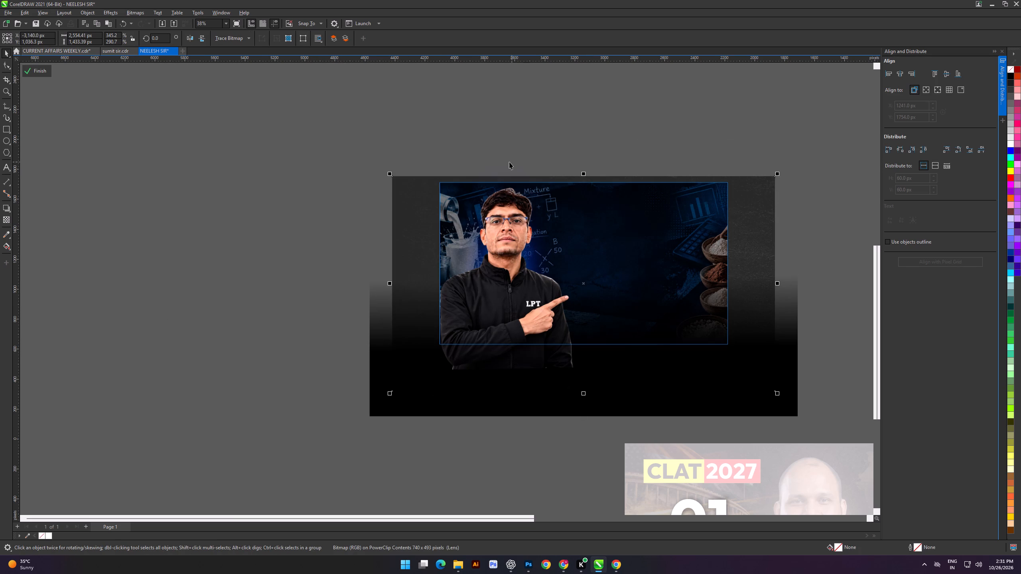
Enlarge the blue glow behind the presenter to about 973 × 1868 px and finish editing the PowerClip.
left_click(509, 162)
left_click_drag(568, 157, 587, 132, "shift")
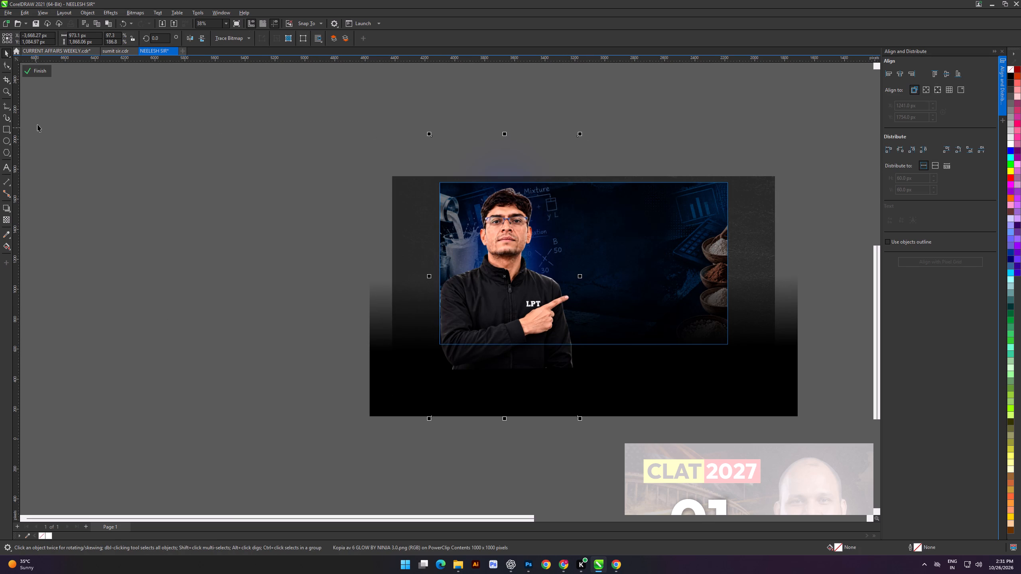
left_click(42, 69)
left_click(240, 241)
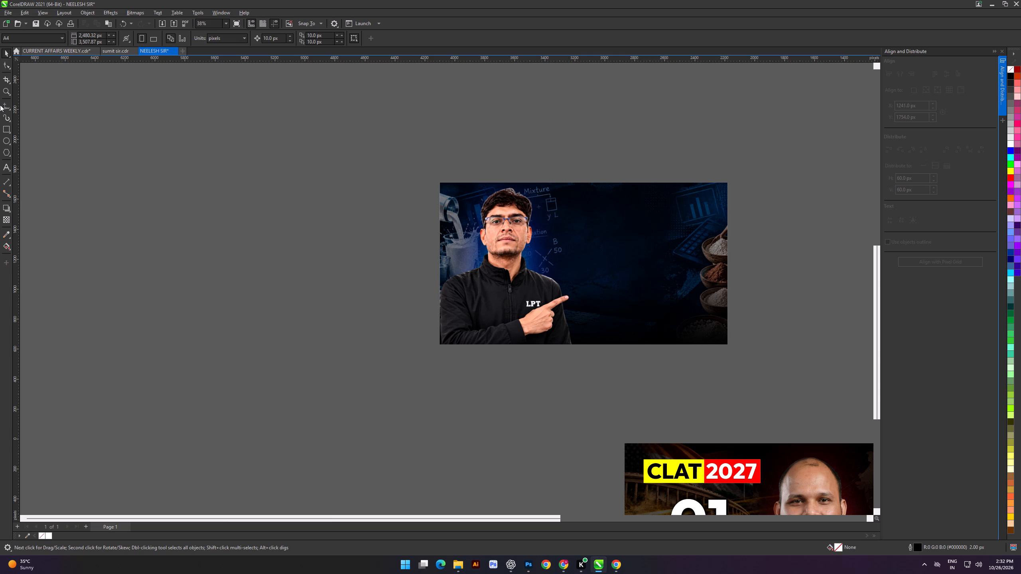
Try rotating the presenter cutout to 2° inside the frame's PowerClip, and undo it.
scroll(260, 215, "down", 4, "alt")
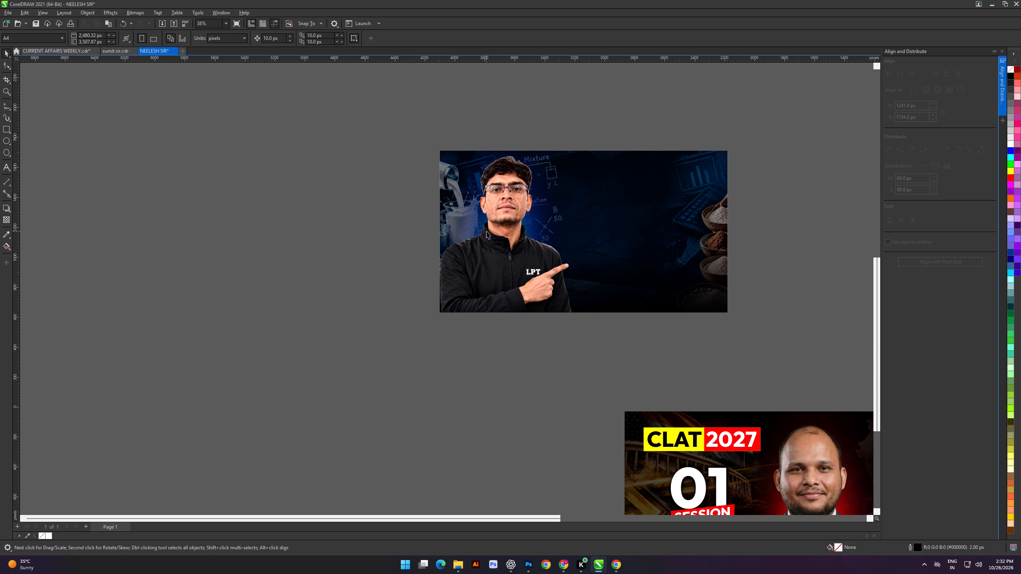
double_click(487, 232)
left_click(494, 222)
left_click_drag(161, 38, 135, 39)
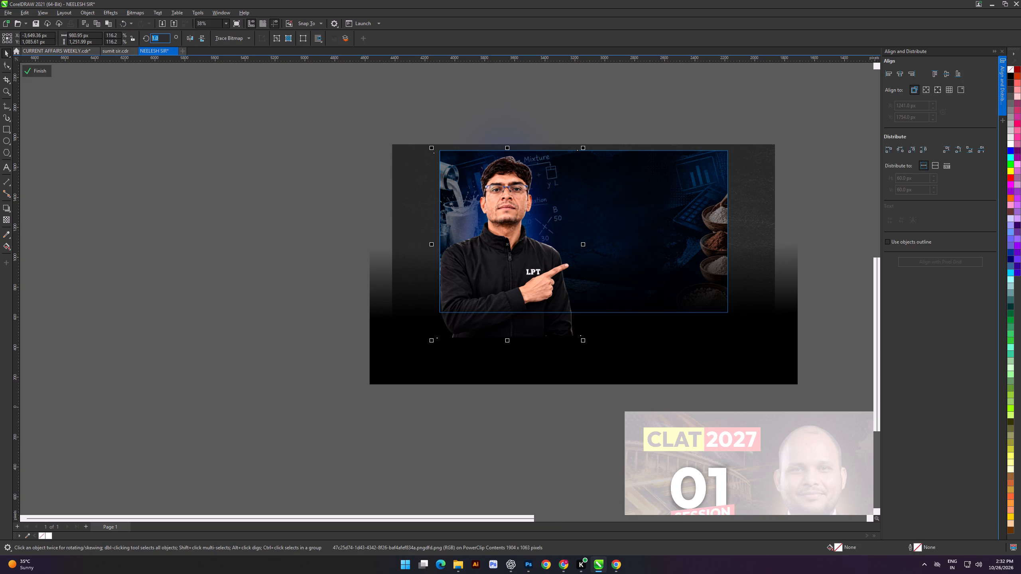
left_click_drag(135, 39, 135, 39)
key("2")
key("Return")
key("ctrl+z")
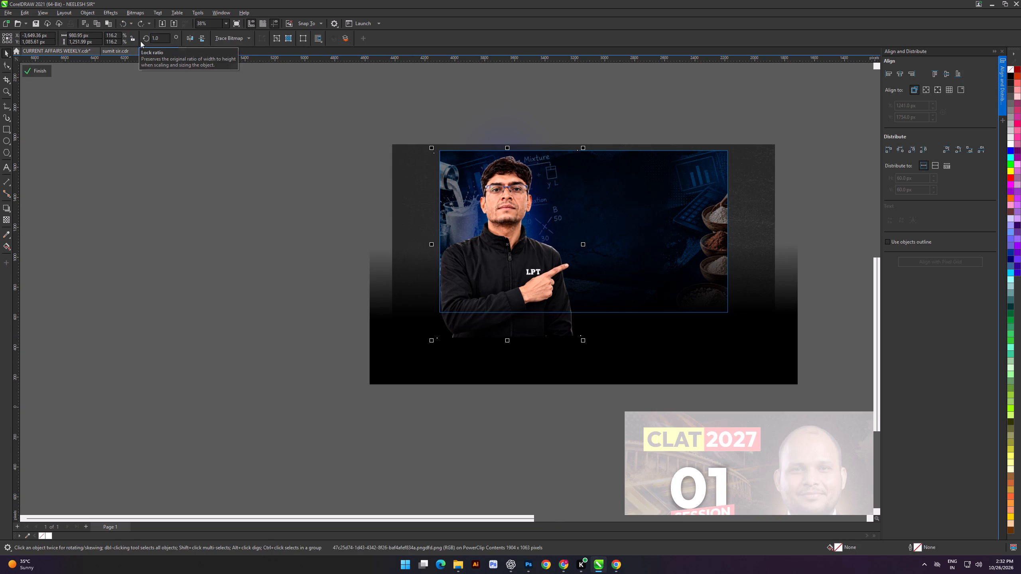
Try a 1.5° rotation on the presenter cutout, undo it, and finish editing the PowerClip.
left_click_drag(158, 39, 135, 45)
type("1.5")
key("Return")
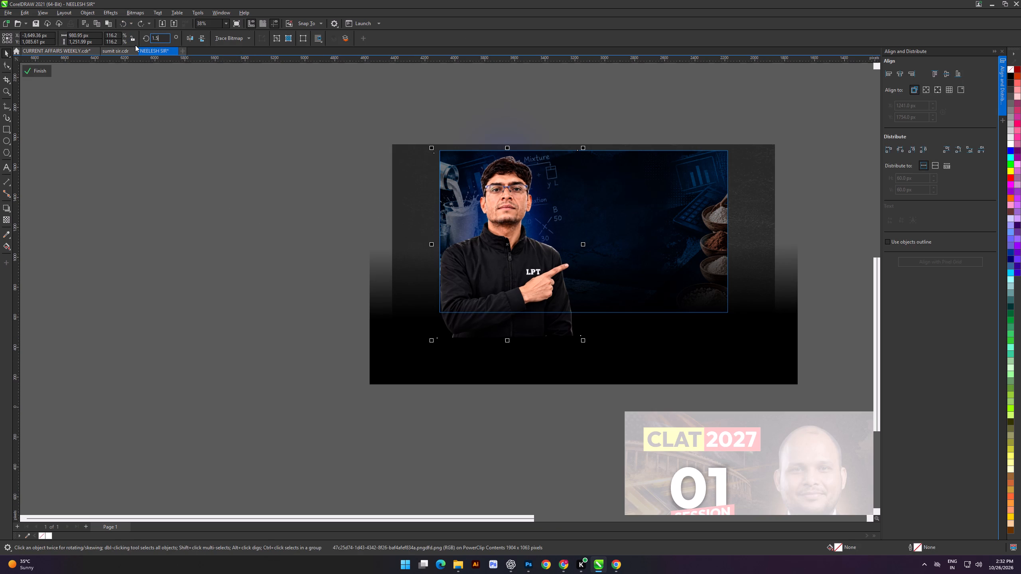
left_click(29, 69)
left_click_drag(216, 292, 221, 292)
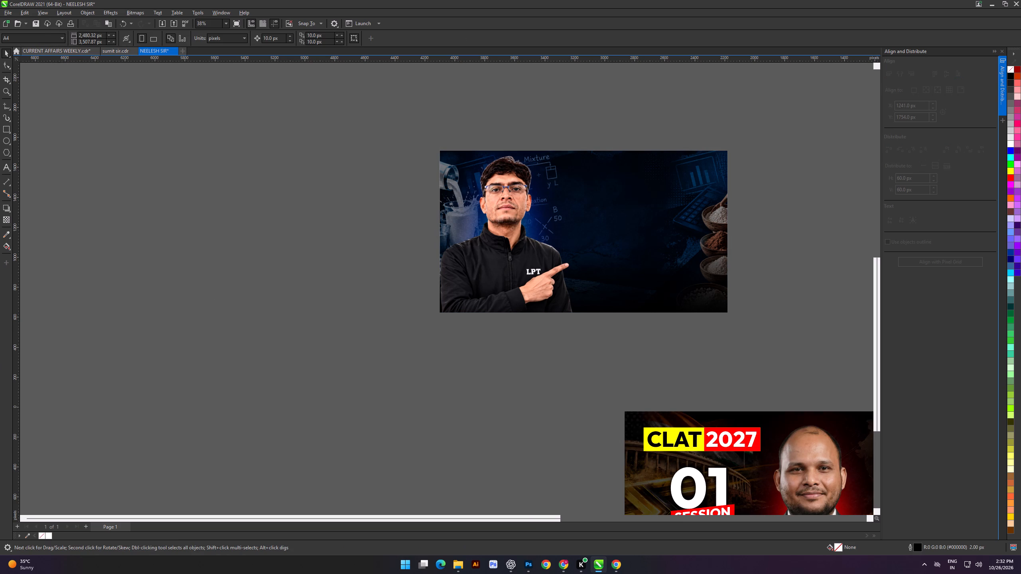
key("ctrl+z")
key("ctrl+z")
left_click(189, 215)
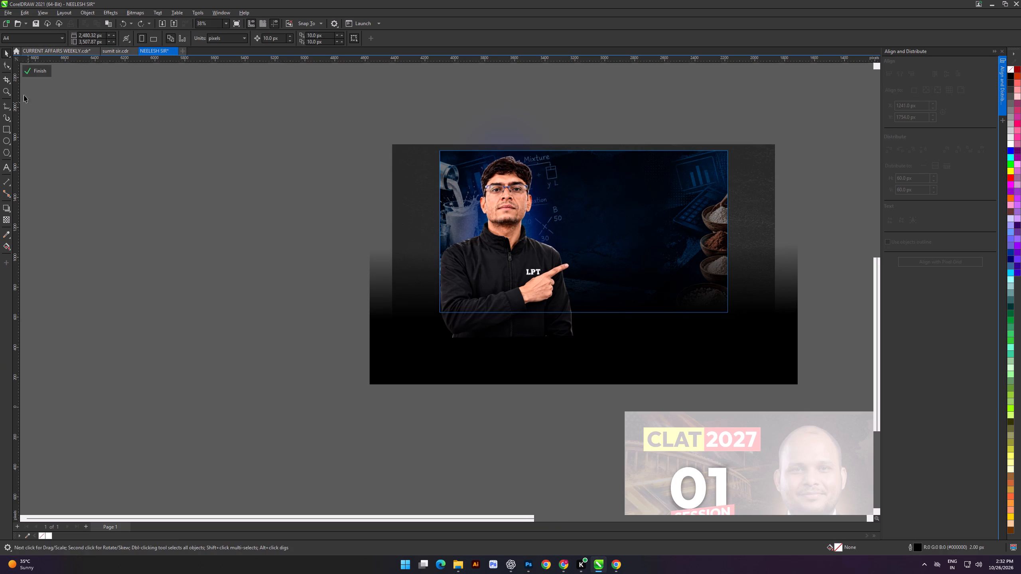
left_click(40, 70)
Import the dark-background Mixture & Alligation One Shot reference PNG from Downloads and place it above the presenter frame.
left_click_drag(187, 261, 173, 265)
scroll(801, 210, "down", 5, "shift")
left_click(479, 337)
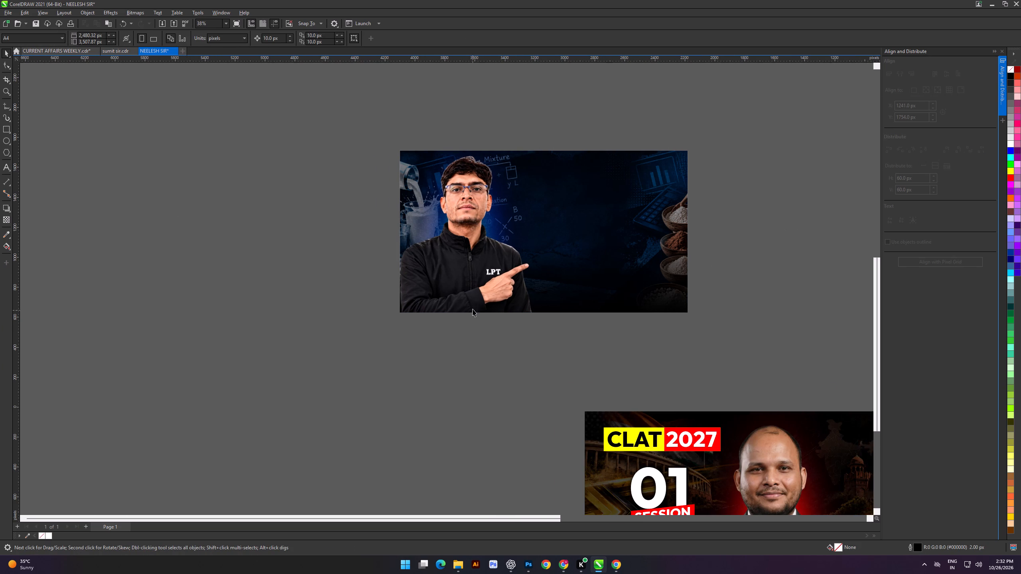
scroll(472, 307, "down", 8)
left_click_drag(454, 382, 459, 377)
scroll(540, 266, "up", 5, "alt")
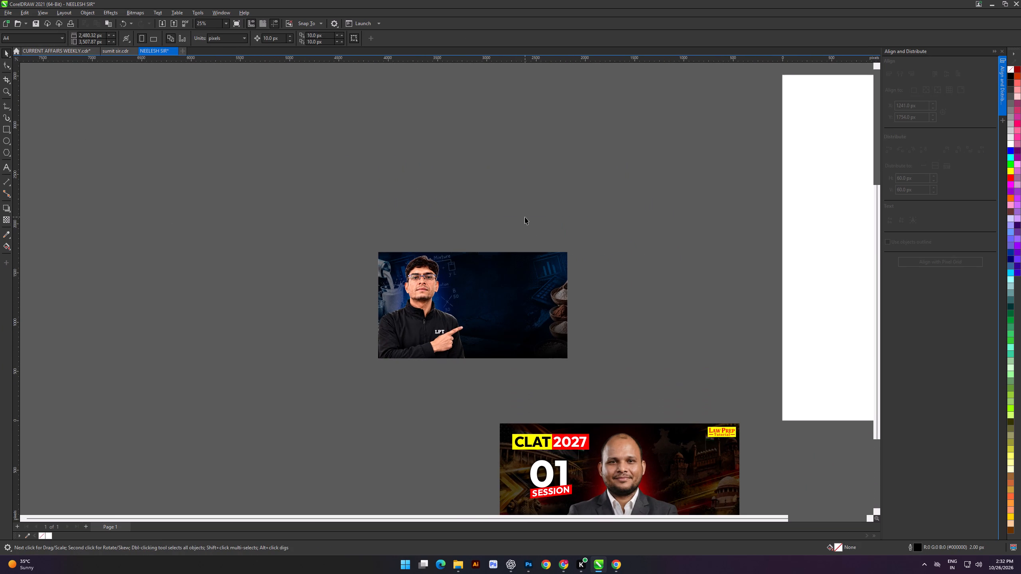
key("ctrl+i")
left_click(384, 311)
left_click(384, 326)
left_click(380, 317)
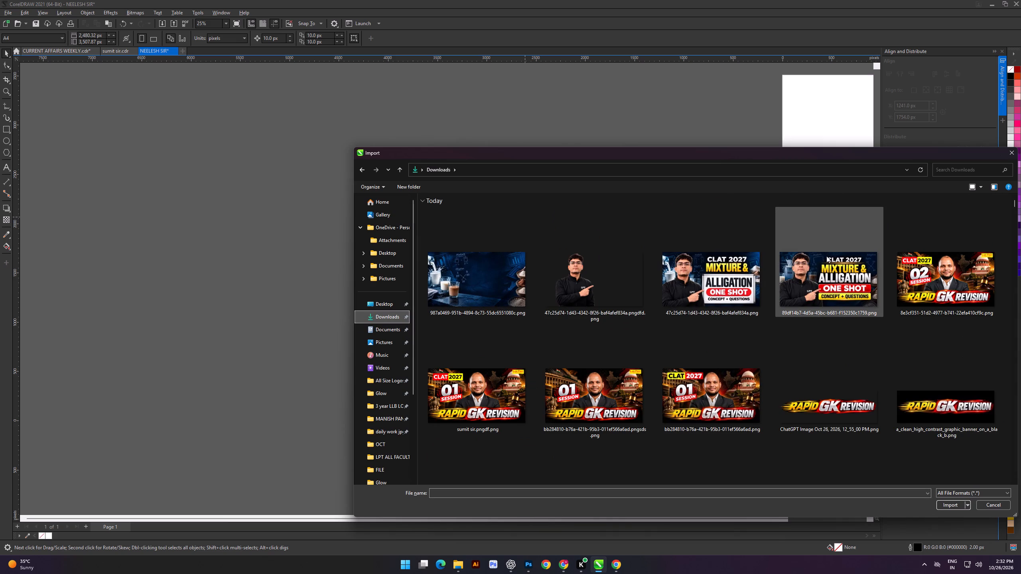
double_click(831, 277)
left_click_drag(477, 132, 590, 217)
left_click(408, 164)
scroll(501, 220, "up", 2)
scroll(503, 222, "down", 2)
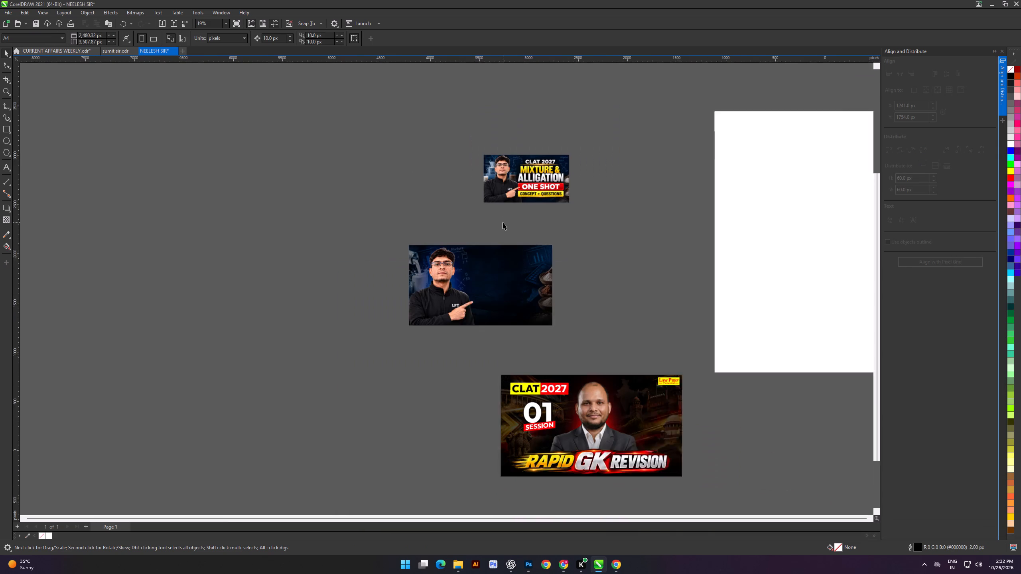
Copy the CLAT 2027 and 01 SESSION elements from the GK Revision thumbnail's PowerClip and place them beside the presenter frame.
scroll(503, 222, "down", 5)
double_click(566, 375)
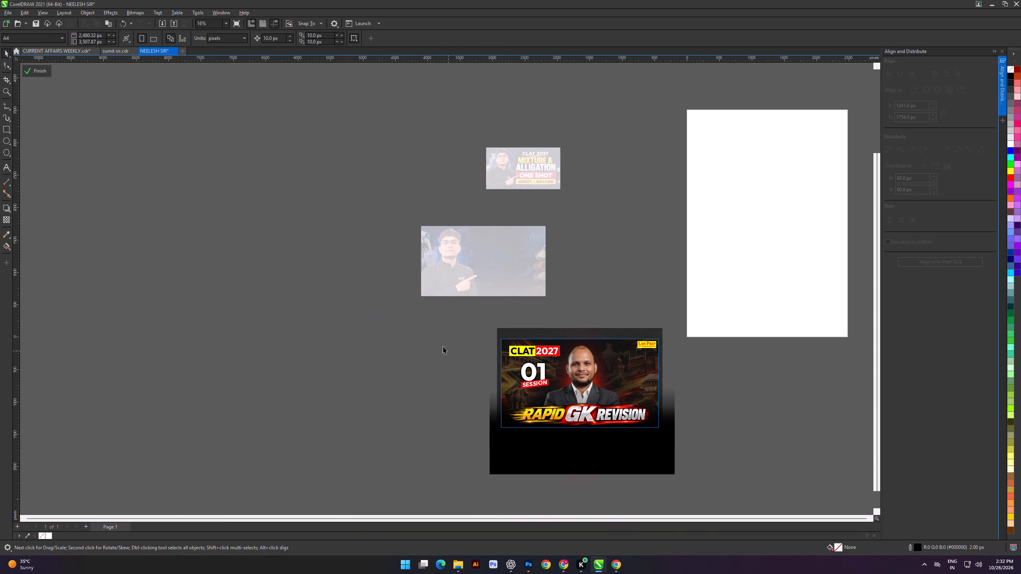
left_click_drag(433, 334, 576, 409)
key("ctrl+c")
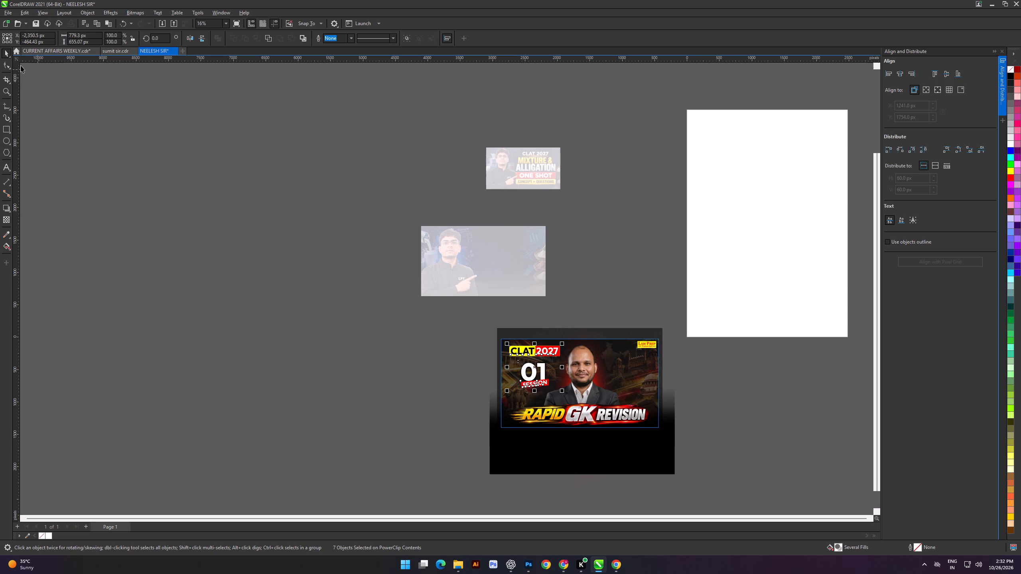
left_click(72, 103)
left_click(35, 75)
left_click(227, 280)
key("ctrl+v")
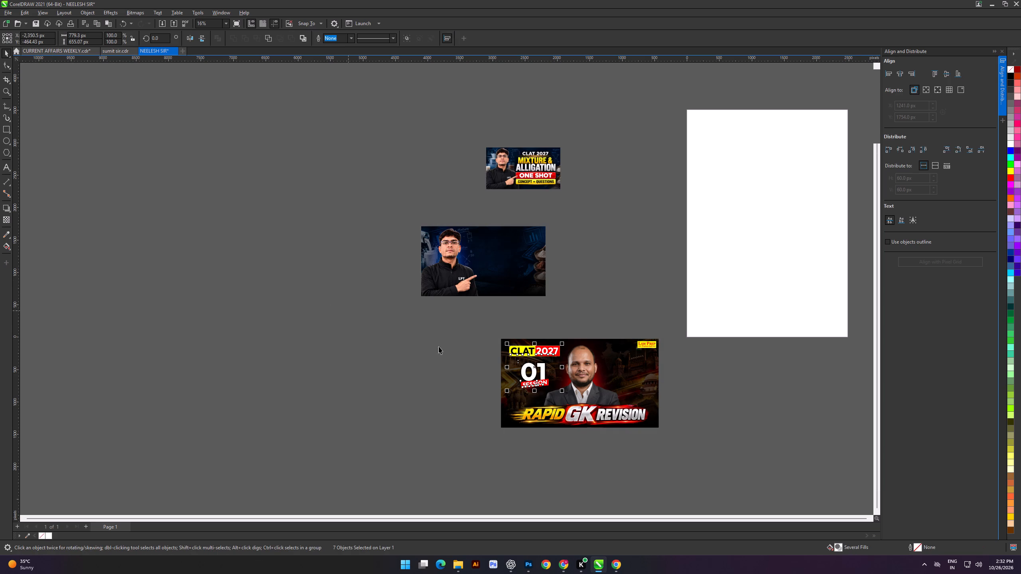
left_click_drag(551, 353, 610, 222)
left_click_drag(588, 284, 586, 277)
scroll(550, 217, "up", 4)
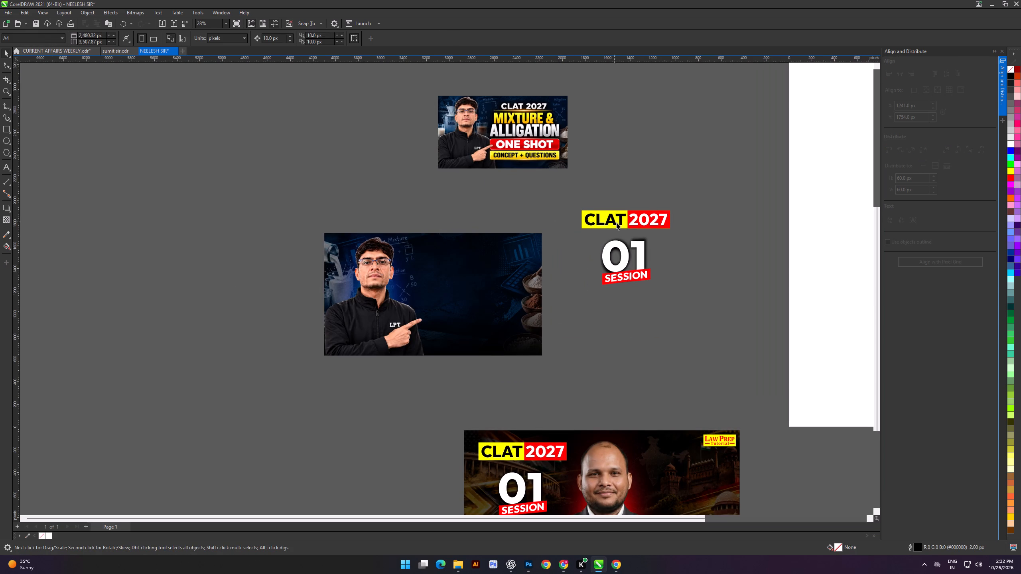
Move the CLAT 2027 text off its yellow and red boxes to just above the presenter frame and fill it white.
left_click_drag(613, 221, 463, 214)
scroll(419, 185, "up", 1)
left_click(419, 185)
left_click_drag(404, 181, 520, 229)
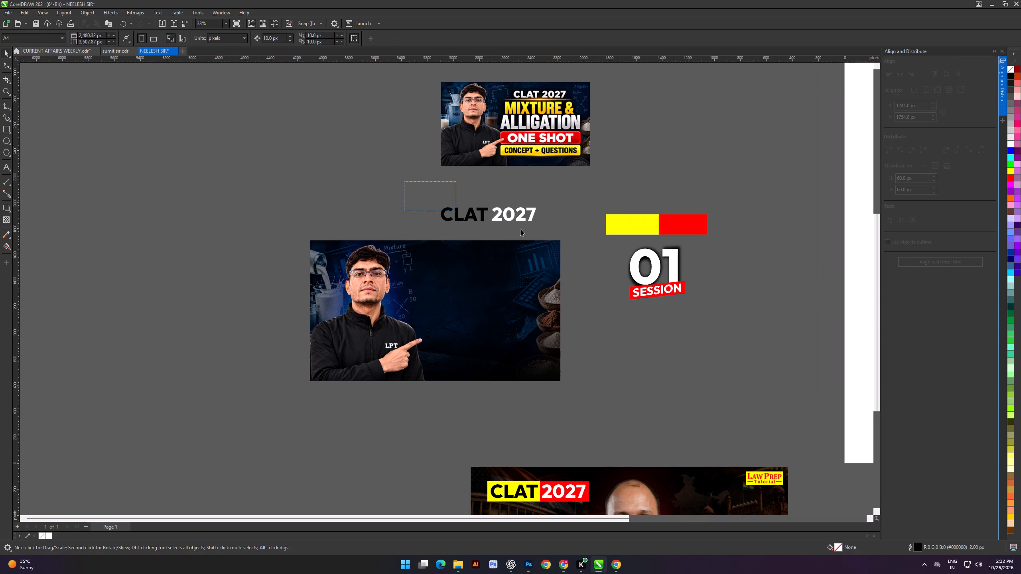
left_click_drag(520, 229, 589, 234)
left_click(1009, 145)
left_click(495, 150)
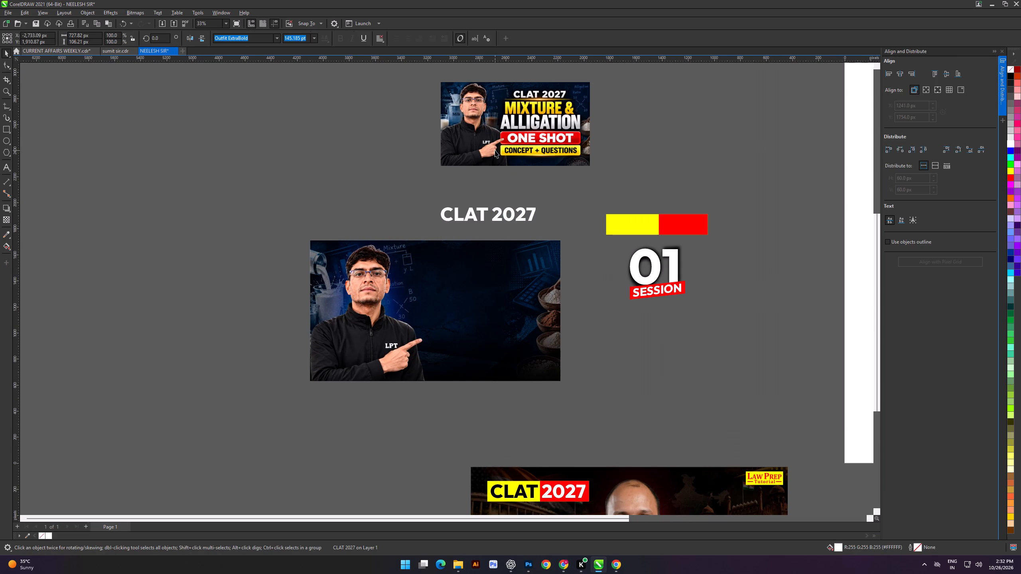
Set the CLAT 2027 text's font to F37 Grotesc ExtraBold.
left_click(407, 183)
left_click_drag(406, 192, 577, 229)
left_click(252, 35)
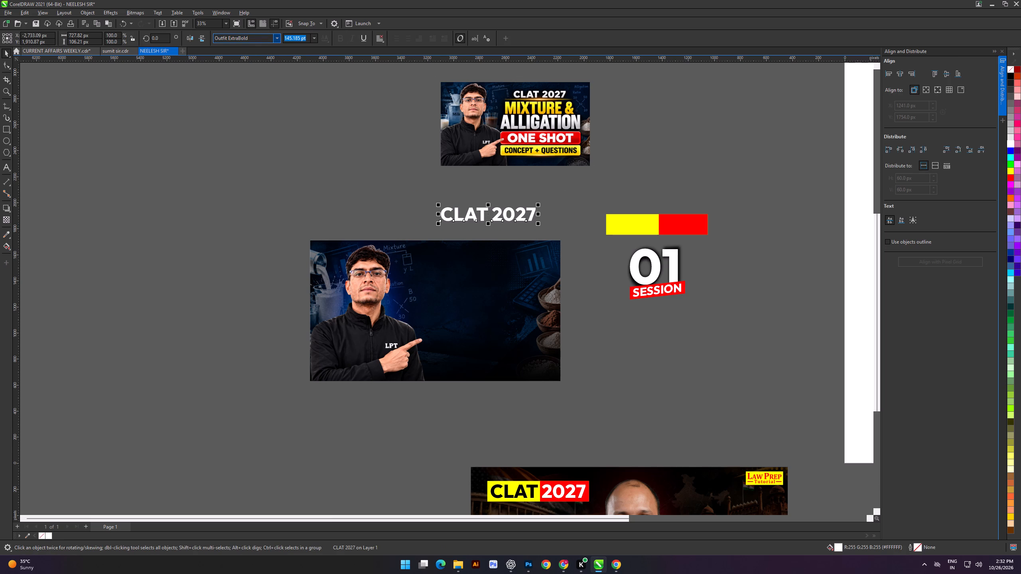
type("c37")
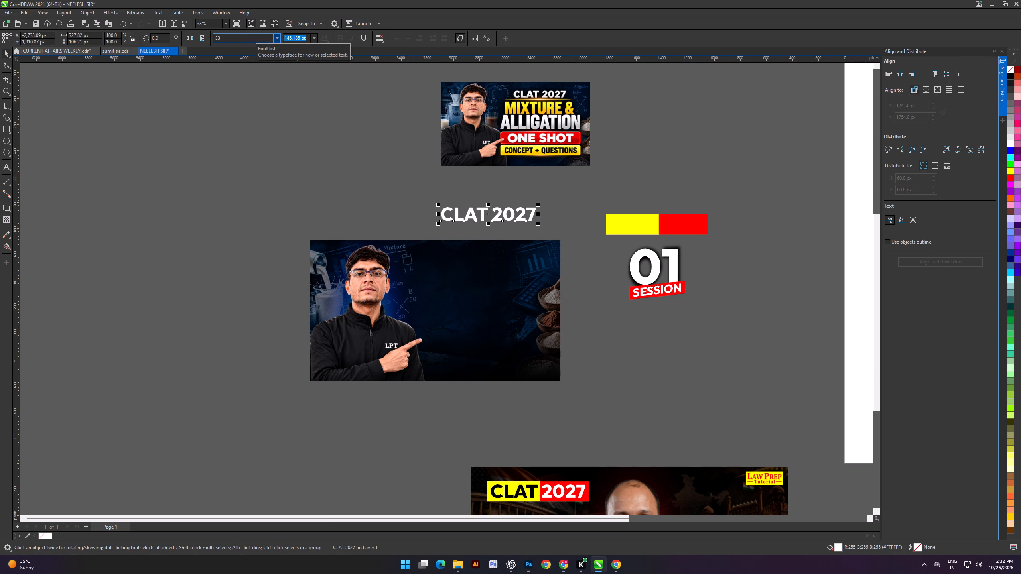
key("Return")
left_click(277, 39)
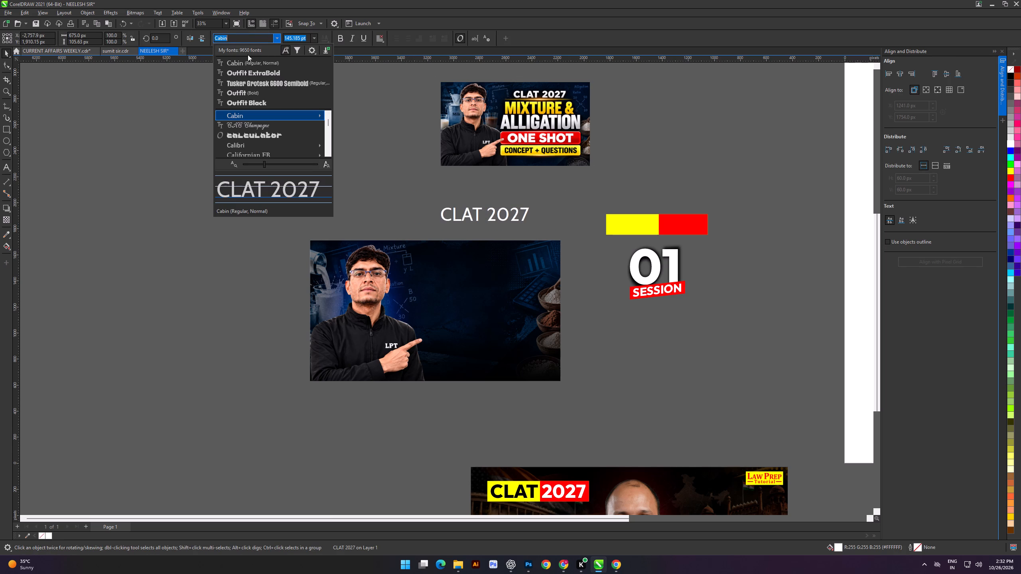
type("ff37")
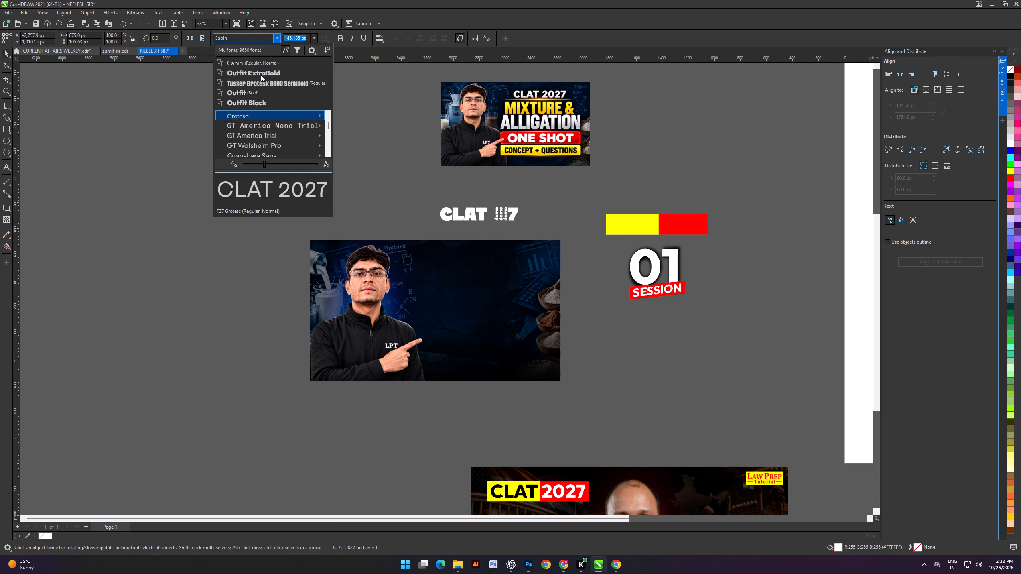
key("Return")
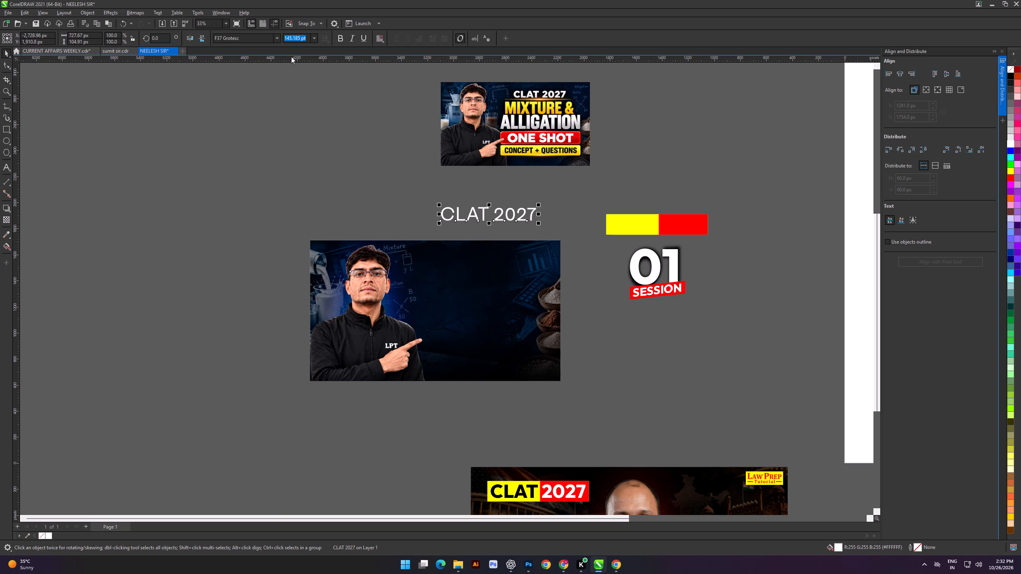
left_click(276, 38)
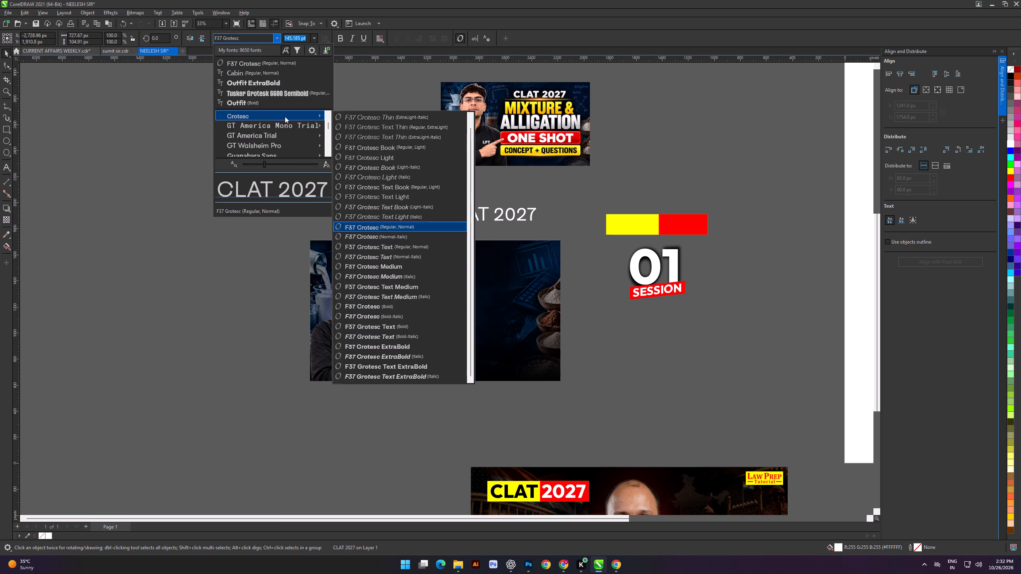
left_click(386, 307)
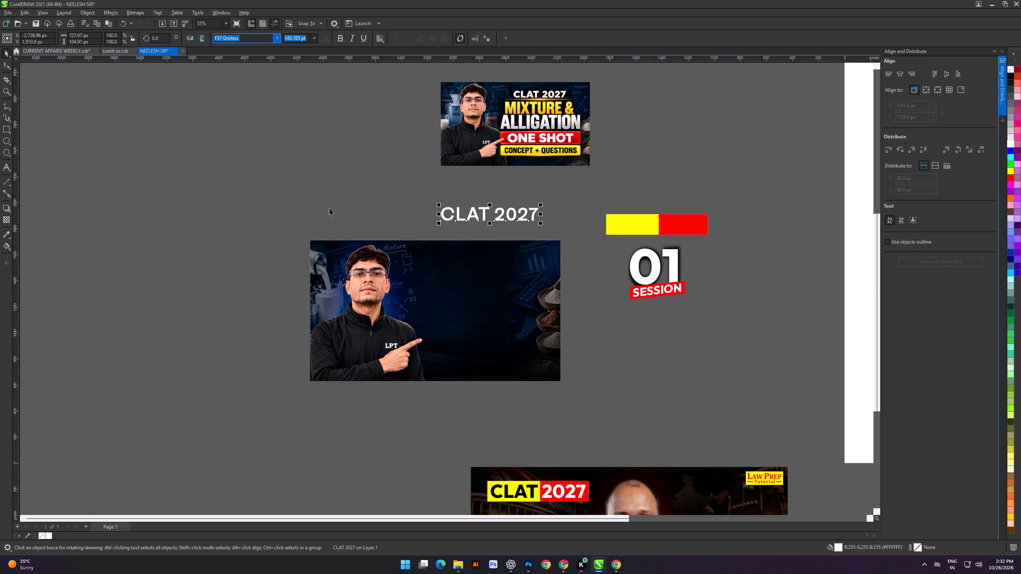
left_click(275, 36)
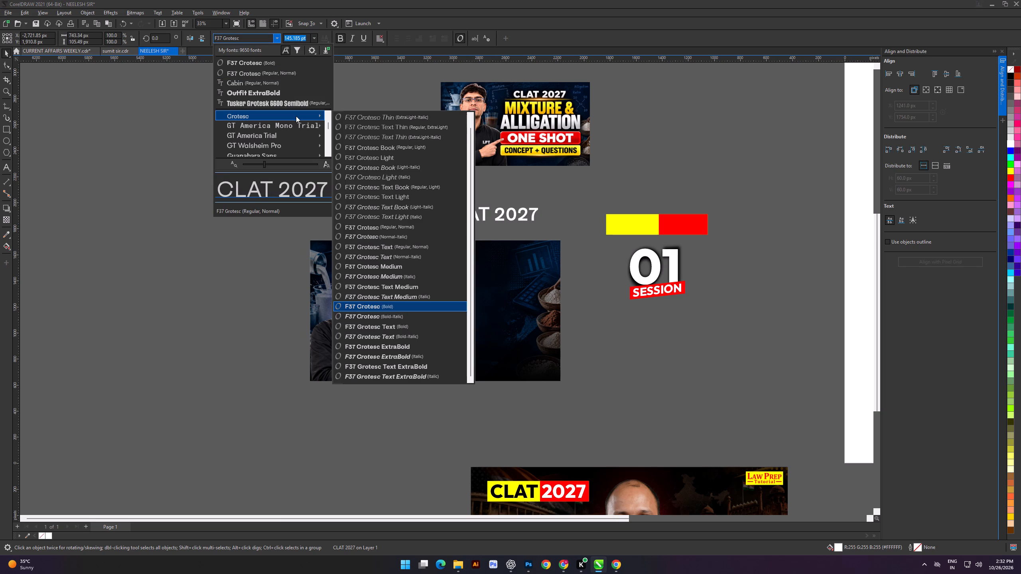
left_click(390, 345)
left_click(343, 170)
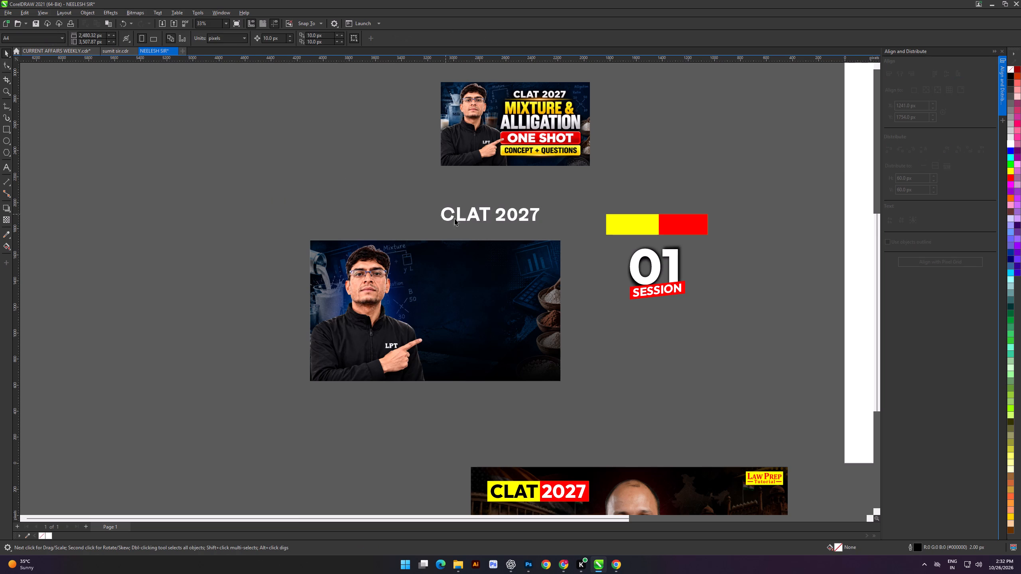
Place the CLAT 2027 text near the frame's upper edge, beside the presenter's head, and scale it down slightly.
scroll(457, 220, "up", 4)
left_click_drag(492, 213, 465, 291)
left_click(476, 204)
scroll(486, 235, "down", 5)
scroll(481, 244, "up", 3, "shift")
left_click(441, 215)
scroll(515, 270, "up", 5)
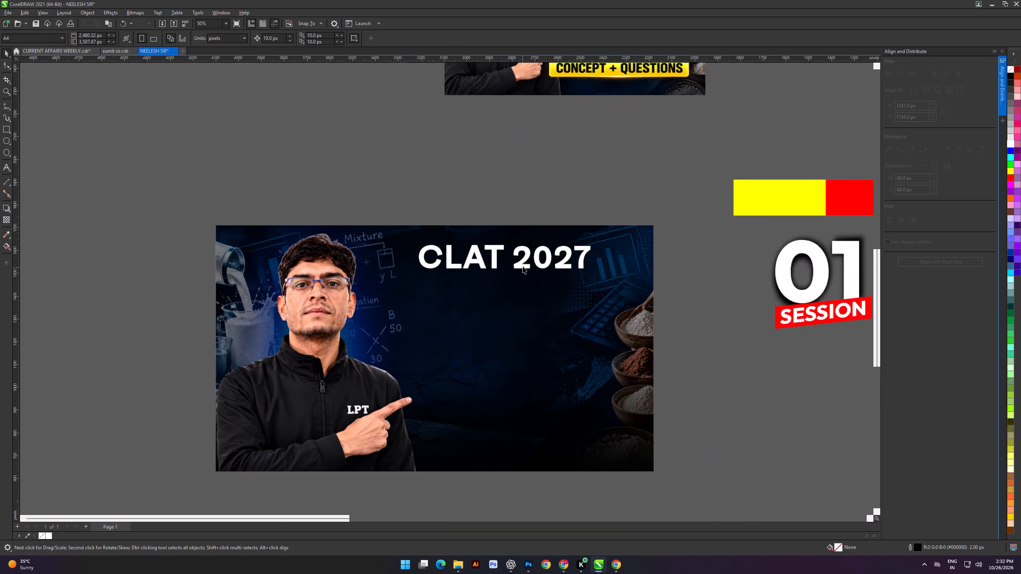
scroll(523, 266, "up", 1)
left_click(523, 263)
left_click_drag(603, 273, 597, 275, "shift")
left_click(531, 183)
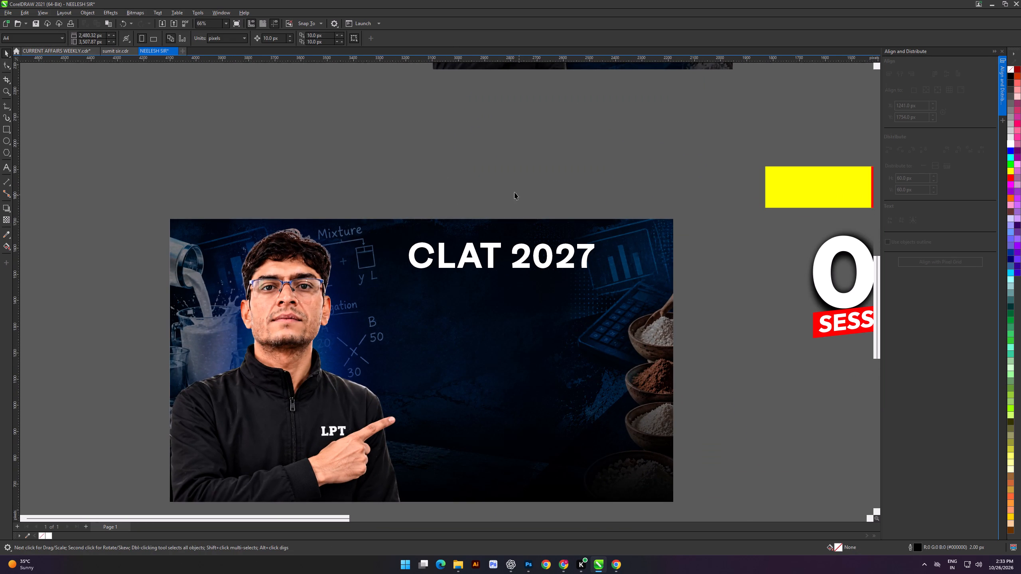
Move the RAPID GK REVISION title out of the visible frame inside the GK Revision thumbnail's PowerClip.
left_click(483, 181)
scroll(496, 196, "down", 9)
double_click(651, 377)
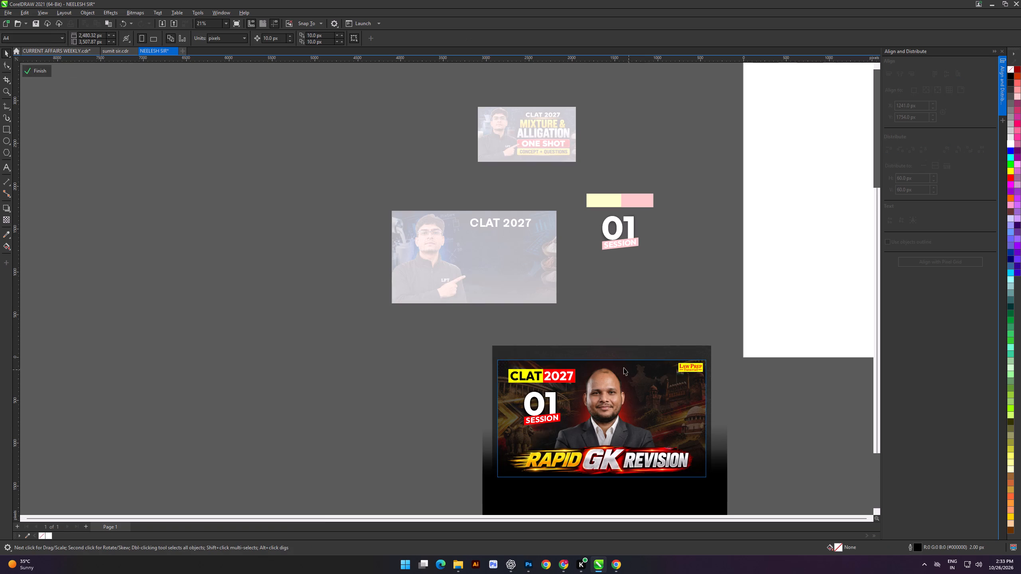
scroll(623, 368, "down", 5, "alt")
left_click_drag(610, 420, 366, 424)
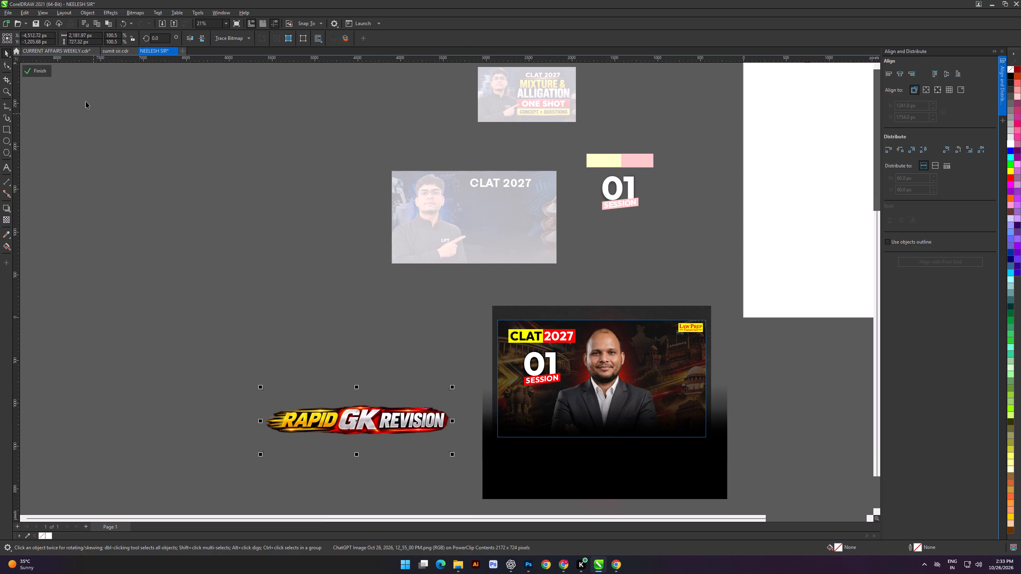
left_click(24, 66)
left_click(229, 188)
Draw a wide ellipse about 977 by 307 px over the CLAT 2027 text, filled black with no outline.
scroll(517, 172, "up", 4)
left_click(6, 137)
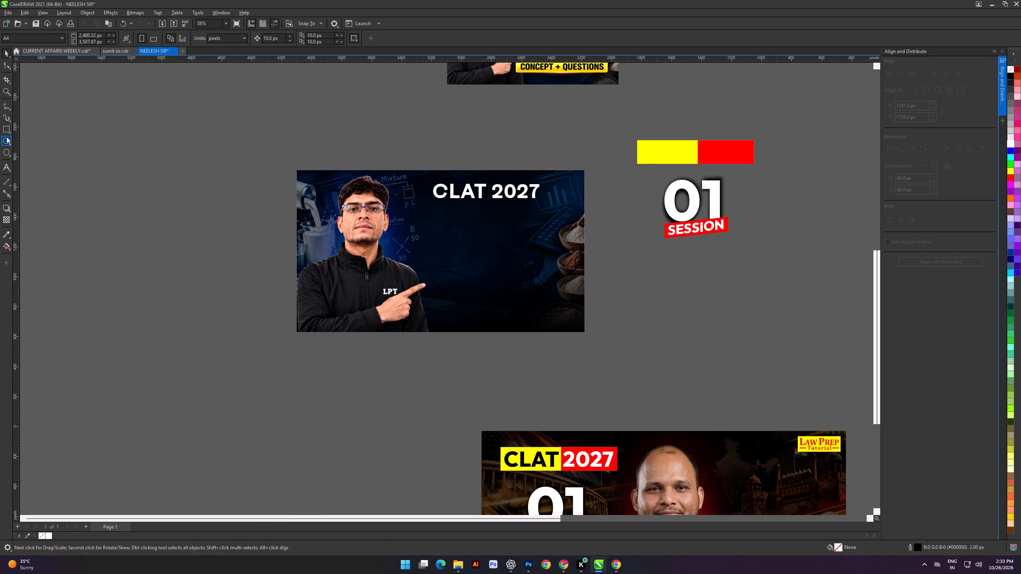
scroll(384, 169, "up", 4)
left_click_drag(450, 183, 723, 257)
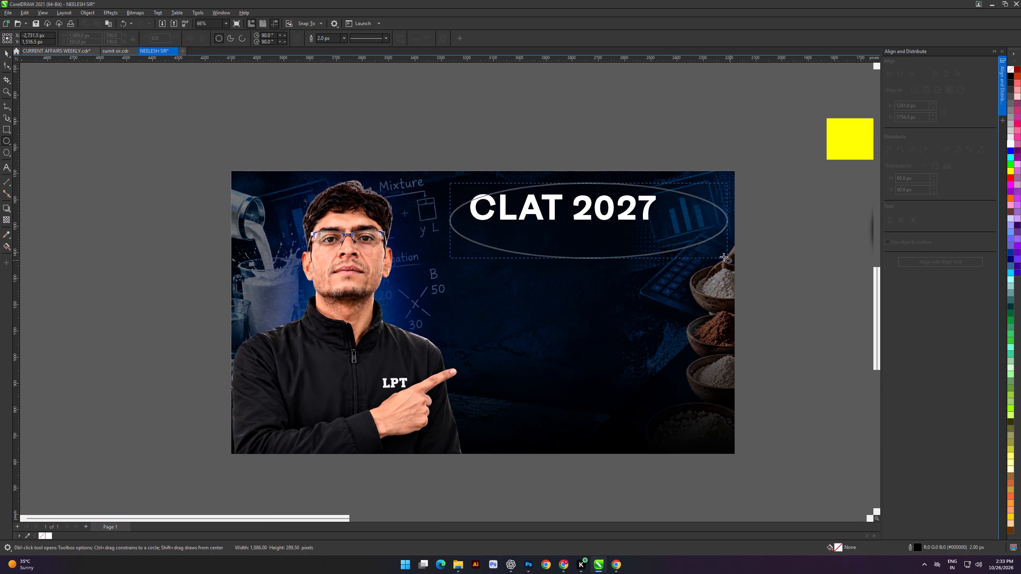
left_click_drag(723, 257, 706, 263)
left_click(1009, 78)
right_click(1011, 69)
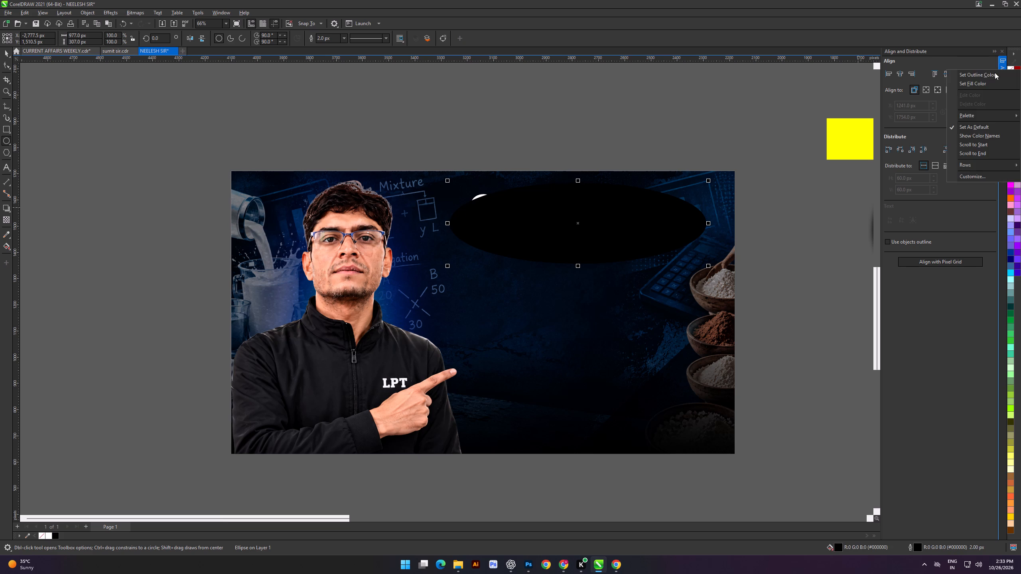
left_click(988, 74)
left_click(623, 118)
left_click(4, 54)
left_click(264, 189)
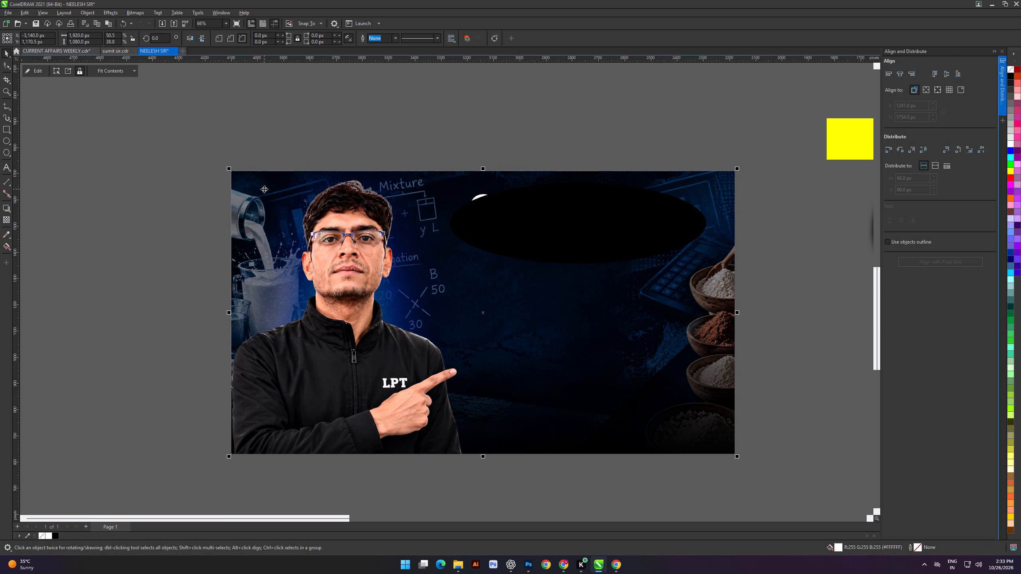
Save the drawing as NEELESH SIR.cdr in the OCT folder inside FILE.
key("ctrl+s")
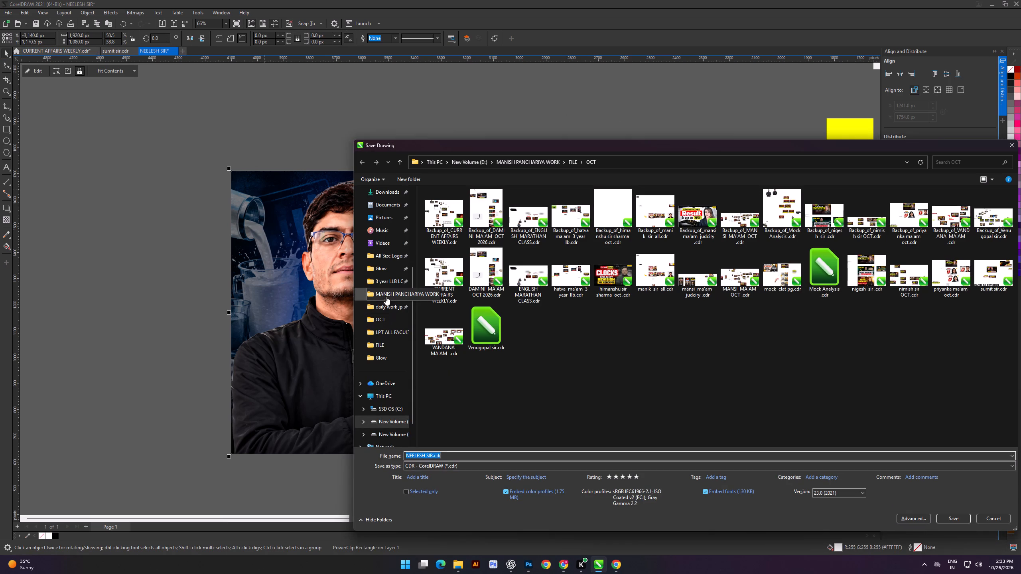
left_click(385, 291)
double_click(487, 216)
double_click(434, 223)
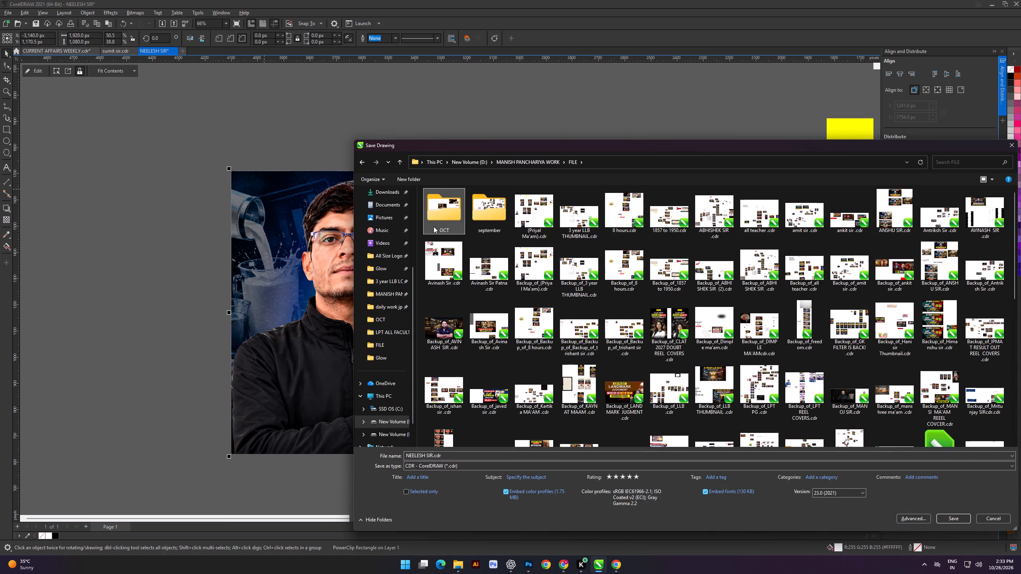
left_click(959, 515)
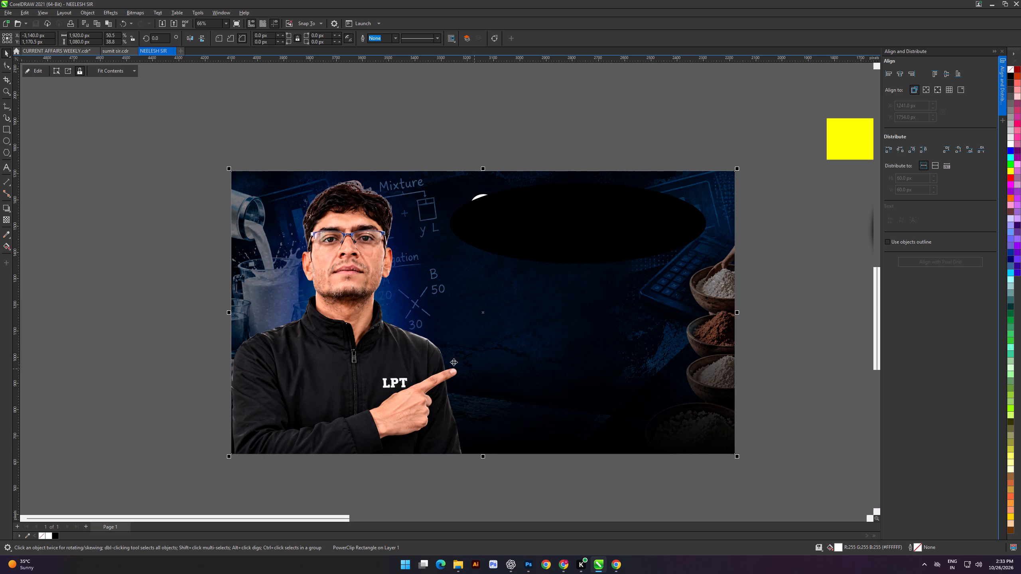
left_click(176, 246)
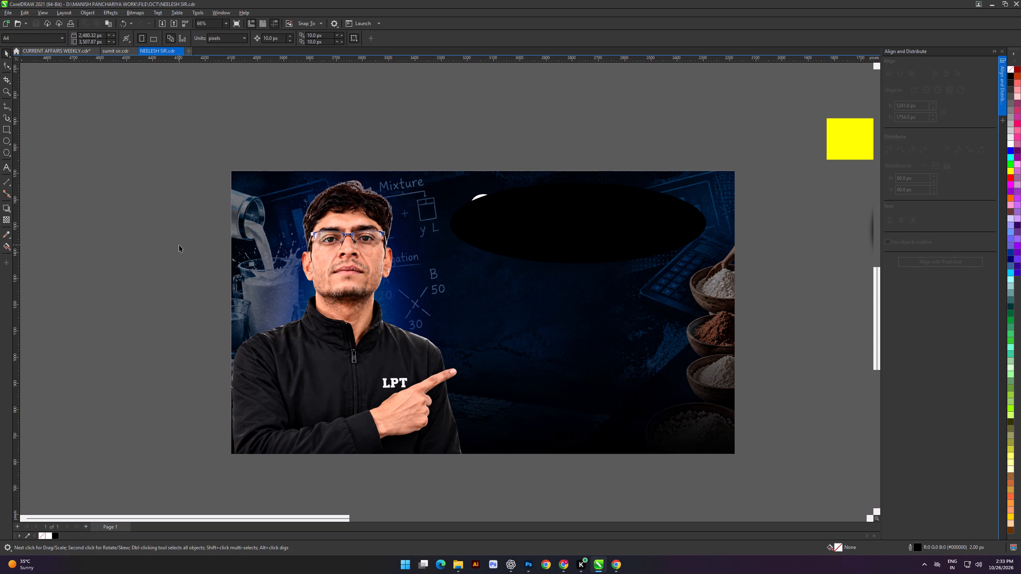
Apply a strong Gaussian Blur to the black ellipse over the CLAT 2027 text.
left_click(560, 230)
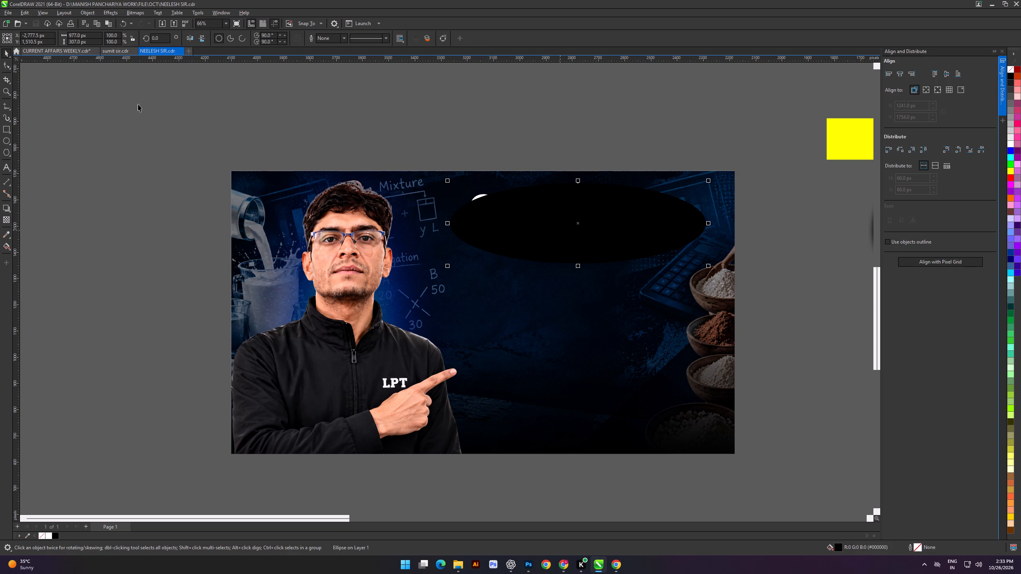
left_click(109, 9)
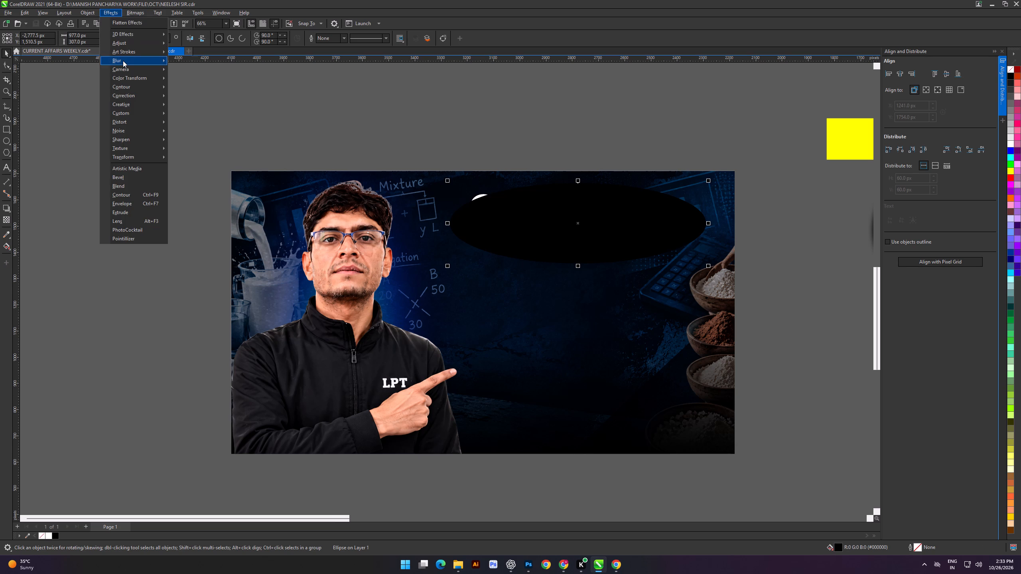
left_click(186, 82)
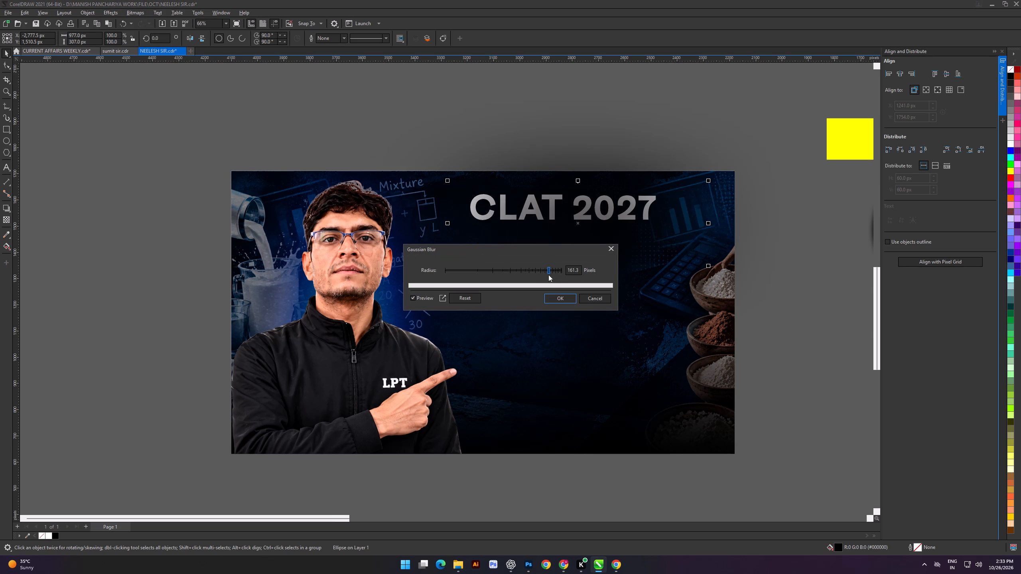
left_click(558, 272)
left_click(562, 301)
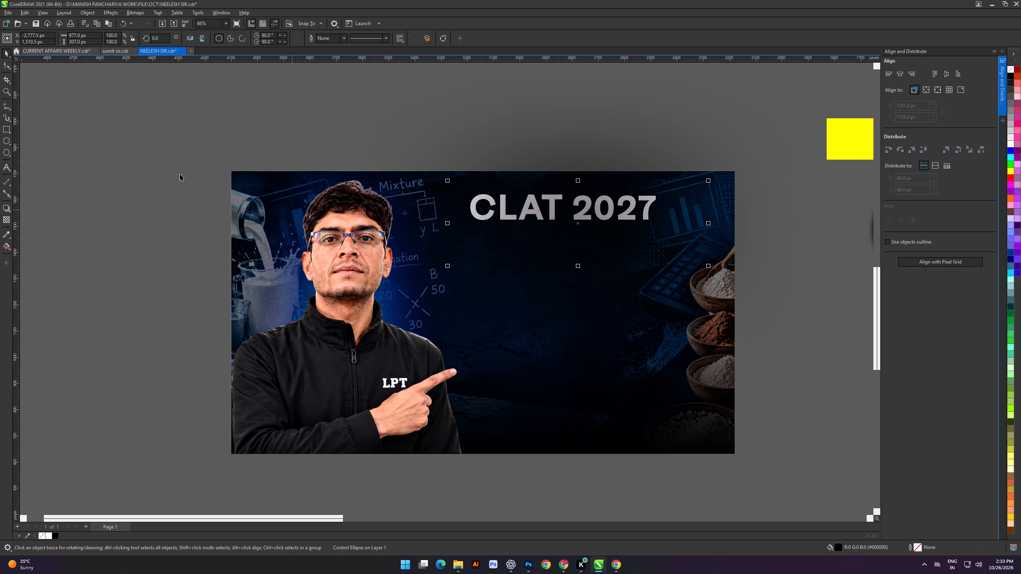
Place the blurred black ellipse inside the presenter frame's PowerClip, behind the CLAT 2027 text.
left_click(4, 55)
left_click(76, 186)
left_click(491, 185)
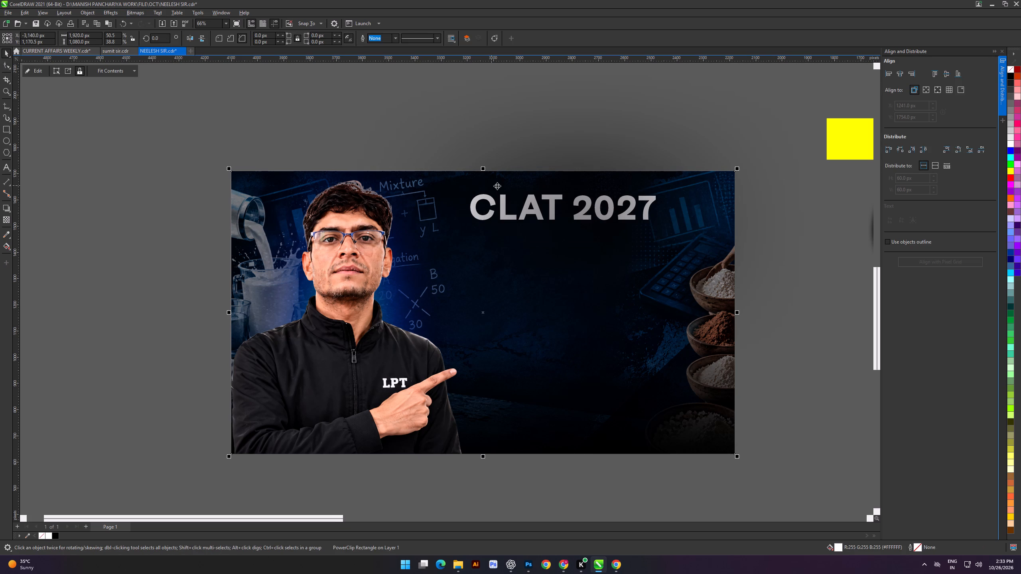
left_click(625, 168)
left_click(575, 155)
left_click(575, 202)
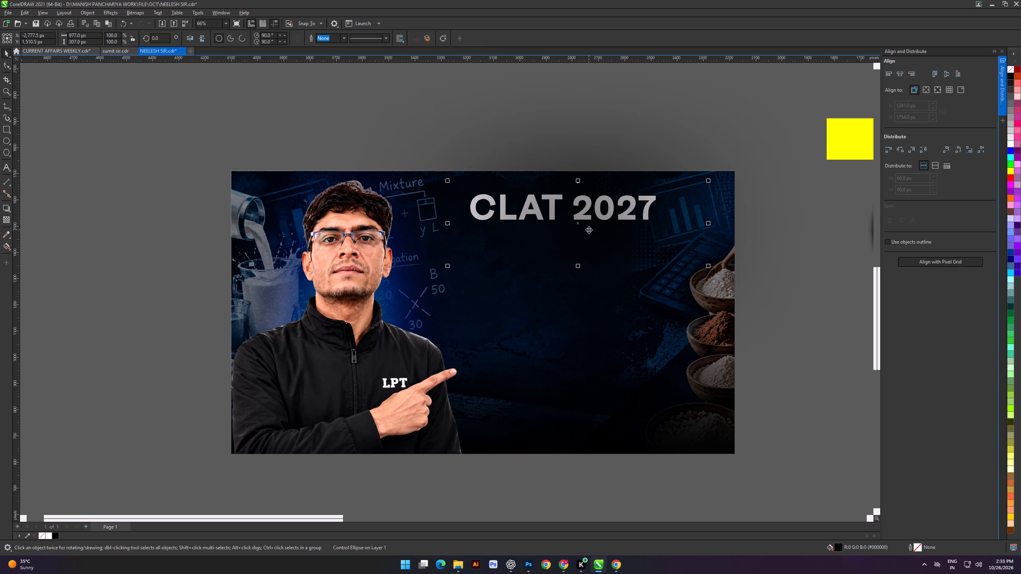
key("d")
left_click(589, 315)
left_click(560, 49)
Within the presenter frame's PowerClip, make two copies of the blurred ellipse, each placed lower than the previous one.
double_click(585, 172)
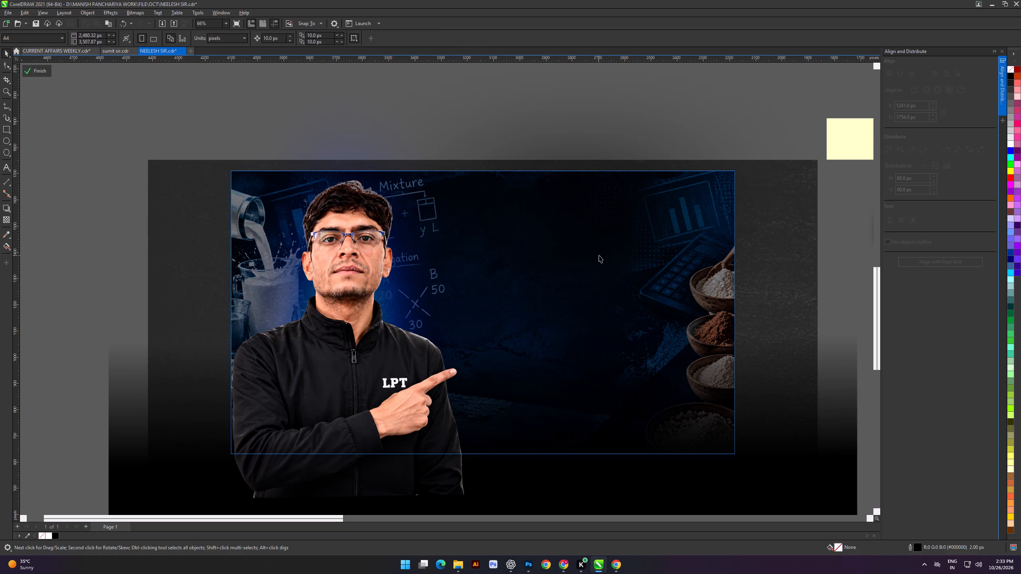
left_click(599, 255)
right_click_drag(583, 203, 581, 261)
left_click(598, 272)
left_click(554, 95)
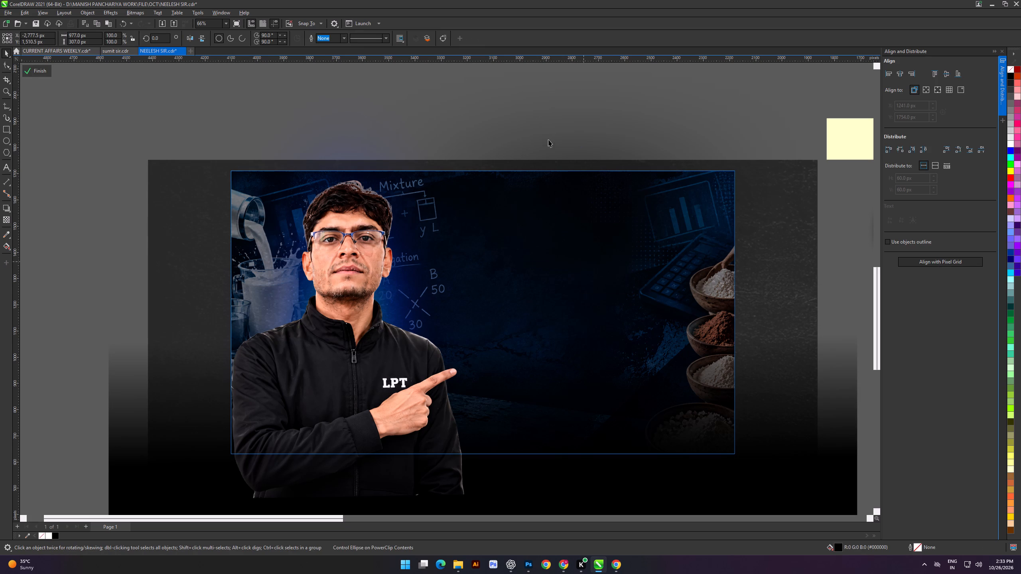
left_click(591, 243)
right_click_drag(590, 253, 579, 307)
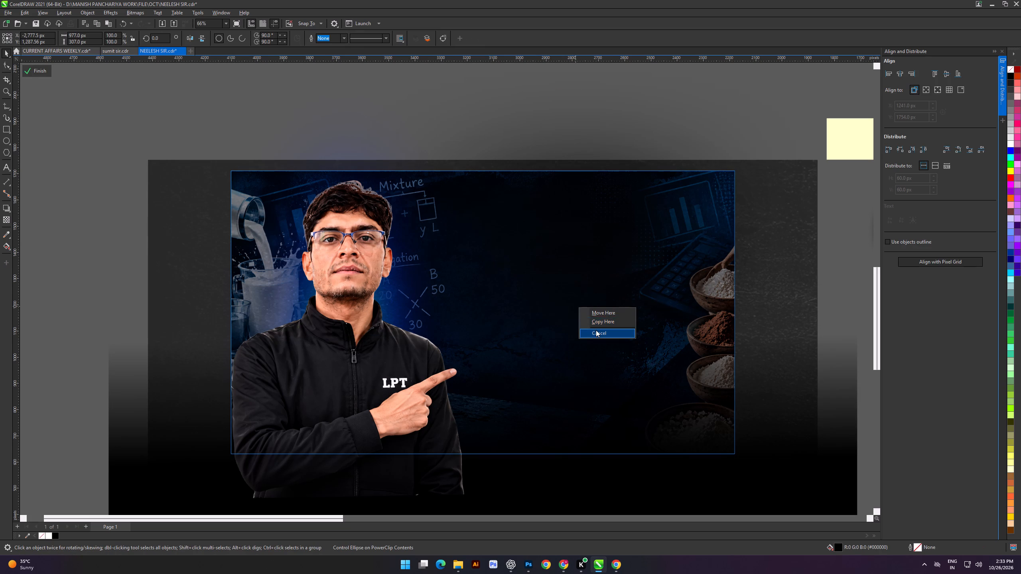
left_click(597, 324)
left_click(564, 138)
left_click(565, 92)
Bring the presenter image to the front of the PowerClip contents and finish editing the PowerClip.
scroll(428, 234, "down", 4)
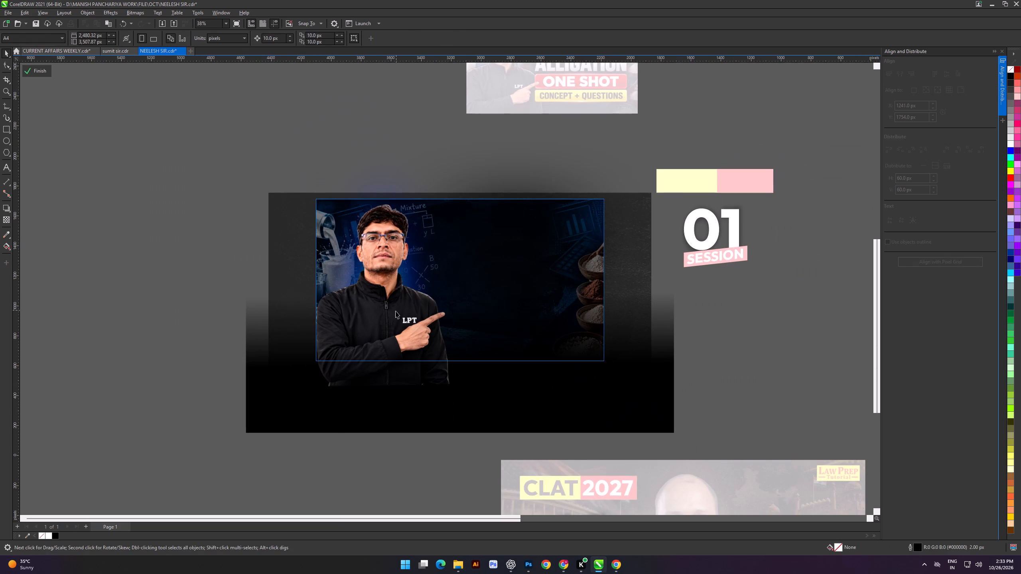
left_click(395, 311)
key("shift+Page_Up")
left_click(223, 265)
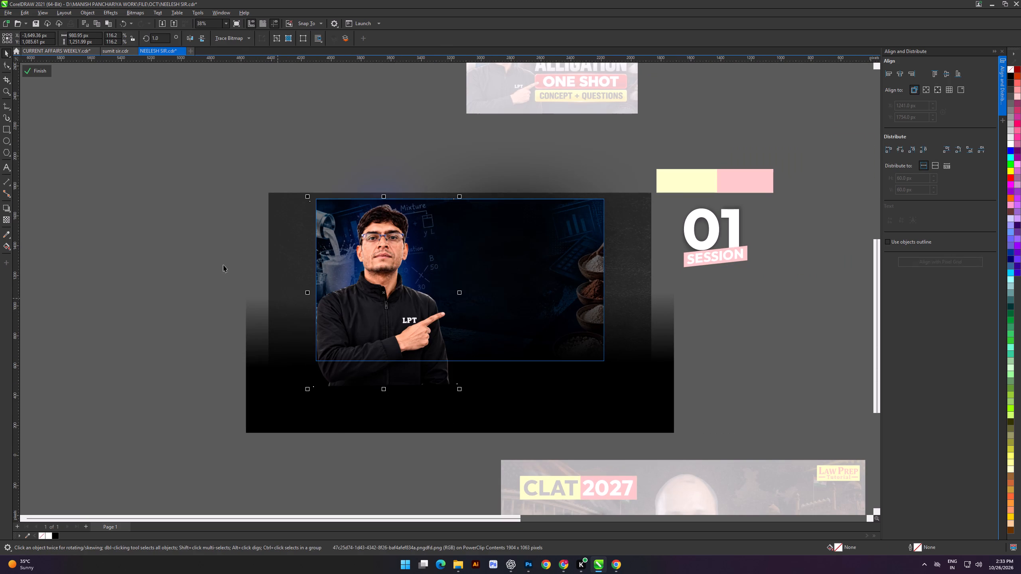
left_click(32, 71)
left_click(102, 215)
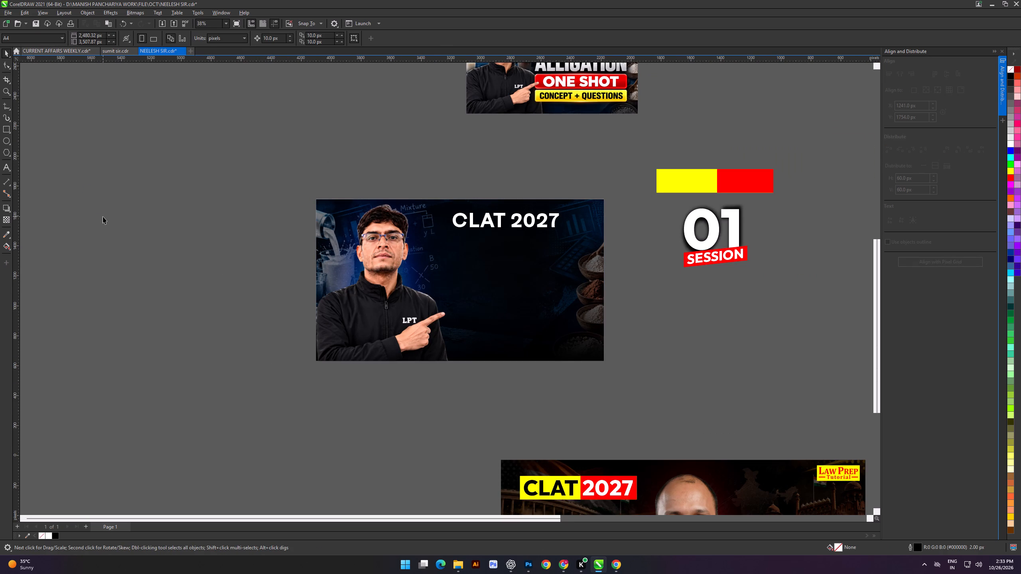
Copy the CLAT 2027 text from the presenter frame to the empty canvas above and beside it.
left_click_drag(97, 237, 106, 237)
scroll(544, 271, "up", 5, "shift")
scroll(549, 247, "down", 7)
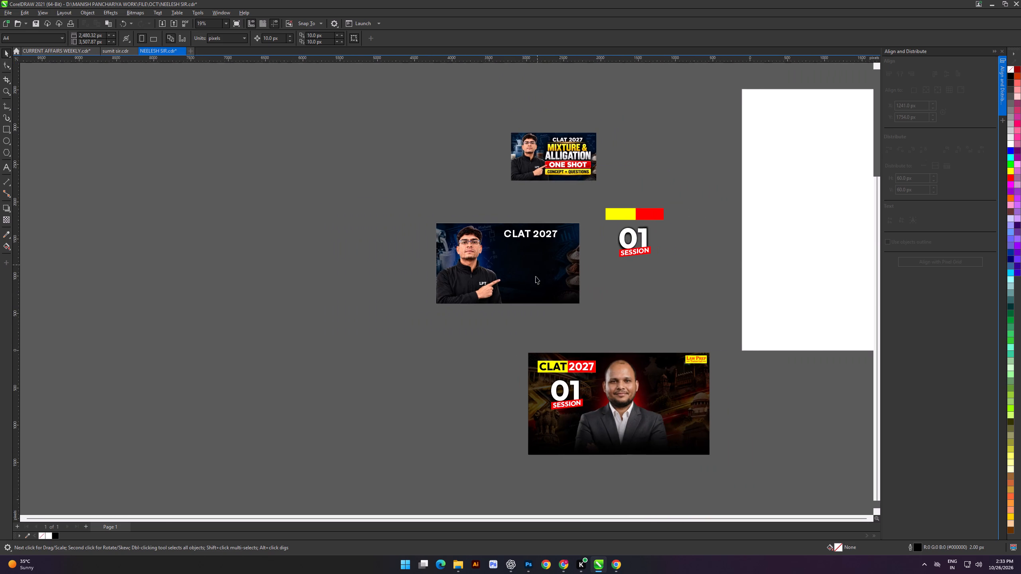
scroll(536, 276, "down", 1)
scroll(552, 200, "up", 7, "alt")
left_click(504, 246)
scroll(495, 260, "down", 3)
scroll(512, 272, "up", 5, "shift")
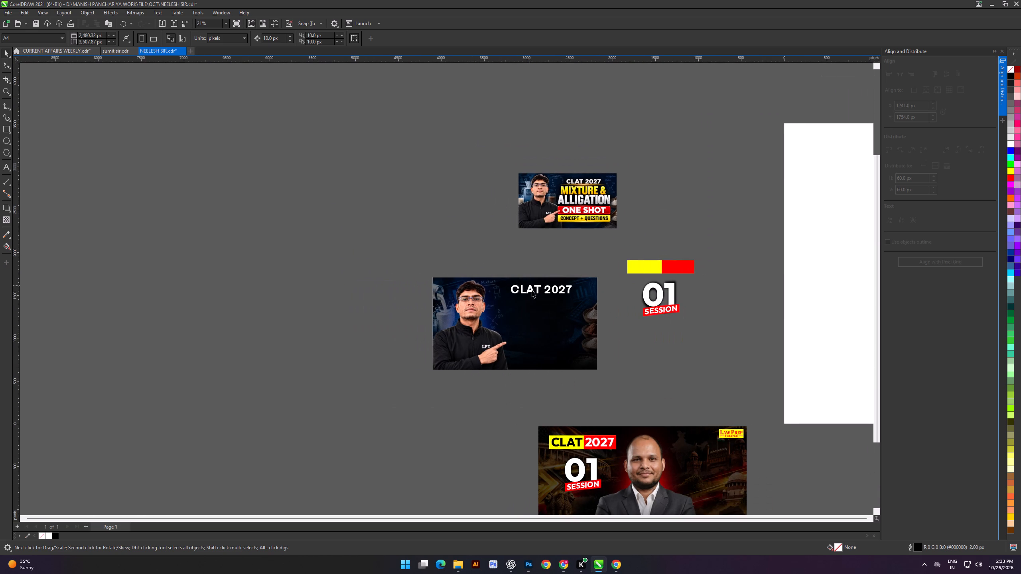
left_click(536, 293)
right_click_drag(533, 293, 402, 235)
left_click(422, 249)
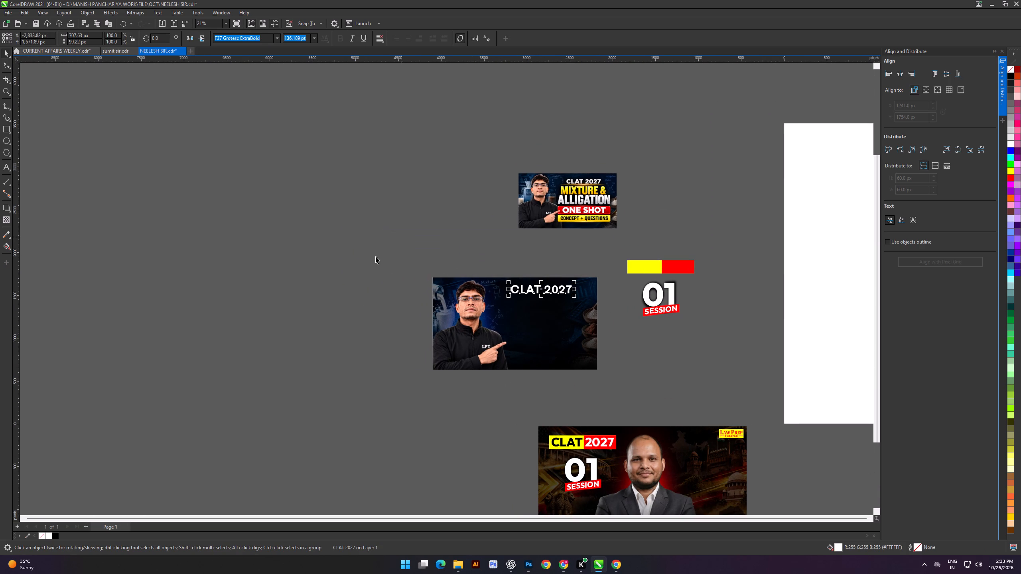
left_click(365, 257)
Replace the copied text with the clipboard history entry containing CLAT 2027, MIXTURE & ALLIGATION, ONE SHOT and CONCEPT + QUESTIONS.
double_click(407, 234)
key("ctrl+a")
key("super+v")
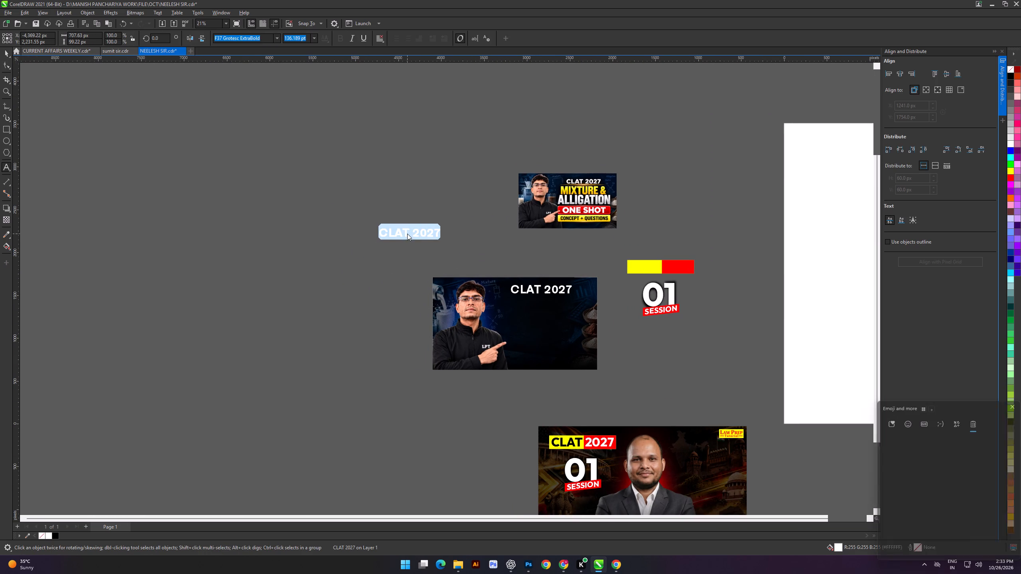
scroll(943, 499, "down", 5)
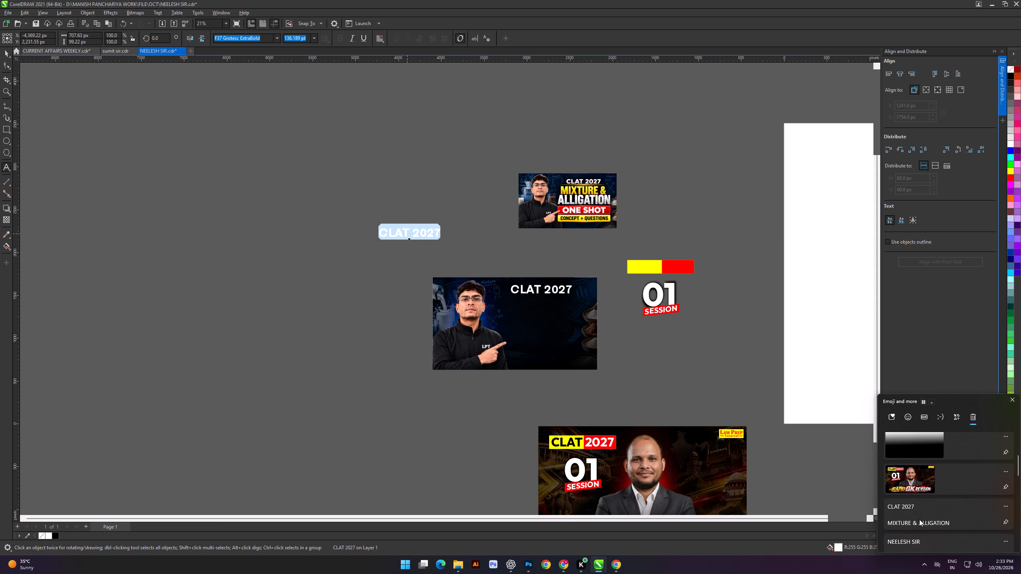
left_click(919, 519)
key("ctrl+v")
left_click(3, 50)
left_click_drag(217, 283, 231, 277)
scroll(409, 232, "up", 3)
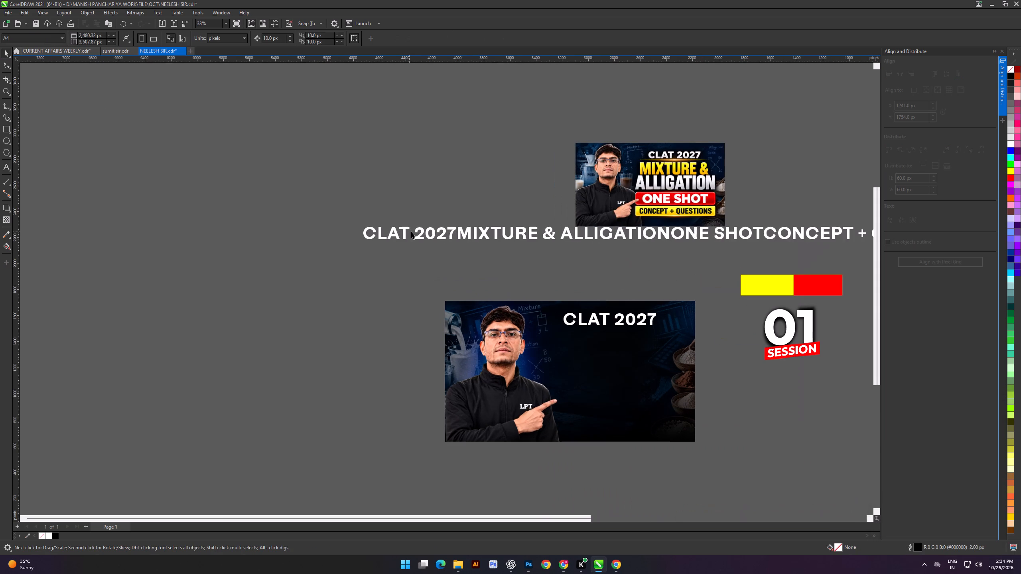
Break the pasted text after CLAT 2027 so MIXTURE & ALLIGATION starts a new line.
double_click(458, 232)
key("Return")
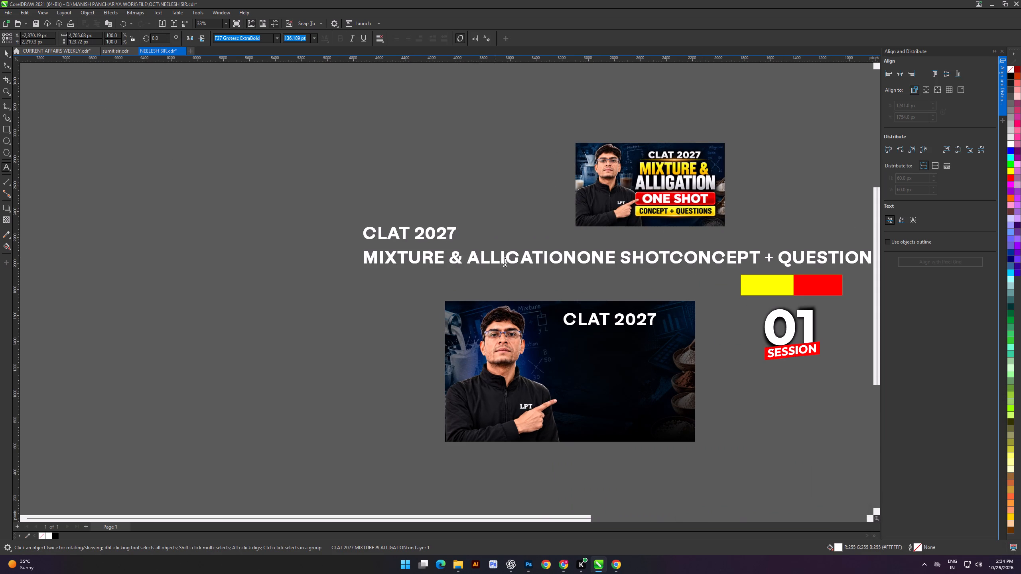
left_click(7, 51)
left_click(207, 224)
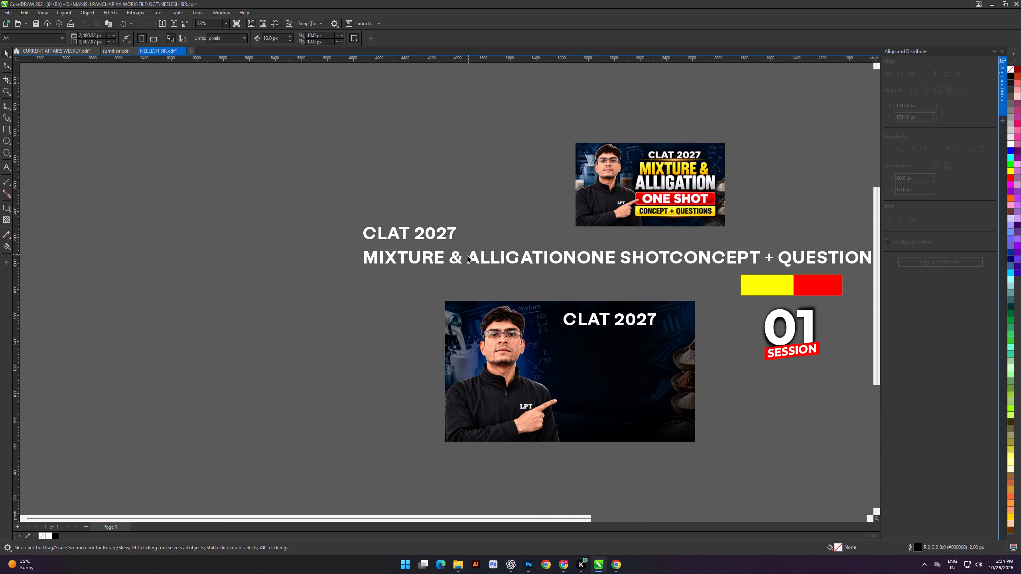
Move the two-line headline text away from the reference thumbnail, farther into the empty canvas.
left_click_drag(440, 265, 364, 233)
left_click_drag(440, 259, 319, 251)
left_click_drag(426, 257, 306, 244)
left_click(339, 289)
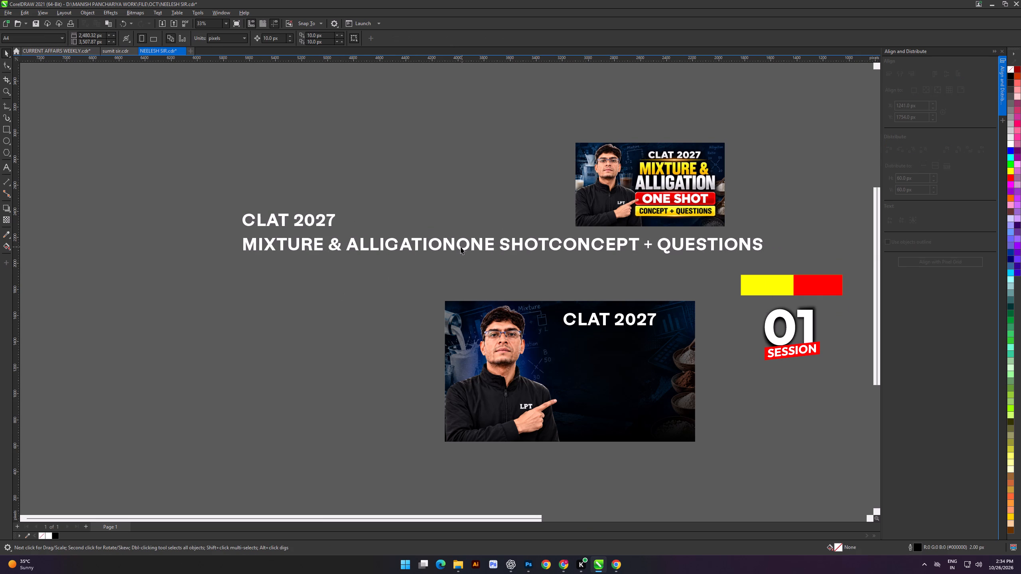
Break the remaining headline text into separate lines for MIXTURE & ALLIGATION, ONE SHOT and CONCEPT + QUESTIONS.
double_click(459, 247)
key("Return")
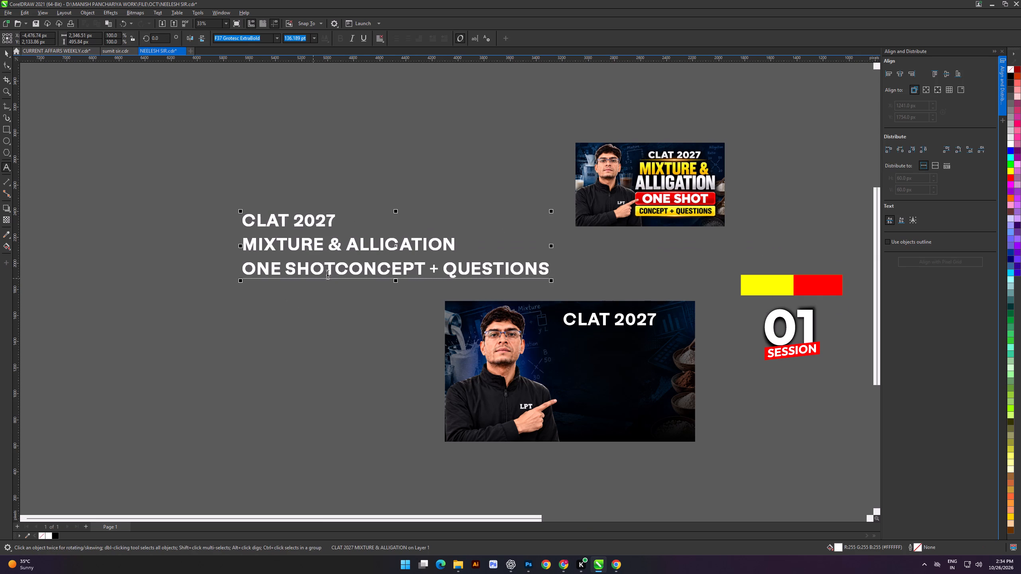
left_click(337, 270)
key("Return")
left_click(3, 52)
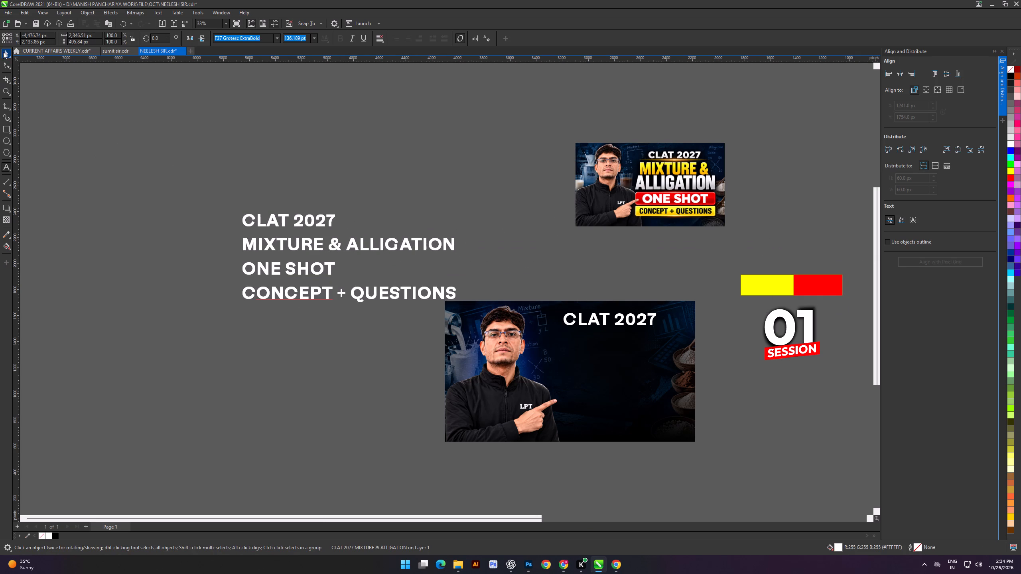
left_click(182, 168)
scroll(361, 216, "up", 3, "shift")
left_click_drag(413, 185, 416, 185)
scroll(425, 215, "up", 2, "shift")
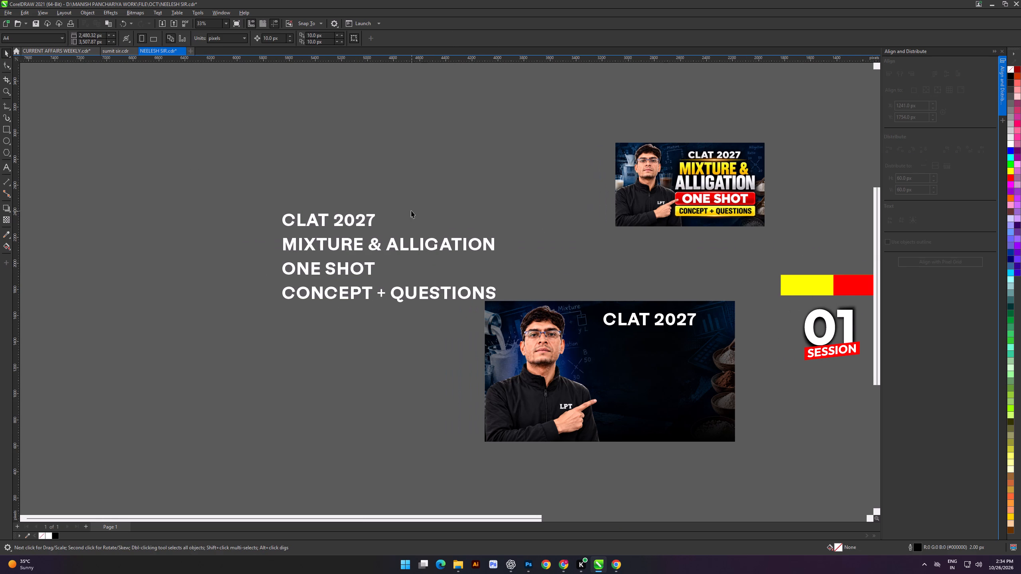
Break the four-line headline text apart into a separate text object for each line.
scroll(411, 210, "up", 1, "alt")
left_click(410, 211)
left_click(412, 244)
left_click(412, 250)
left_click_drag(411, 252, 418, 229)
left_click_drag(309, 352, 315, 344)
left_click(398, 220)
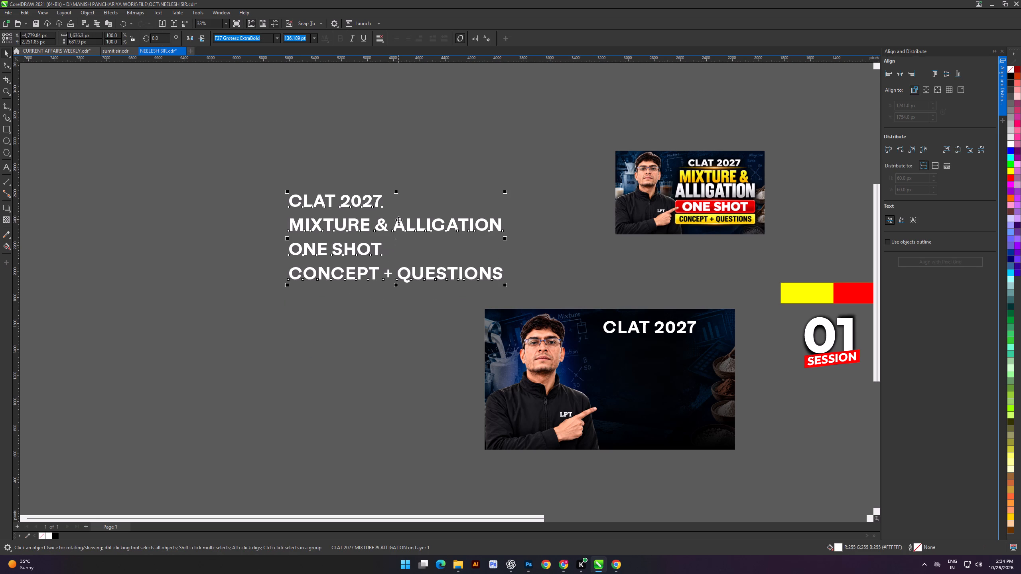
key("ctrl+k")
left_click(510, 145)
scroll(508, 145, "down", 4, "shift")
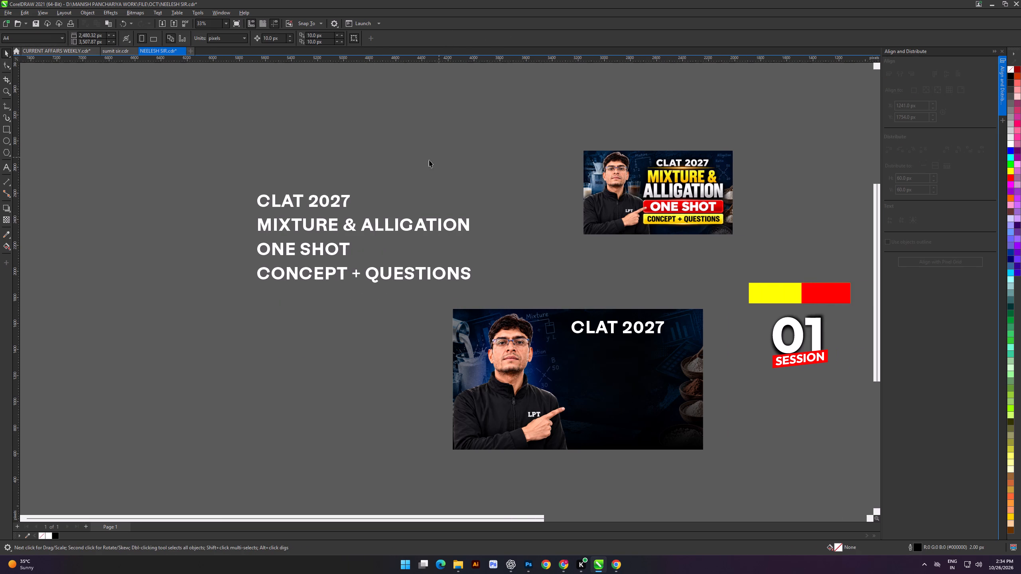
Move MIXTURE & ALLIGATION above the other lines and split it before the ampersand into two separate text objects.
left_click_drag(371, 225, 427, 153)
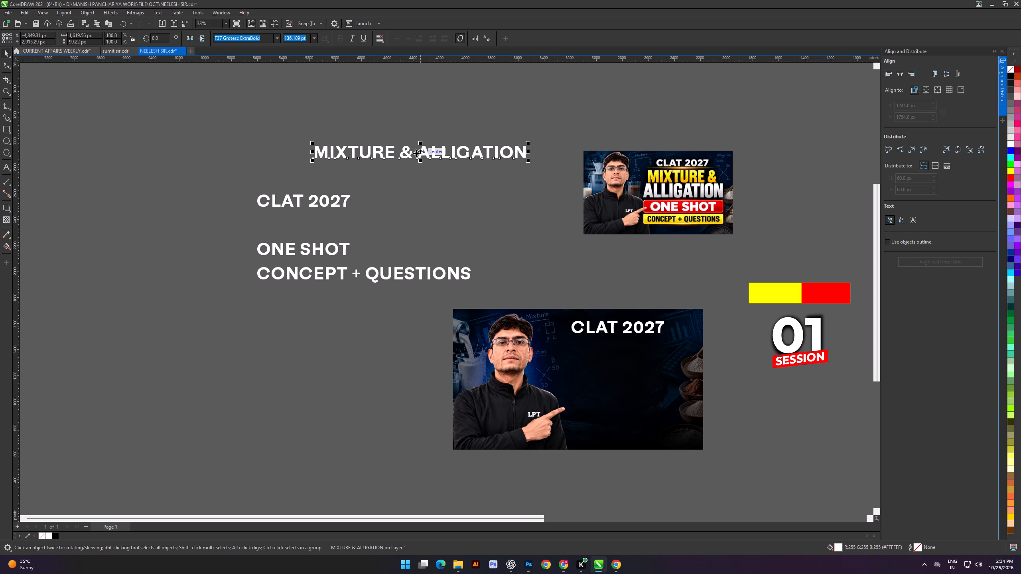
left_click(413, 220)
double_click(420, 154)
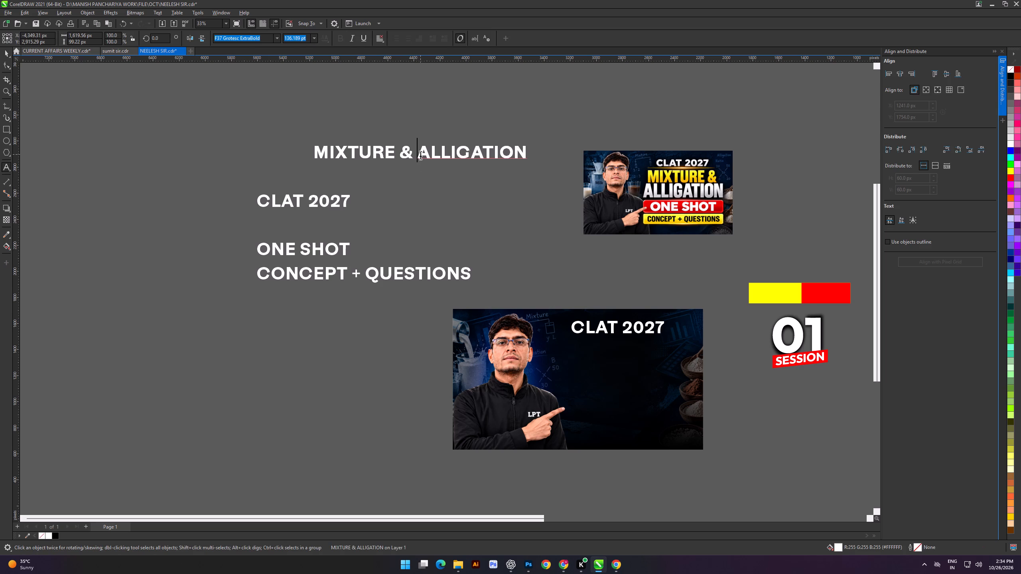
left_click(403, 154)
key("Return")
key("ctrl+k")
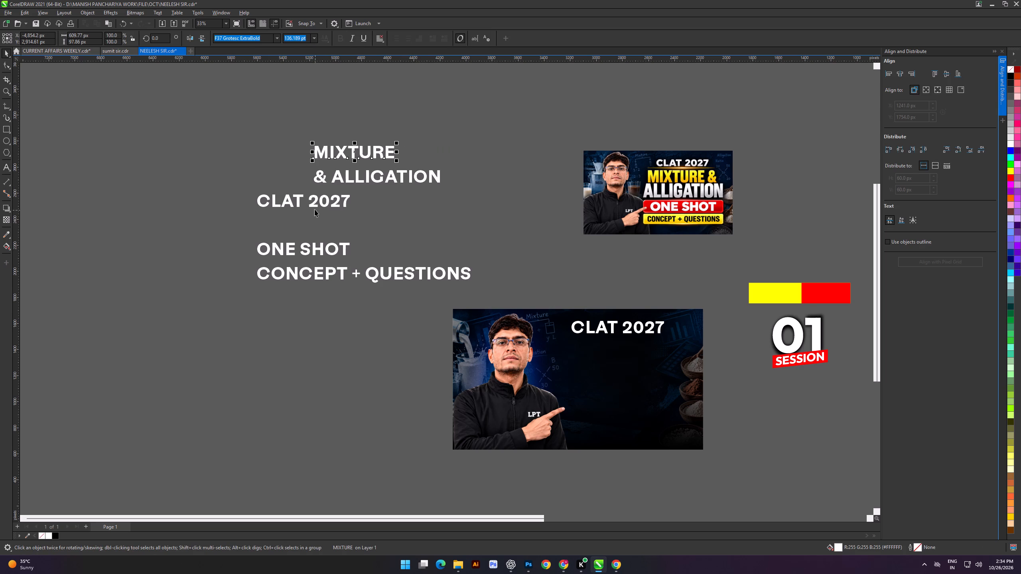
Clear the loose CLAT 2027 line out of the way and centre & ALLIGATION closely beneath MIXTURE.
left_click_drag(319, 198, 322, 248)
scroll(319, 153, "up", 9)
left_click_drag(450, 207, 441, 206)
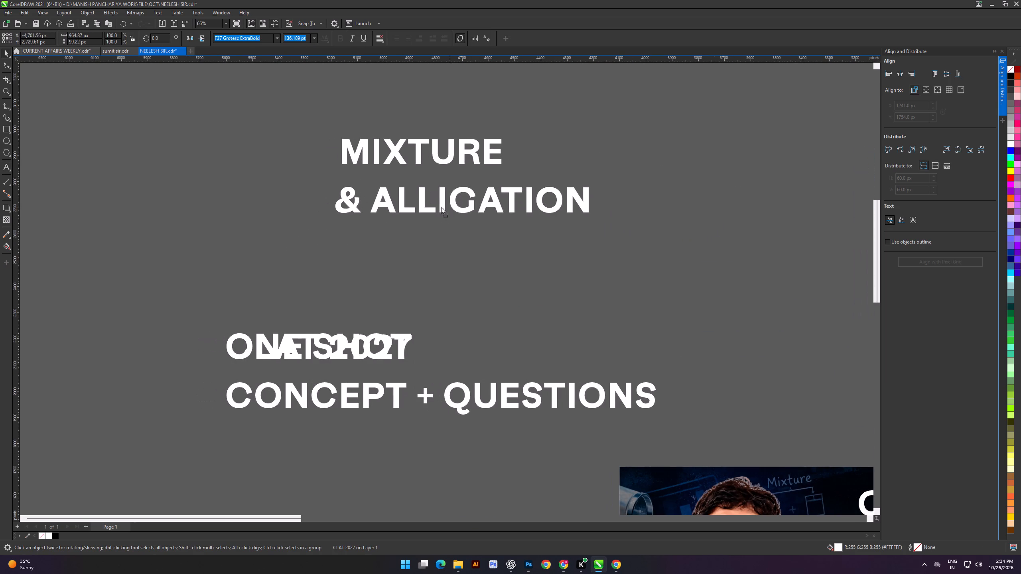
left_click_drag(441, 206, 412, 195)
left_click_drag(418, 193, 412, 191)
left_click(433, 258)
scroll(426, 168, "up", 5, "alt")
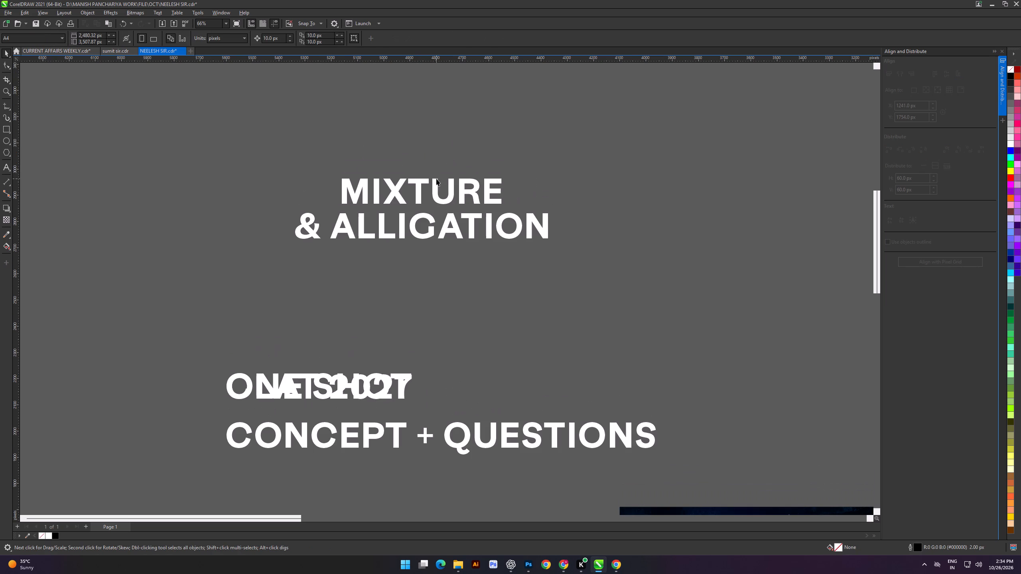
Enlarge the word MIXTURE to about 169 pt and set it centred just above & ALLIGATION.
left_click_drag(435, 181, 435, 149)
left_click_drag(505, 176, 548, 201, "shift")
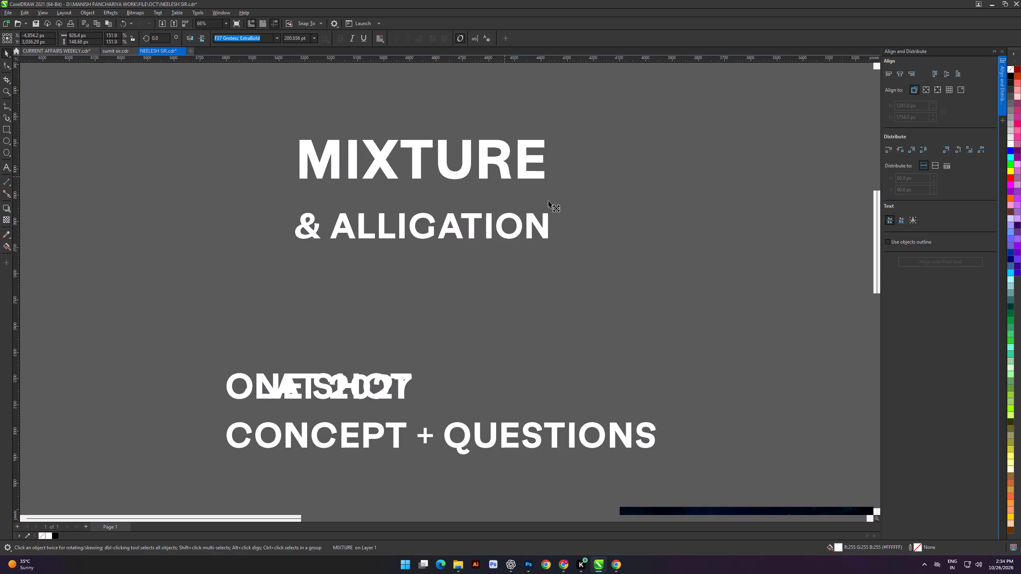
left_click_drag(548, 201, 548, 203, "shift")
left_click_drag(470, 167, 470, 187)
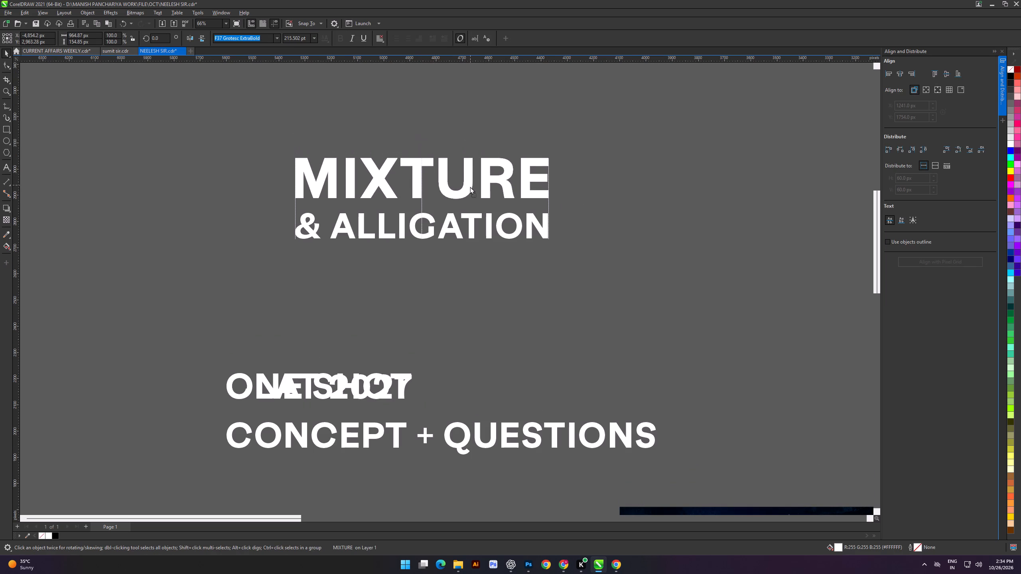
left_click_drag(470, 187, 470, 190)
left_click(458, 234)
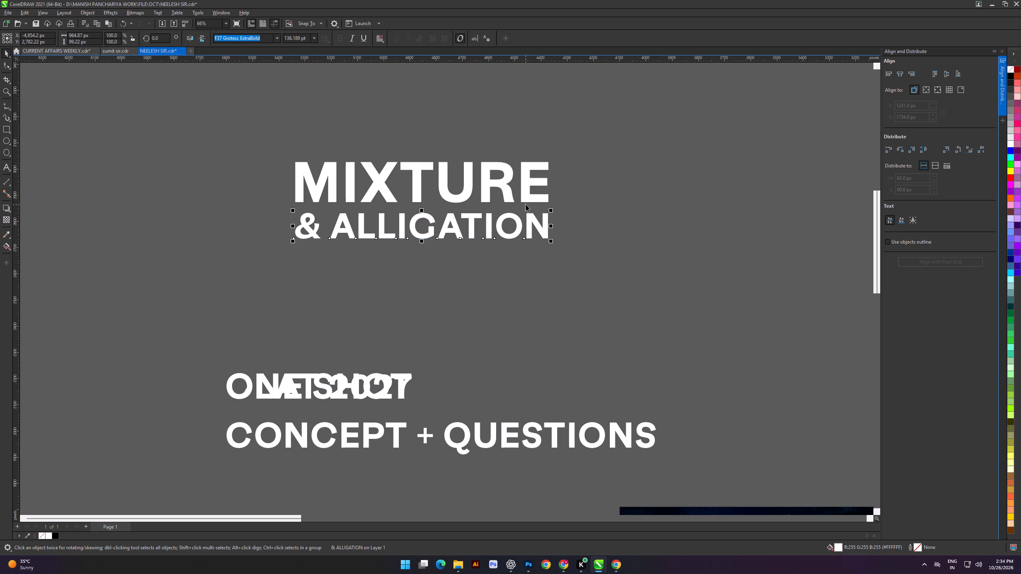
left_click(525, 198)
left_click_drag(550, 205, 524, 211, "shift")
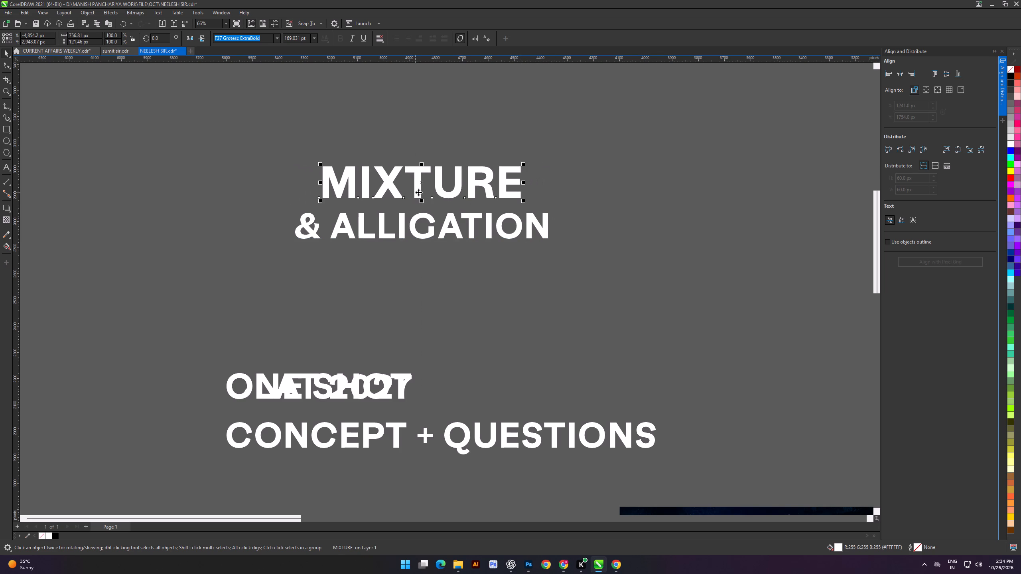
scroll(433, 186, "up", 5)
left_click_drag(442, 179, 442, 188)
scroll(442, 190, "down", 4)
left_click(421, 131)
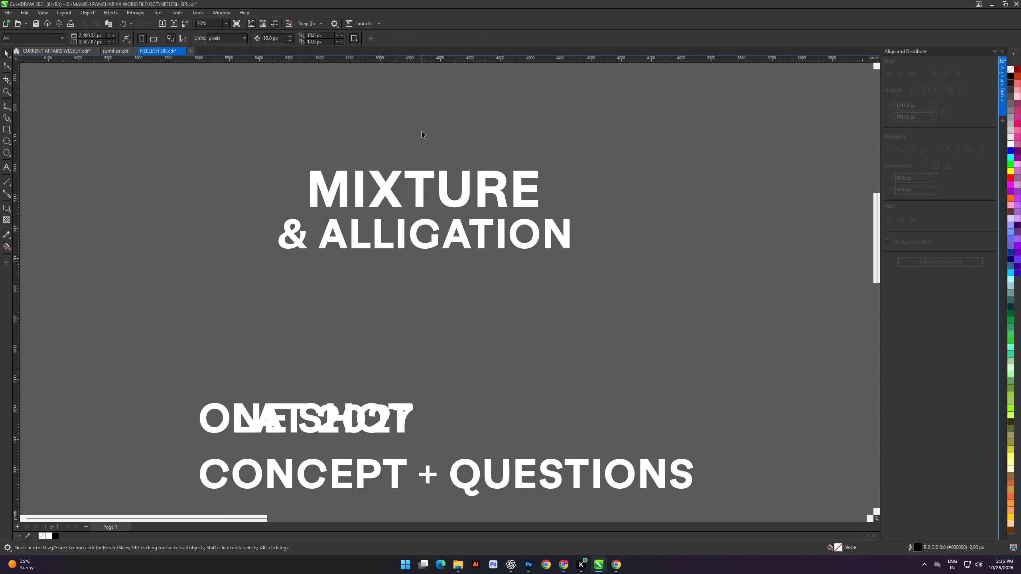
left_click(431, 136)
Move MIXTURE and & ALLIGATION together onto the presenter thumbnail, centred below its CLAT 2027 heading, without adding them to the PowerClip.
scroll(444, 147, "down", 4)
scroll(399, 153, "up", 4, "shift")
left_click(352, 130)
scroll(382, 147, "up", 2, "shift")
left_click(379, 142)
scroll(380, 143, "up", 2)
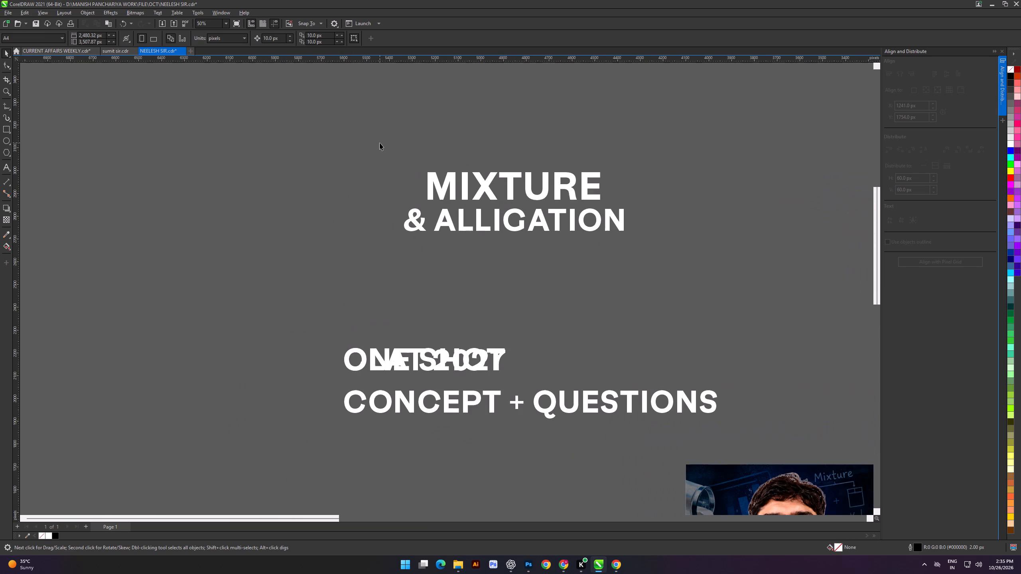
scroll(380, 143, "up", 2)
left_click(378, 143)
left_click_drag(371, 140, 664, 253)
scroll(626, 225, "down", 15)
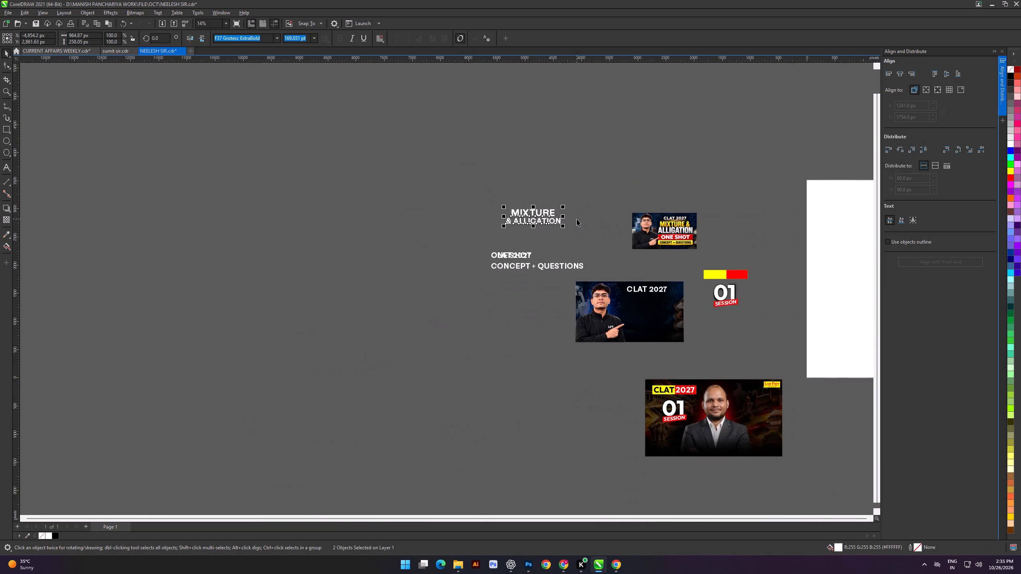
scroll(578, 219, "up", 3)
left_click_drag(509, 214, 685, 349)
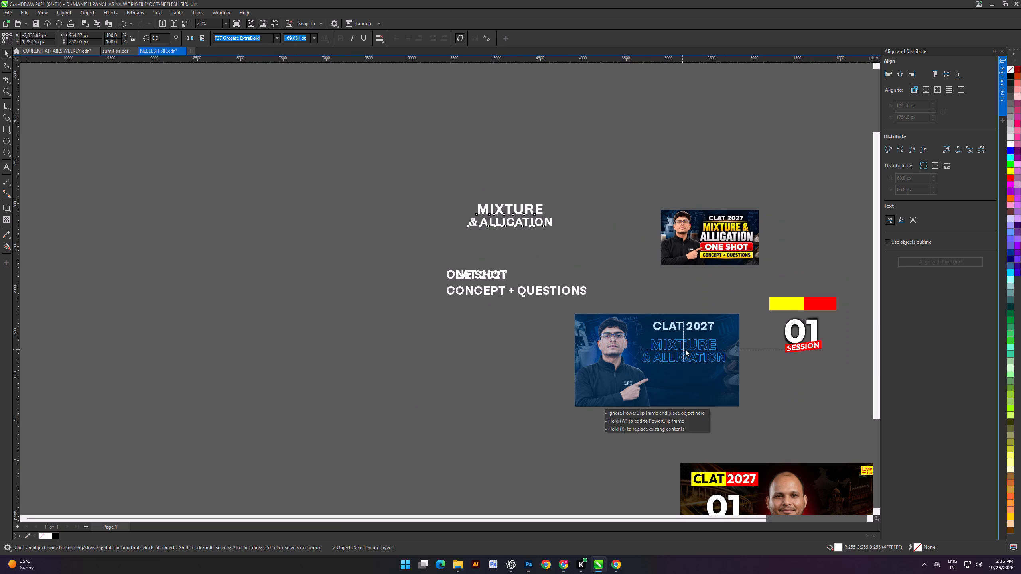
left_click_drag(685, 349, 685, 347)
left_click(596, 261)
Examine the headline placement on the presenter thumbnail and compare the layout with the reference thumbnail.
scroll(607, 272, "down", 5, "shift")
scroll(645, 340, "up", 6)
scroll(651, 339, "down", 10, "shift")
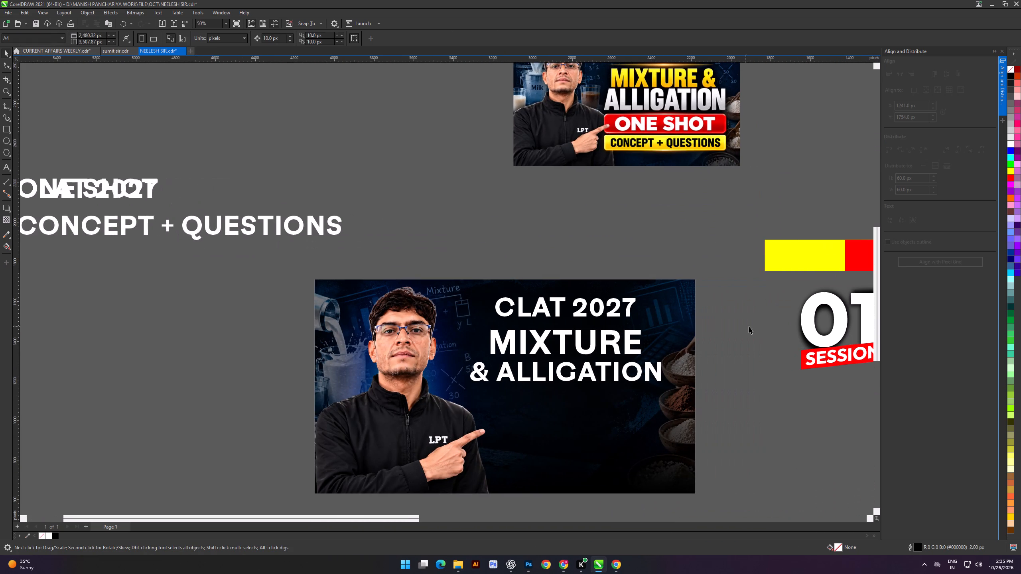
left_click(750, 326)
scroll(672, 306, "down", 4, "shift")
left_click(758, 334)
scroll(659, 333, "up", 5, "shift")
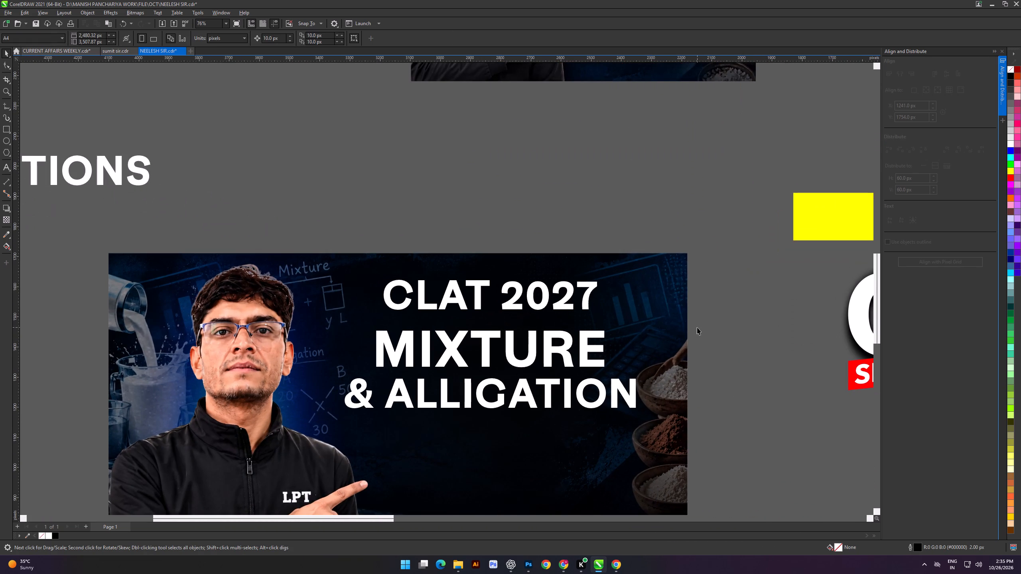
scroll(697, 324, "down", 4, "shift")
left_click(697, 323)
left_click_drag(714, 325, 412, 397, "shift")
left_click(434, 169)
scroll(469, 226, "down", 1)
scroll(471, 230, "down", 2, "shift")
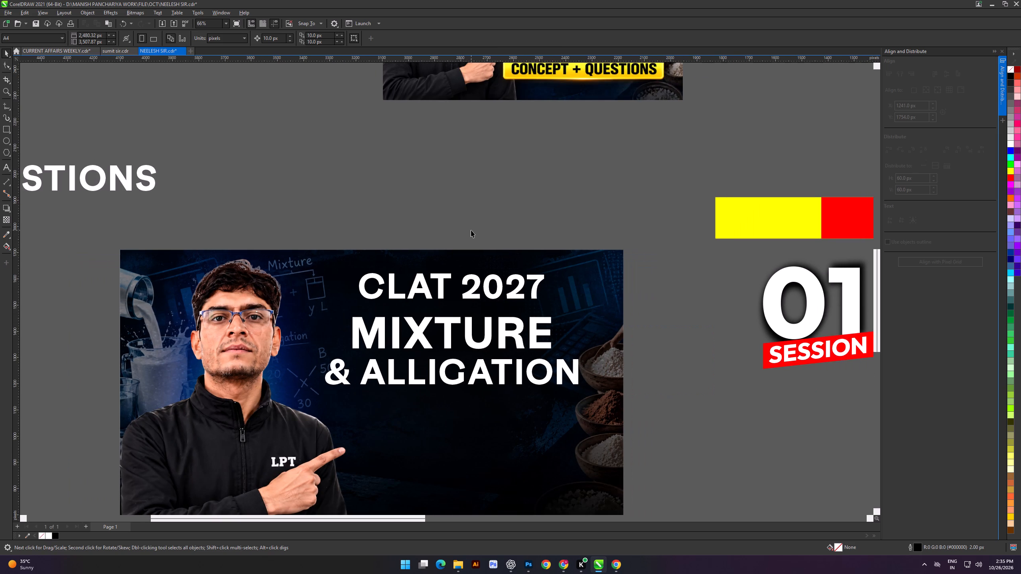
scroll(506, 209, "down", 4)
scroll(507, 212, "up", 5, "shift")
left_click(482, 169)
scroll(499, 298, "up", 10)
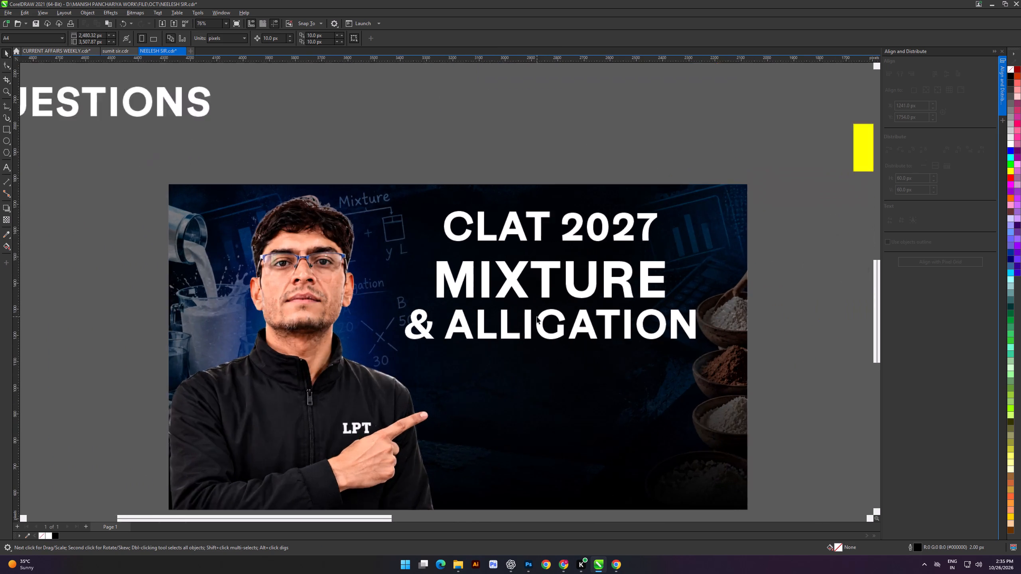
scroll(537, 316, "up", 2)
scroll(580, 262, "down", 5)
left_click(479, 84)
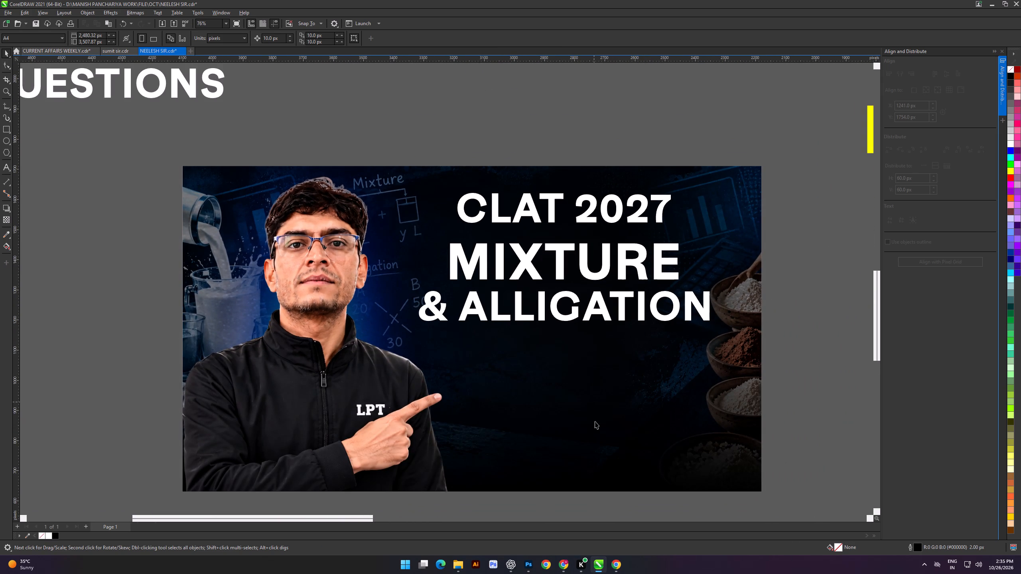
Switch to Google Chrome and bring up the LPT Design Sheet with the thumbnail topics.
left_click(560, 569)
left_click(49, 0)
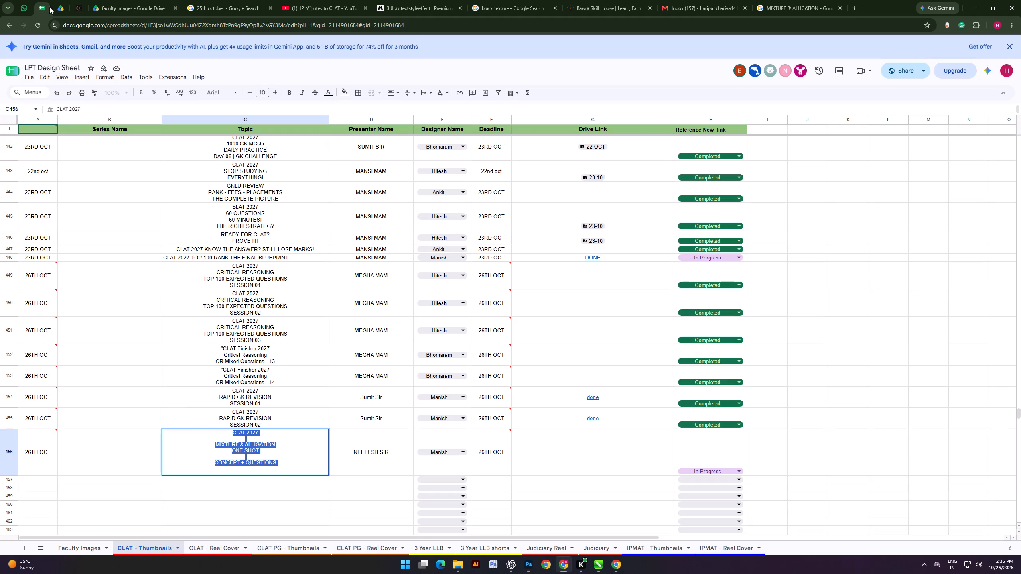
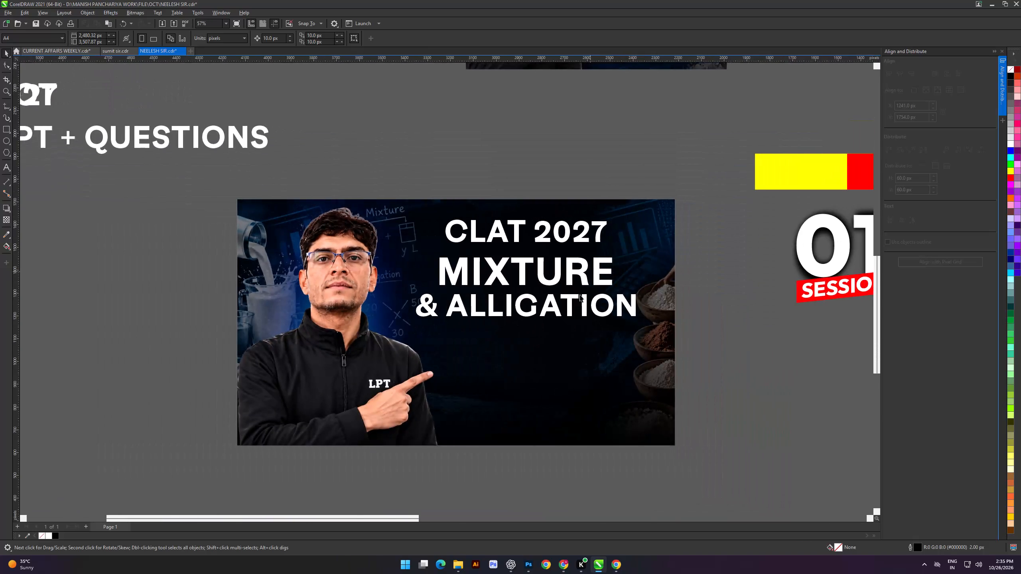
Set the & ALLIGATION text to the same font size as MIXTURE, 169.031 pt.
scroll(566, 311, "up", 3)
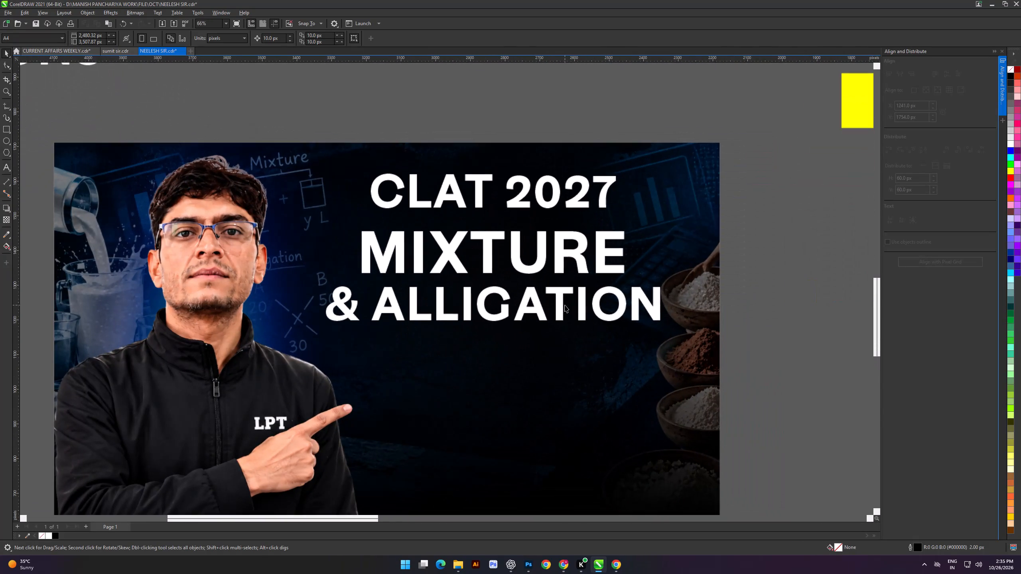
left_click(581, 308)
left_click(569, 255)
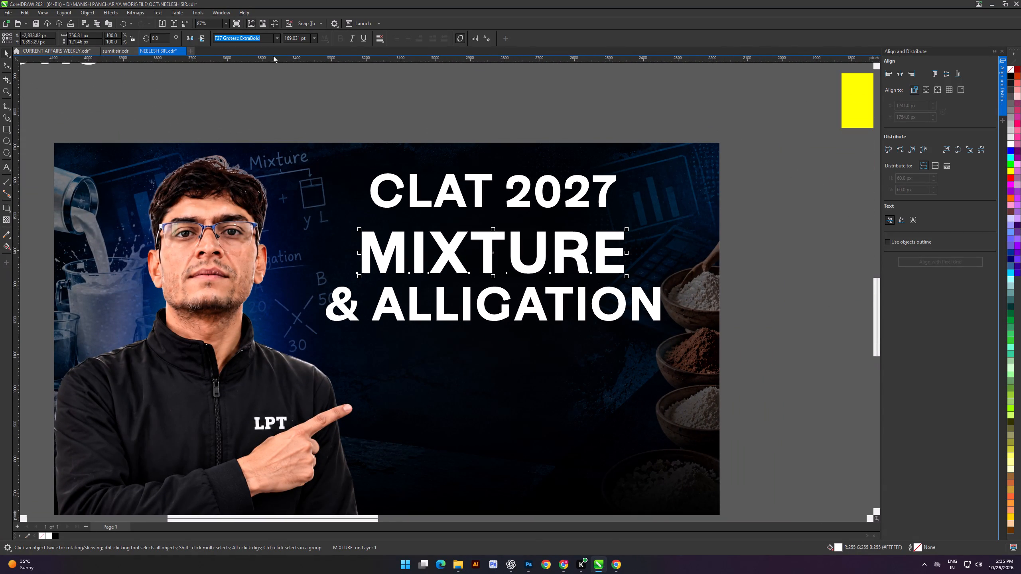
left_click(310, 37)
key("ctrl+c")
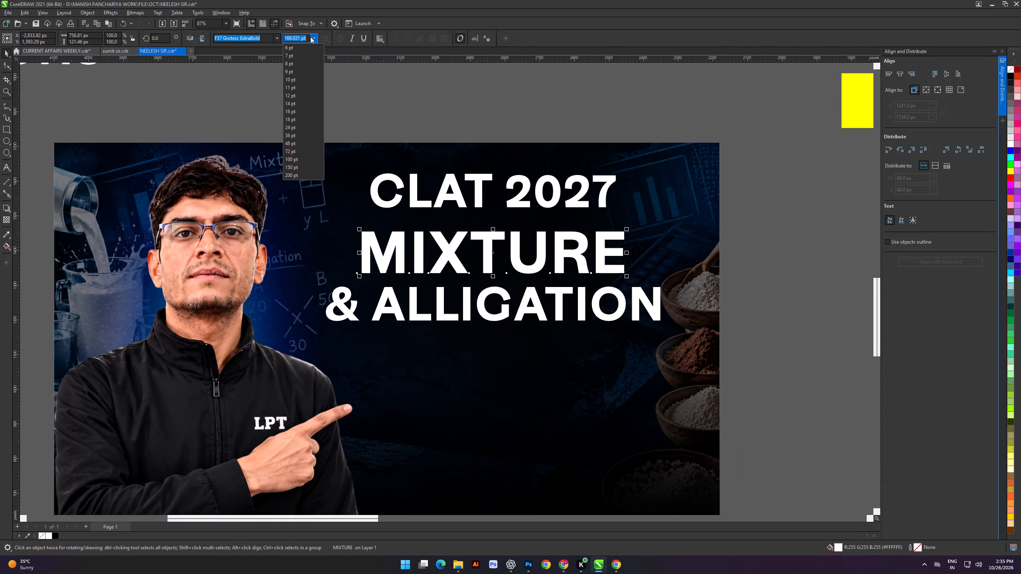
left_click(444, 304)
left_click(443, 299)
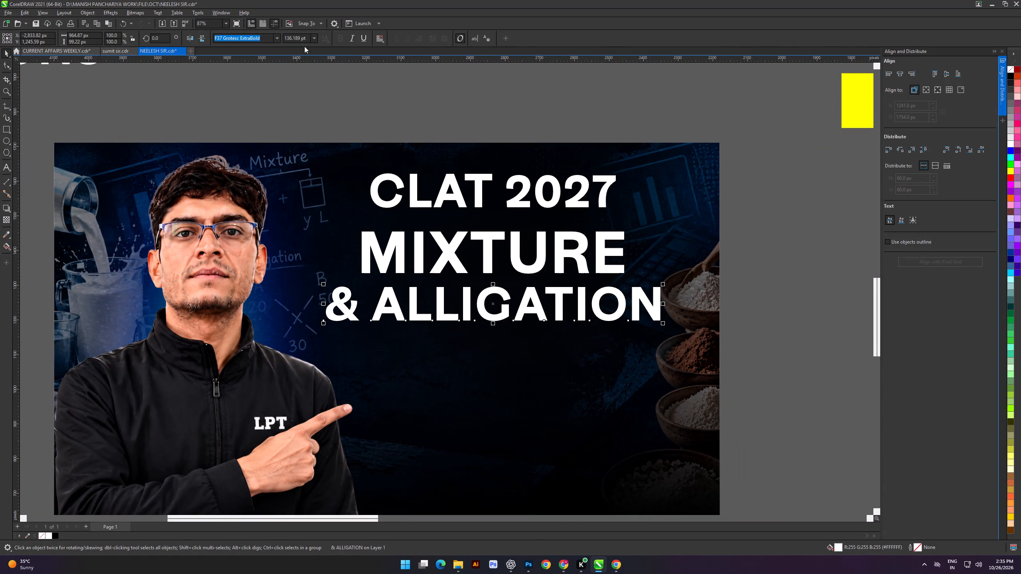
left_click(307, 37)
key("ctrl+v")
key("Return")
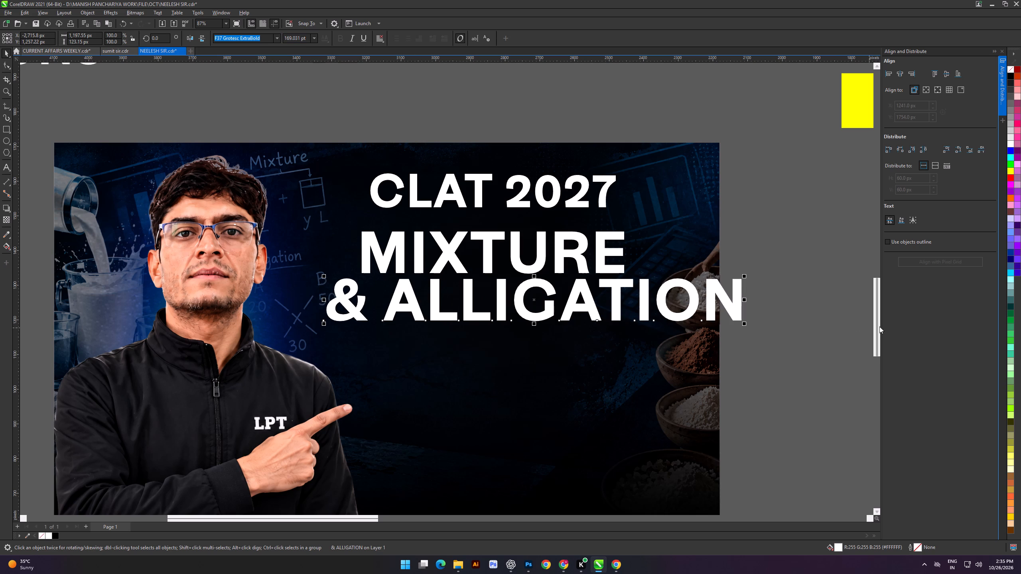
Move & ALLIGATION directly beneath MIXTURE without adding it to the PowerClip, and align the two lines' horizontal centres.
left_click(879, 326)
left_click_drag(663, 308, 609, 315)
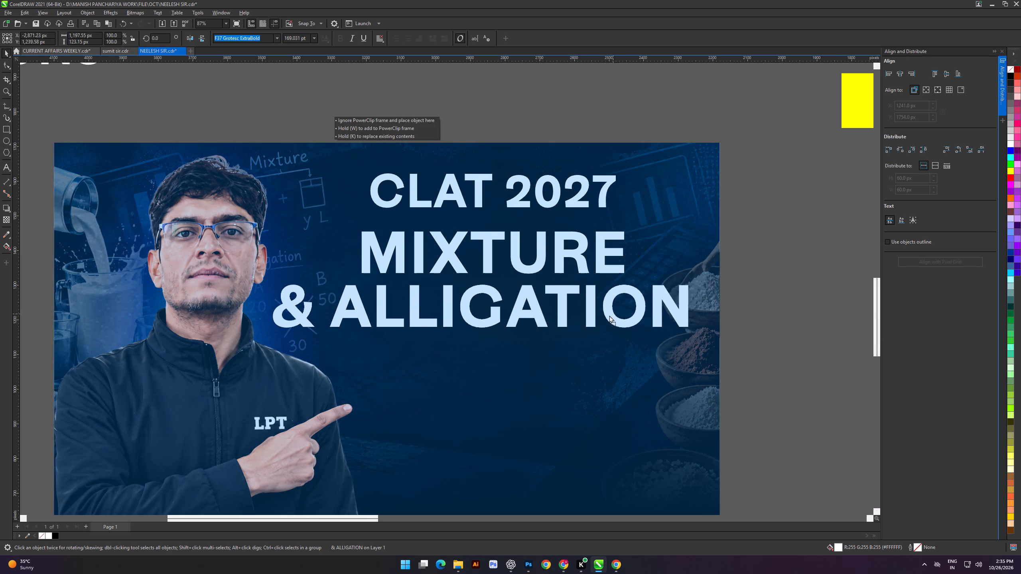
left_click_drag(609, 315, 610, 315)
scroll(611, 315, "down", 5)
left_click(692, 297)
left_click_drag(691, 263, 414, 352)
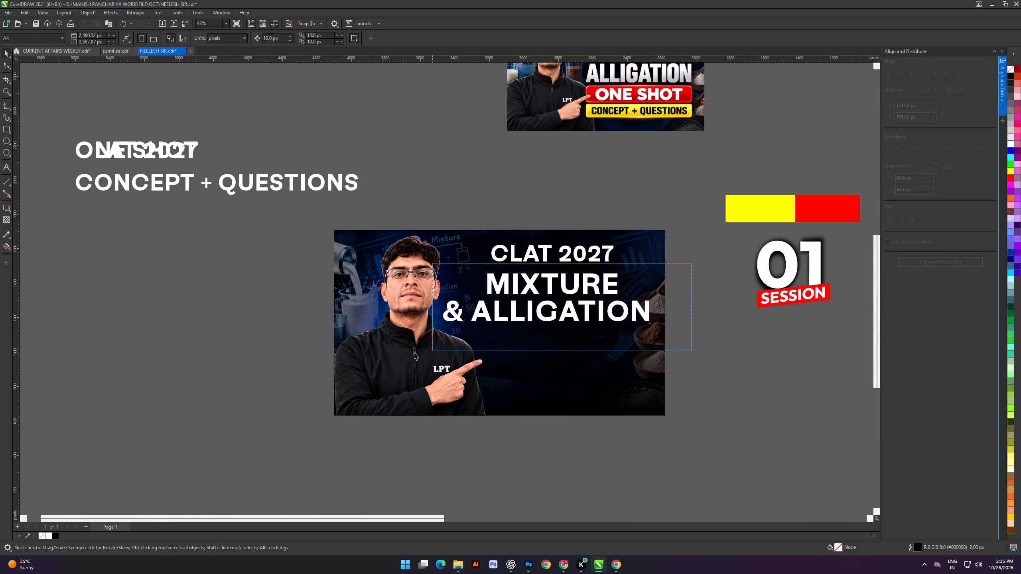
left_click_drag(414, 352, 414, 352)
left_click(901, 74)
left_click(744, 309)
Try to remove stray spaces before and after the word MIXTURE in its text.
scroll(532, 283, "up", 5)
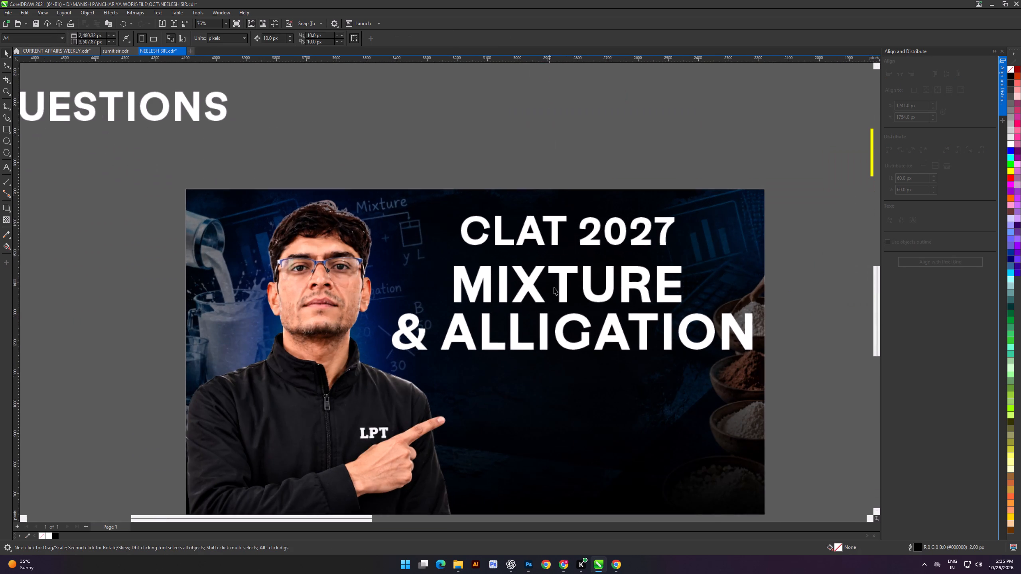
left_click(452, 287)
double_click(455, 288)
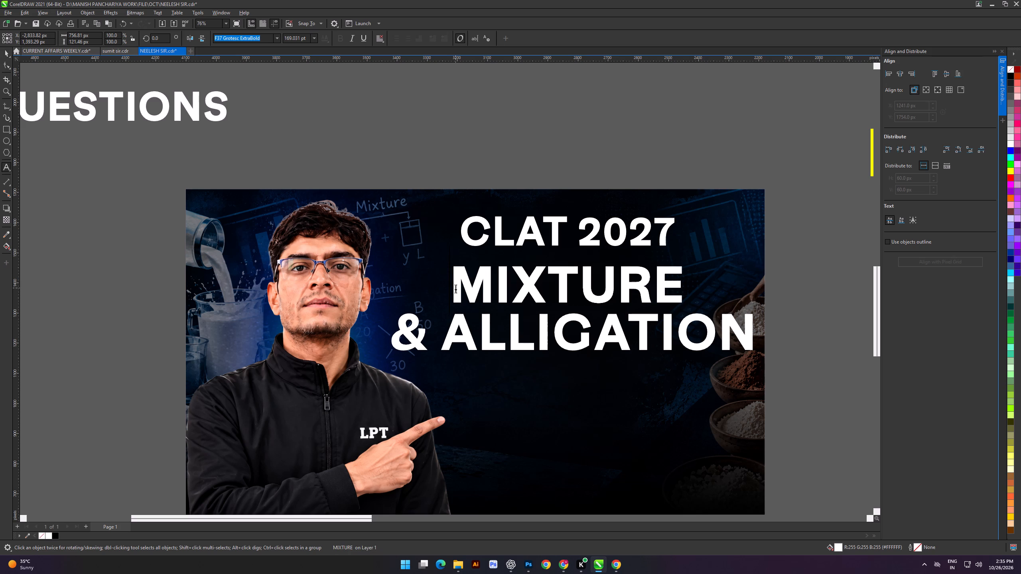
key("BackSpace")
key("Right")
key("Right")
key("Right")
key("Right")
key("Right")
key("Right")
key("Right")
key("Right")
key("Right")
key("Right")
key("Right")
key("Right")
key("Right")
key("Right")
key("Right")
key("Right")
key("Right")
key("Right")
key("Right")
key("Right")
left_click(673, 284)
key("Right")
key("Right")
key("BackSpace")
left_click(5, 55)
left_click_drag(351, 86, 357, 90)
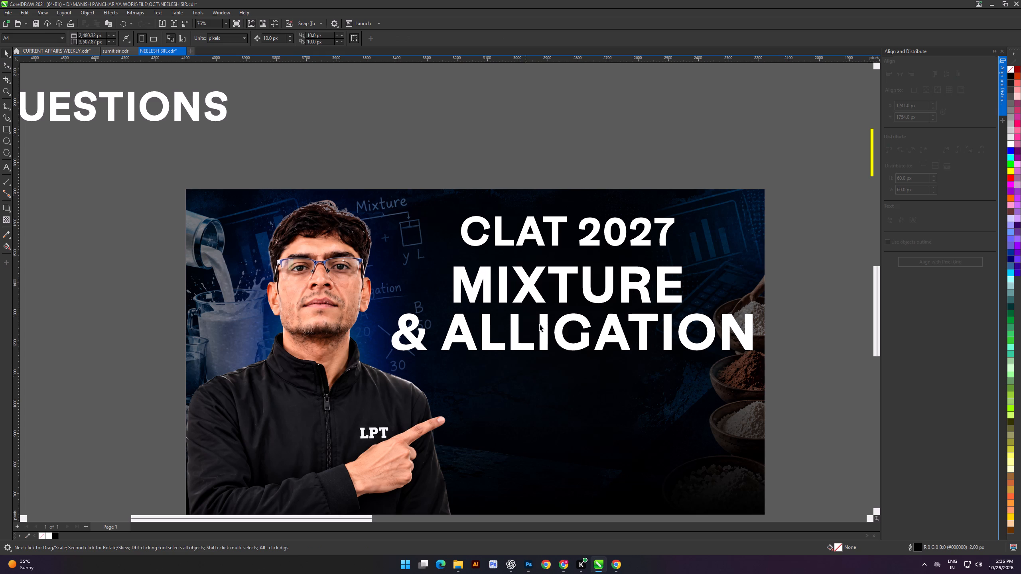
Centre MIXTURE horizontally over & ALLIGATION.
left_click(561, 295)
left_click(564, 320, "shift")
left_click(902, 72)
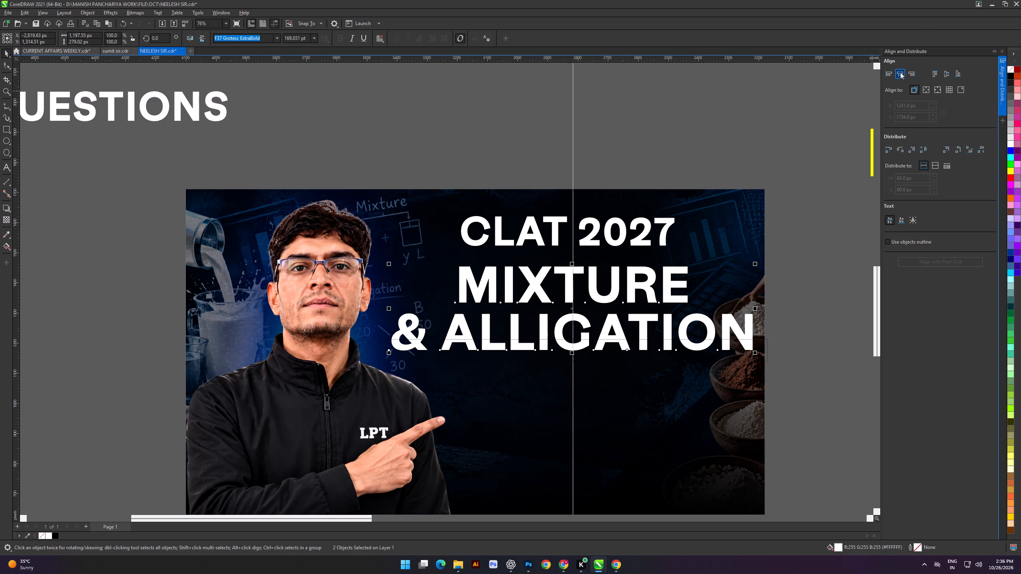
left_click_drag(546, 44, 547, 48)
scroll(647, 269, "down", 5)
left_click(566, 118)
Shift CLAT 2027 slightly left and align the horizontal centres of CLAT 2027, MIXTURE and & ALLIGATION.
scroll(599, 240, "up", 2)
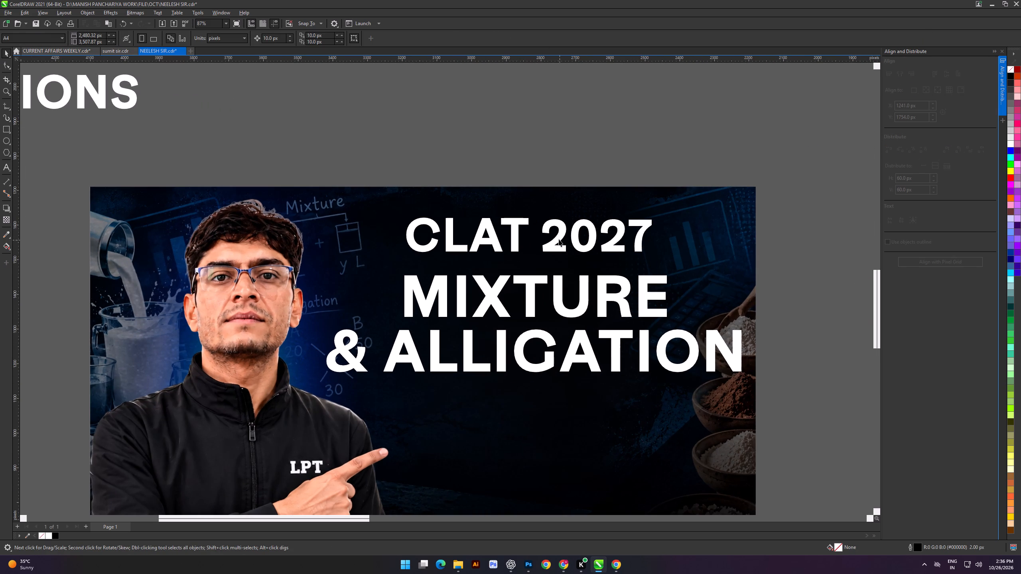
left_click_drag(558, 239, 547, 240)
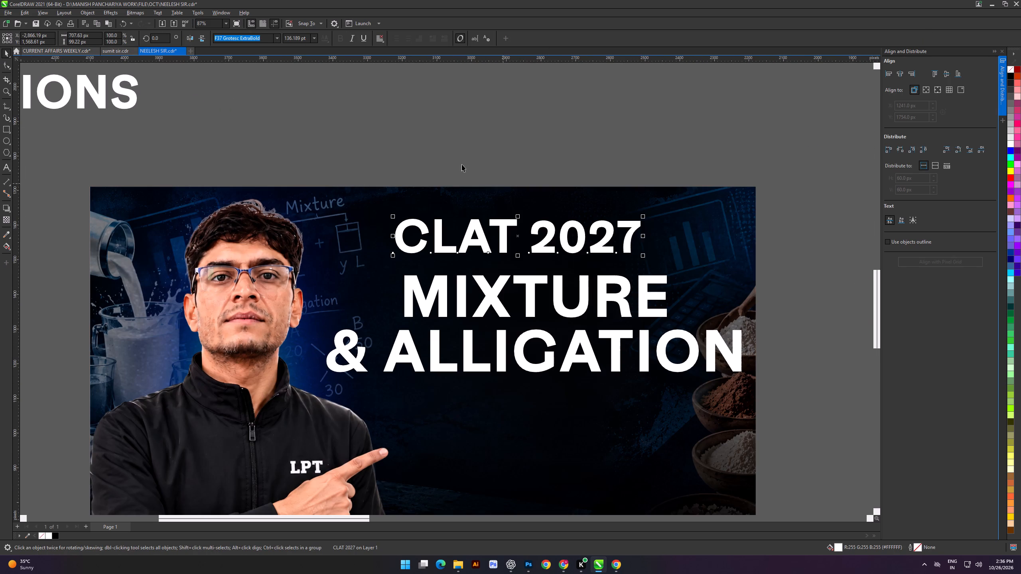
left_click(398, 150)
left_click_drag(231, 140, 833, 397)
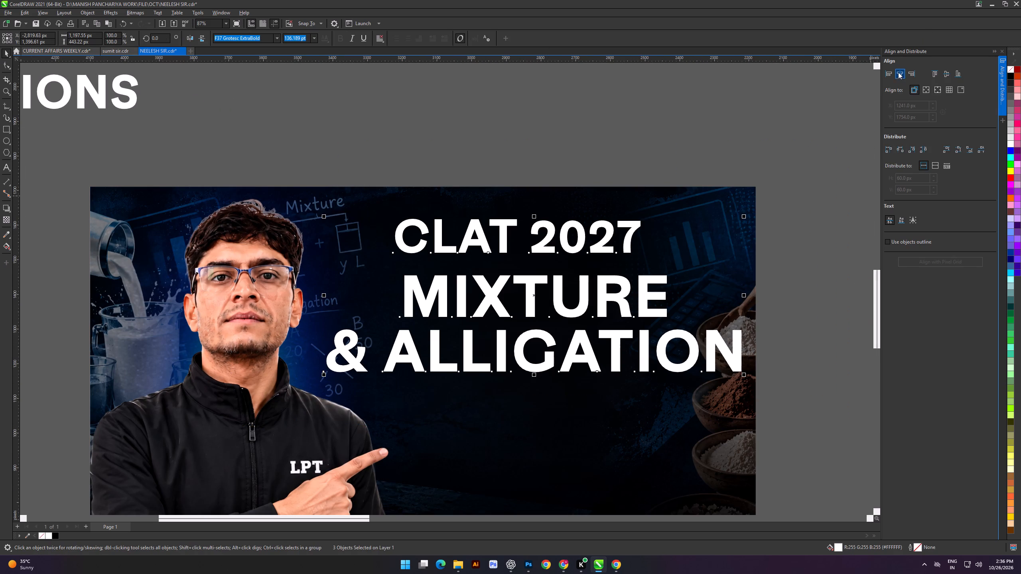
left_click(898, 72)
left_click(697, 87)
left_click(513, 132)
Nudge the three headline lines CLAT 2027, MIXTURE and & ALLIGATION up together by 30 px.
scroll(520, 240, "down", 2)
left_click(695, 150)
left_click_drag(784, 148, 573, 305)
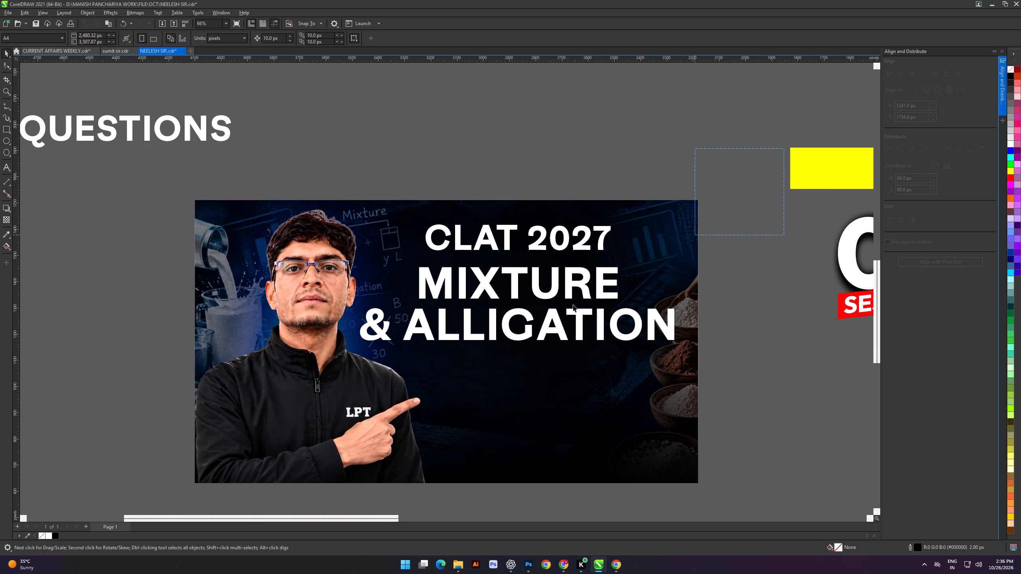
left_click_drag(573, 305, 288, 368)
key("Up")
key("Up")
key("Up")
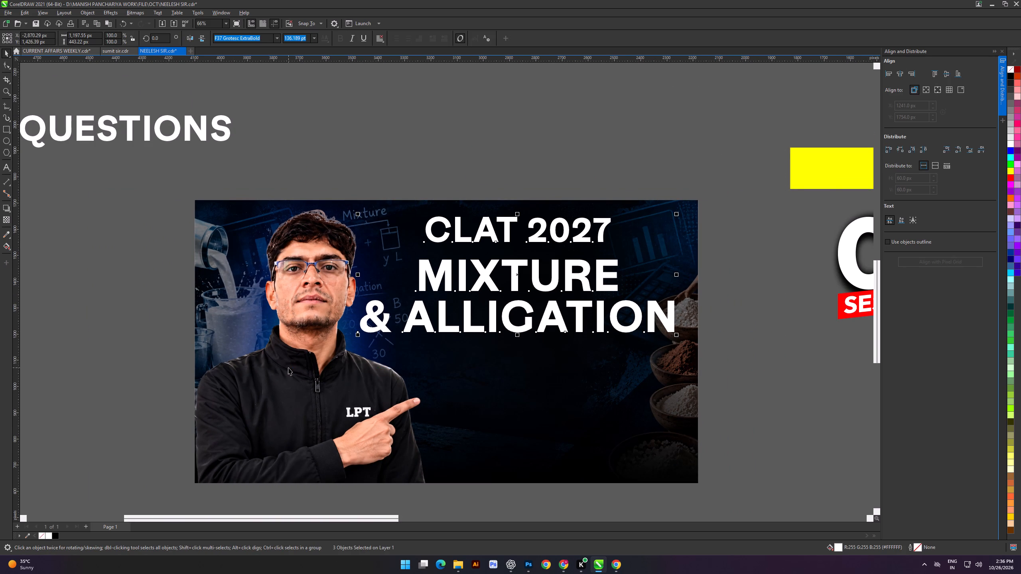
left_click(459, 85)
left_click(490, 161)
Change the font of the word MIXTURE to F37 Grotesc Text ExtraBold.
scroll(510, 208, "down", 6)
scroll(509, 285, "up", 4, "alt")
left_click(501, 214)
scroll(507, 262, "up", 4)
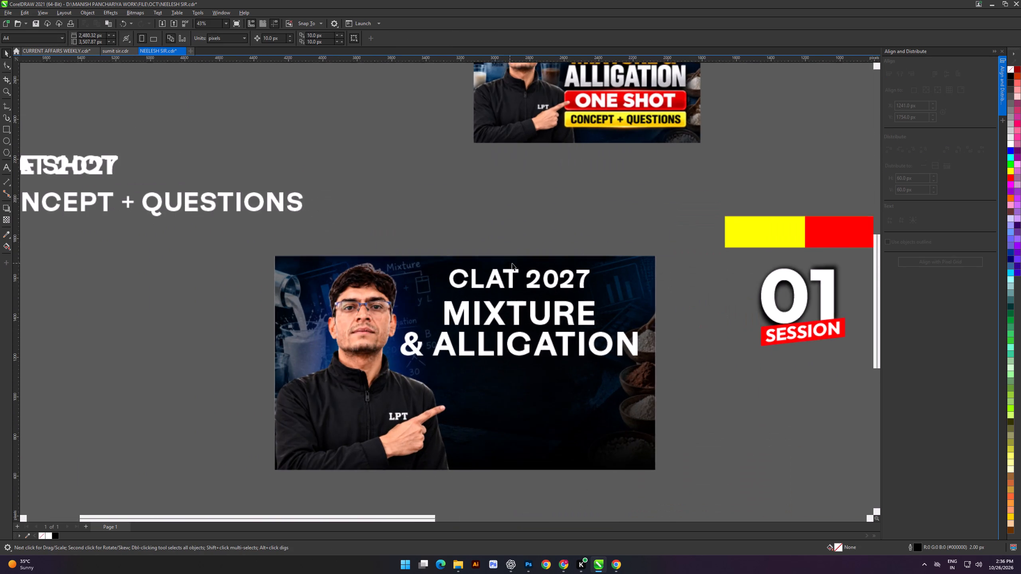
left_click(524, 199)
scroll(515, 215, "down", 3)
scroll(514, 227, "up", 11, "alt")
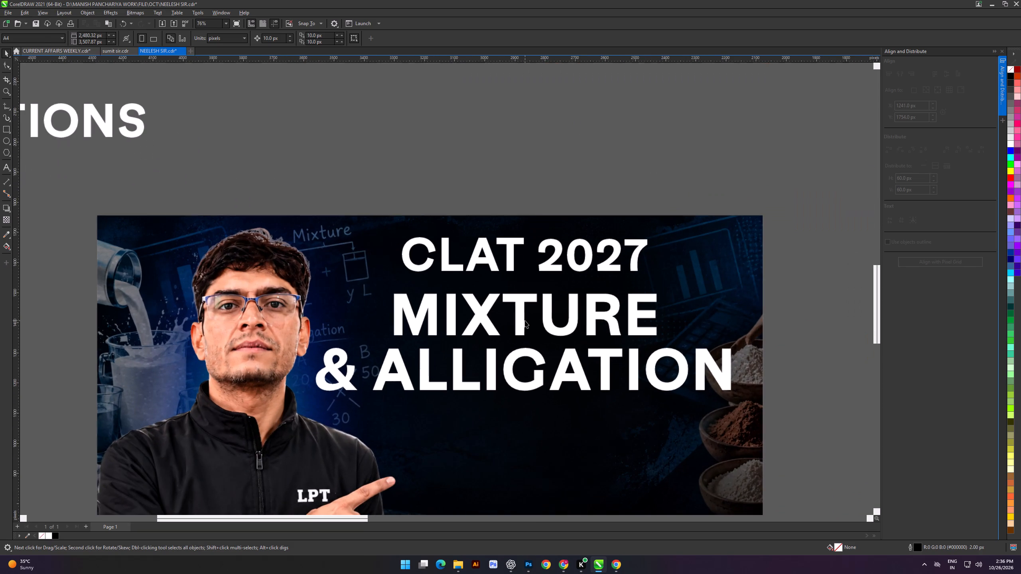
left_click(520, 316)
left_click(275, 37)
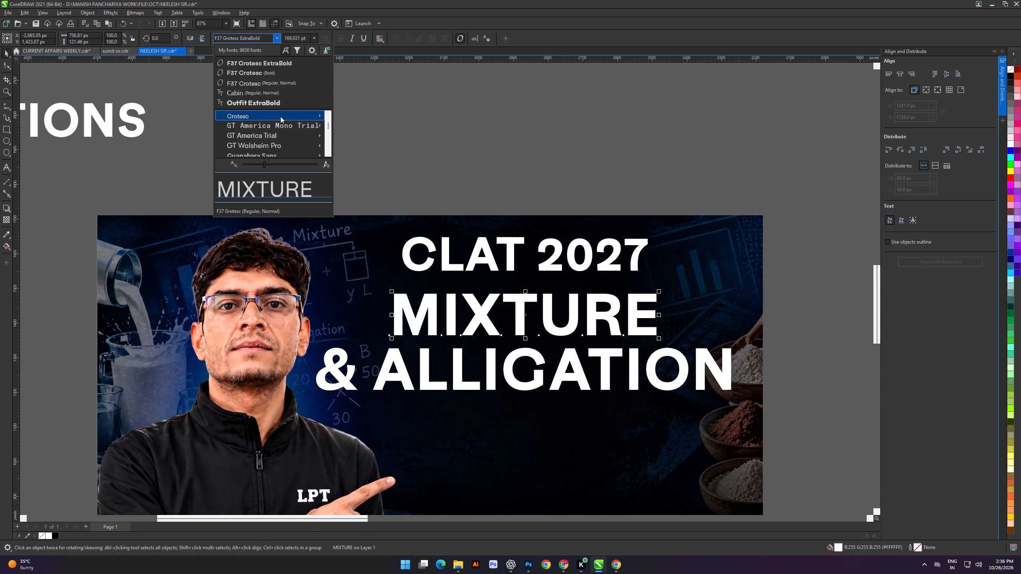
left_click(408, 366)
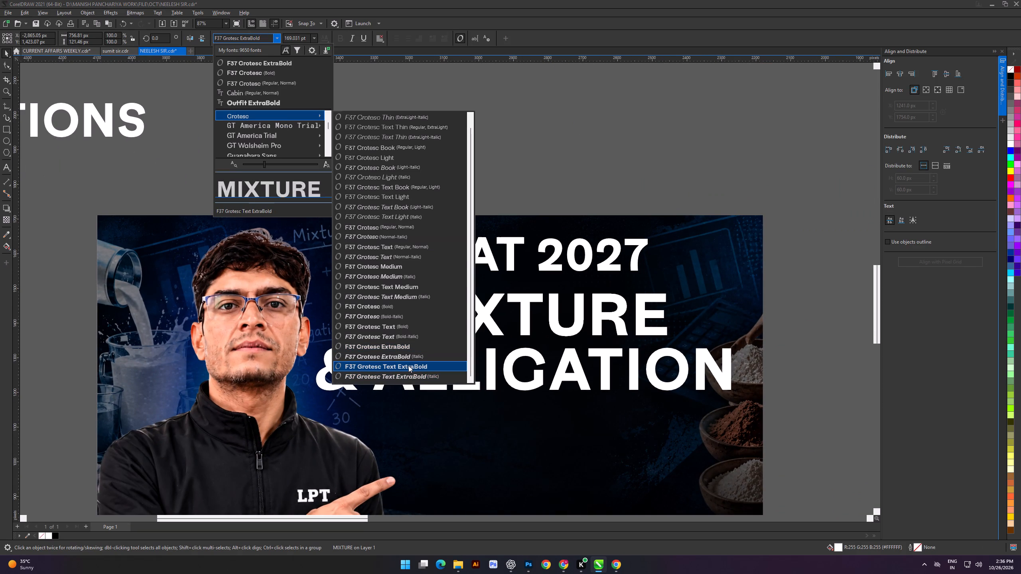
left_click(443, 147)
Change & ALLIGATION to F37 Grotesc Text ExtraBold and scale it down proportionally to about 161 pt.
left_click(507, 365)
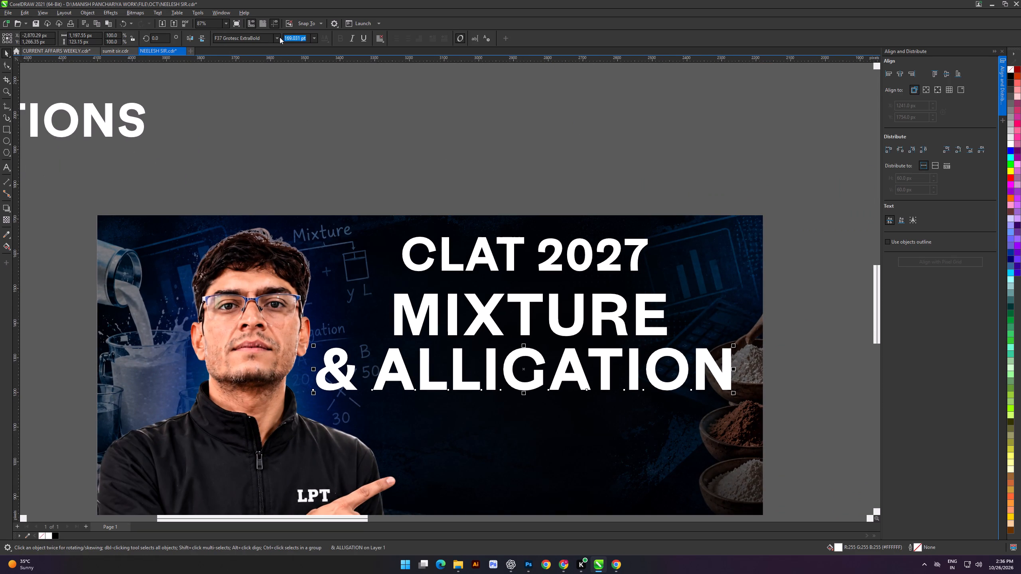
left_click(279, 37)
left_click(291, 67)
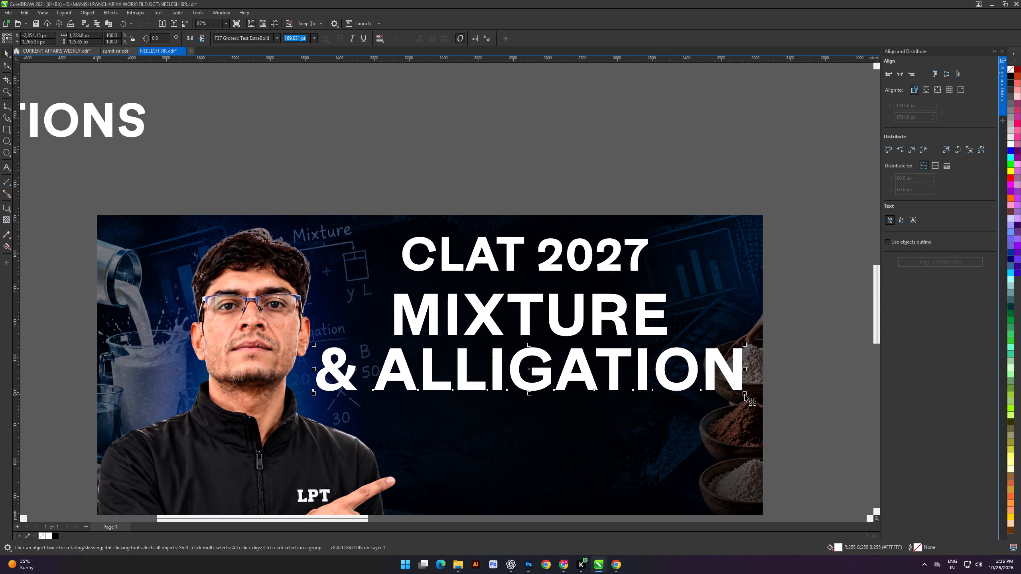
left_click_drag(745, 394, 735, 392, "shift")
left_click(538, 115)
Align the horizontal centres of MIXTURE and & ALLIGATION again after the font change.
left_click(579, 328)
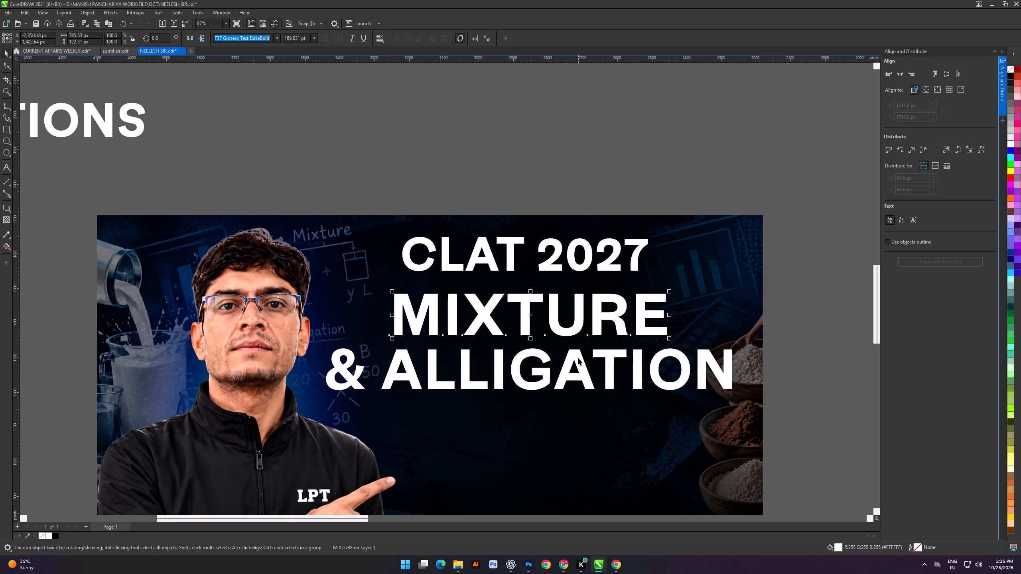
left_click(578, 362, "shift")
left_click(894, 72)
left_click(899, 71)
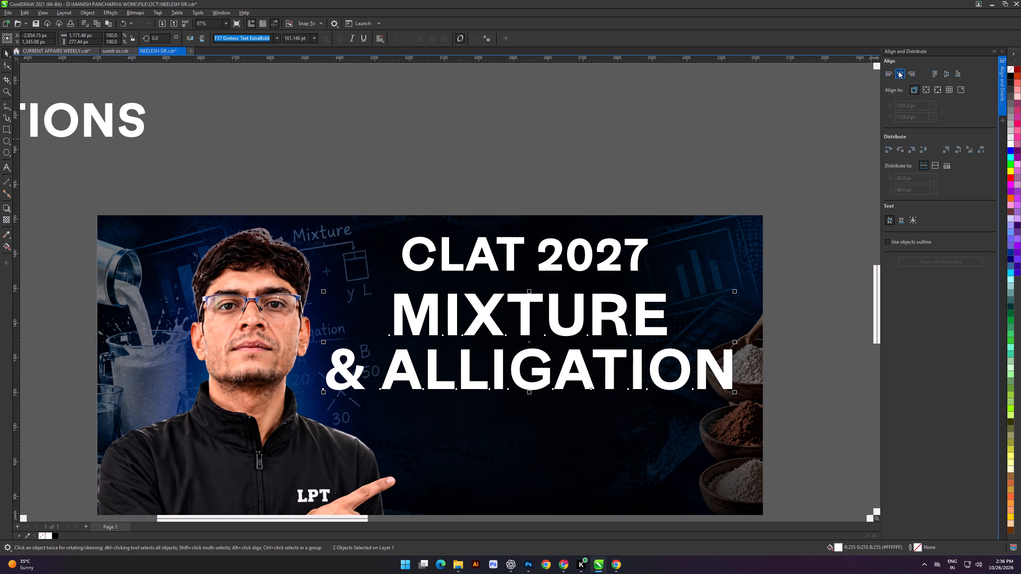
left_click(544, 114)
scroll(535, 151, "down", 2)
scroll(522, 143, "down", 1, "alt")
left_click(501, 140)
scroll(507, 186, "down", 3)
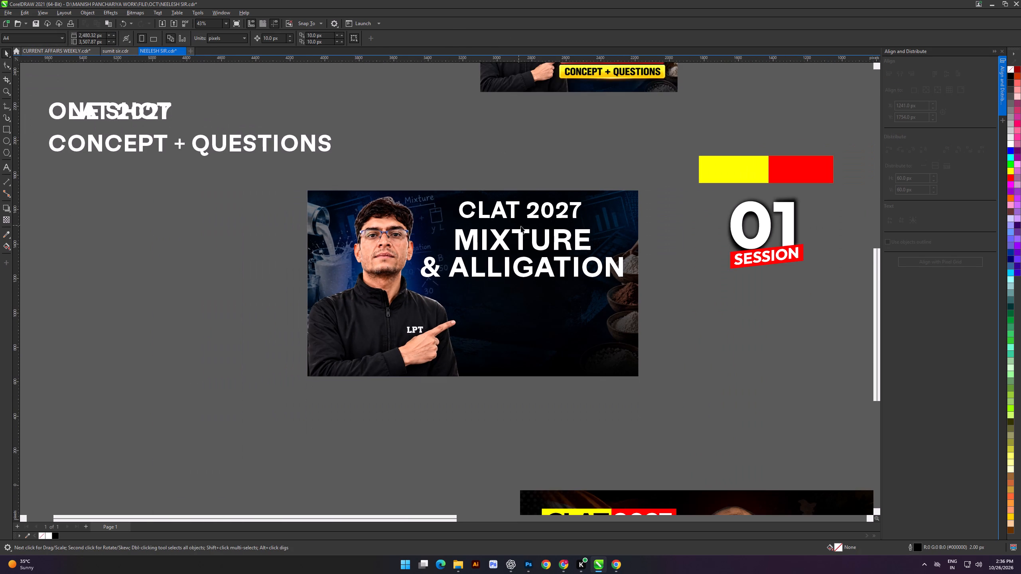
Recolour MIXTURE and & ALLIGATION with a solid yellow fill (#FFFF00).
left_click_drag(657, 217, 363, 303)
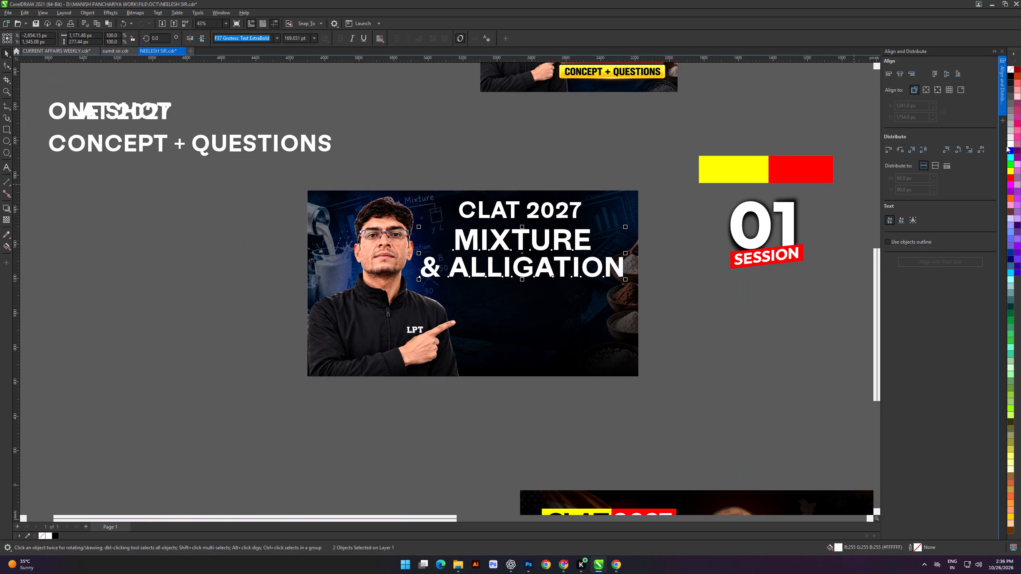
left_click(1009, 145)
left_click(582, 125)
scroll(573, 232, "up", 3)
left_click_drag(676, 206, 379, 327)
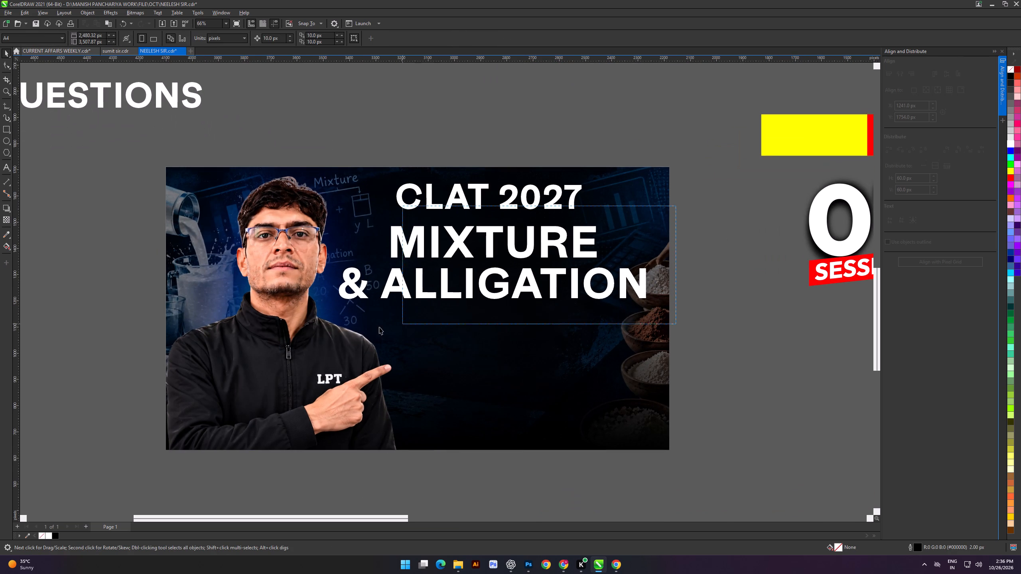
left_click_drag(379, 327, 321, 338)
left_click(1011, 169)
left_click(648, 67)
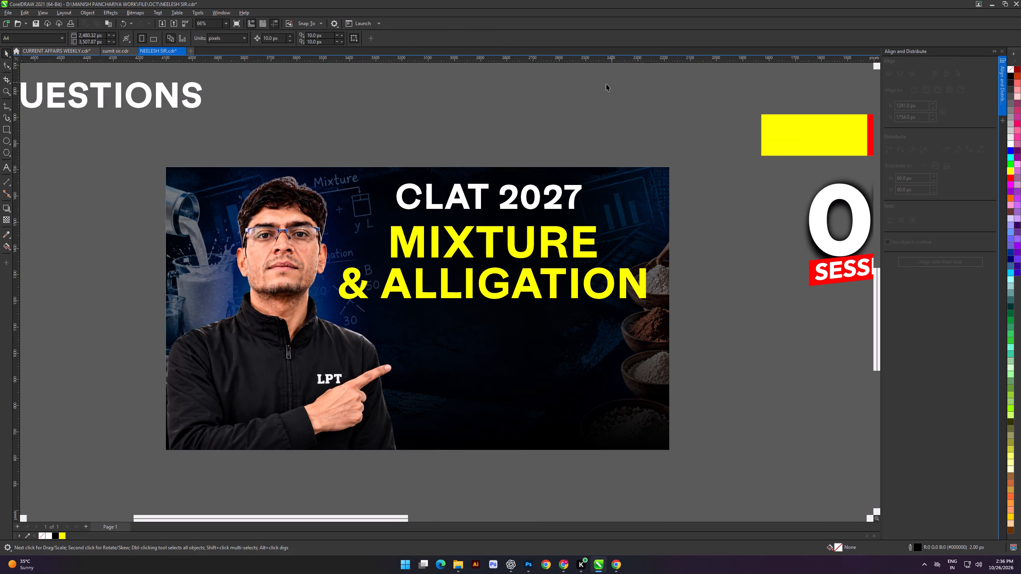
Apply a vertical fountain fill to the word MIXTURE, running from yellow at the top to orange (#FF6600) below.
scroll(489, 161, "down", 3, "shift")
scroll(494, 161, "down", 4)
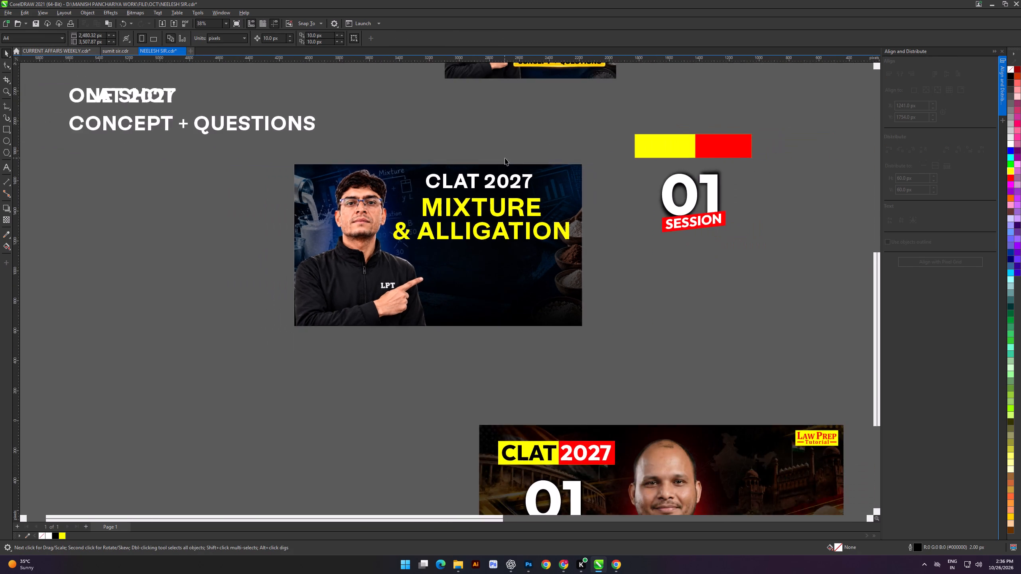
scroll(505, 158, "down", 3)
scroll(487, 236, "up", 12)
scroll(497, 136, "up", 5, "alt")
left_click(488, 161)
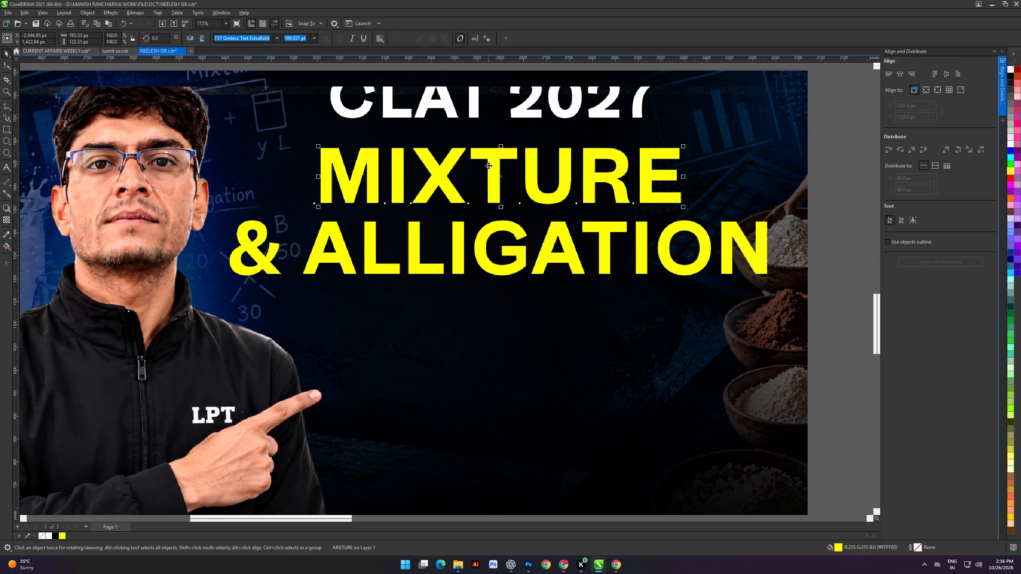
scroll(495, 170, "up", 3)
key("g")
left_click_drag(495, 138, 498, 265)
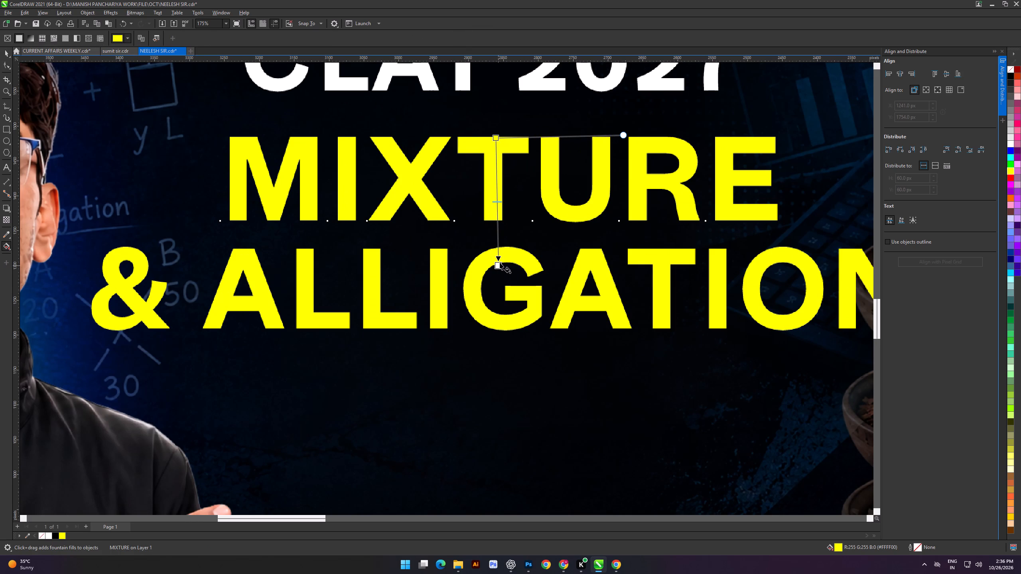
left_click(507, 260)
left_click(577, 376)
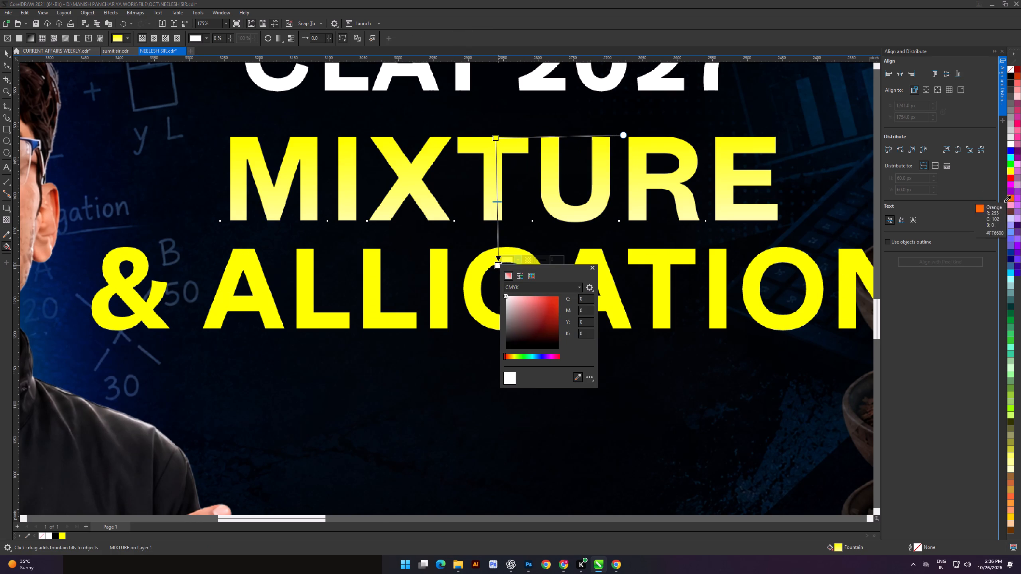
left_click(1011, 197)
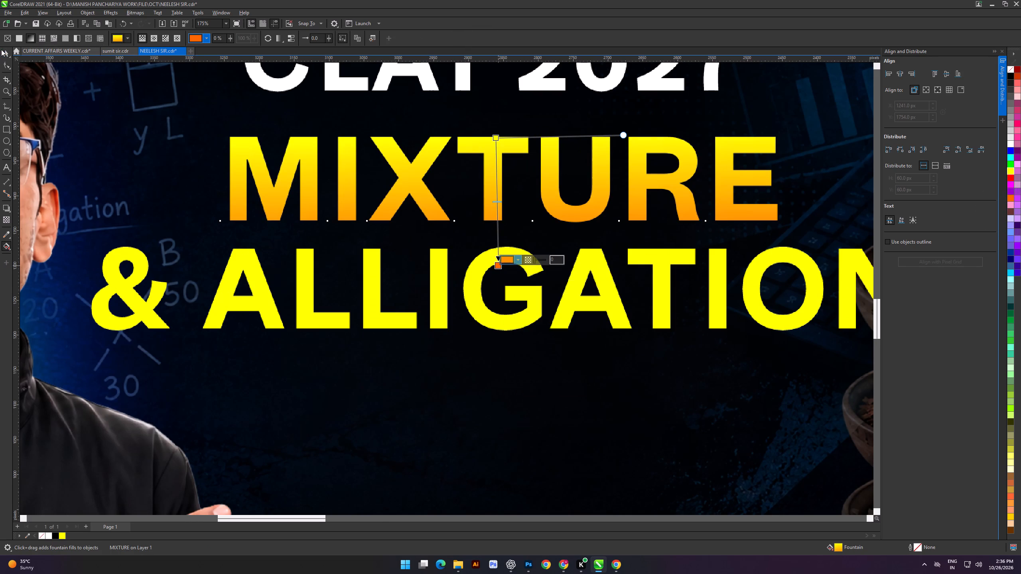
double_click(1, 49)
Copy the yellow-to-orange fountain fill from MIXTURE onto & ALLIGATION.
scroll(538, 207, "down", 6)
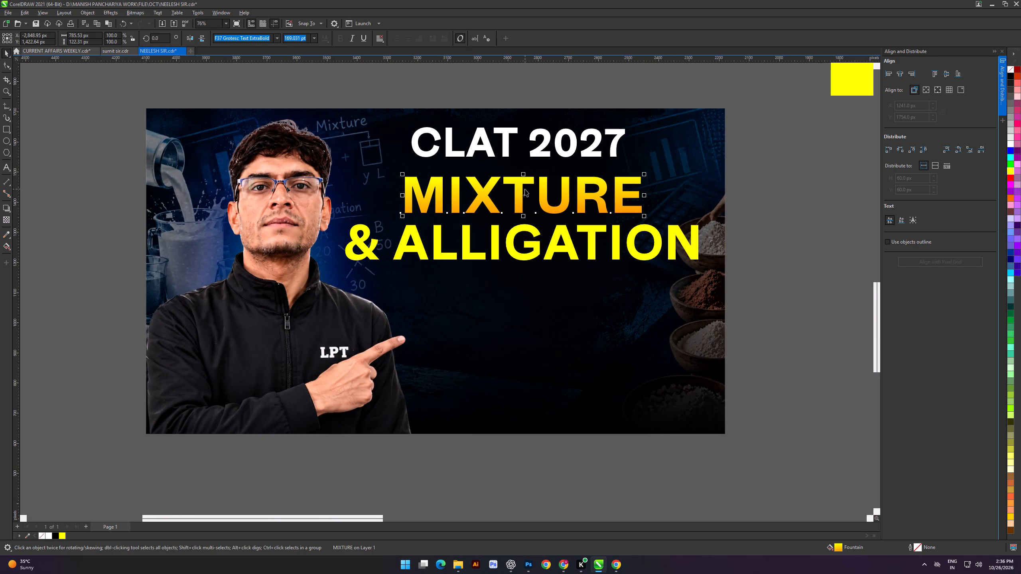
right_click_drag(522, 186, 515, 229)
left_click(544, 274)
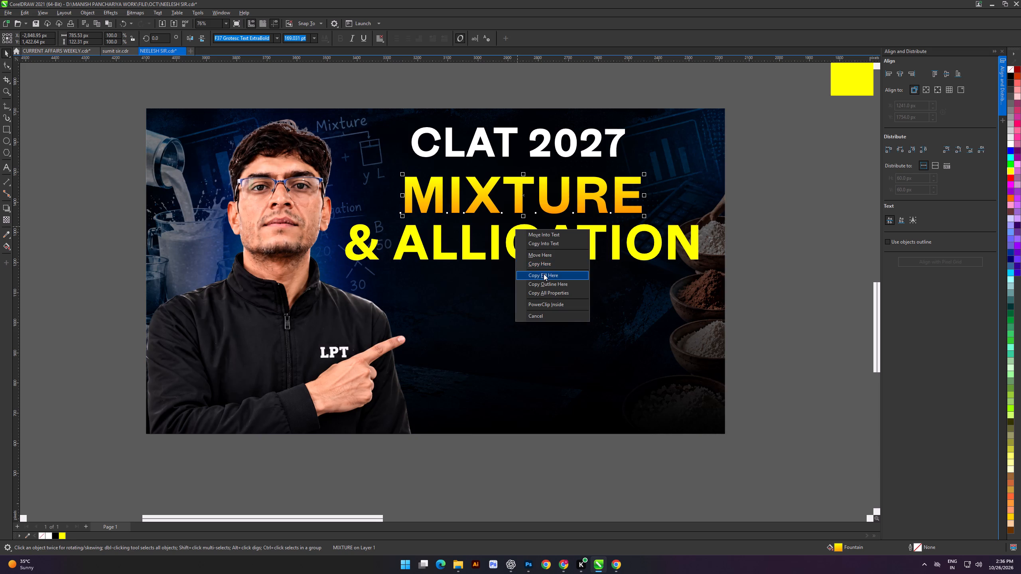
left_click(802, 228)
Move the yellow start of MIXTURE's gradient down to about a third of the letter height.
scroll(524, 220, "up", 3)
left_click(557, 193)
left_click(571, 232, "shift")
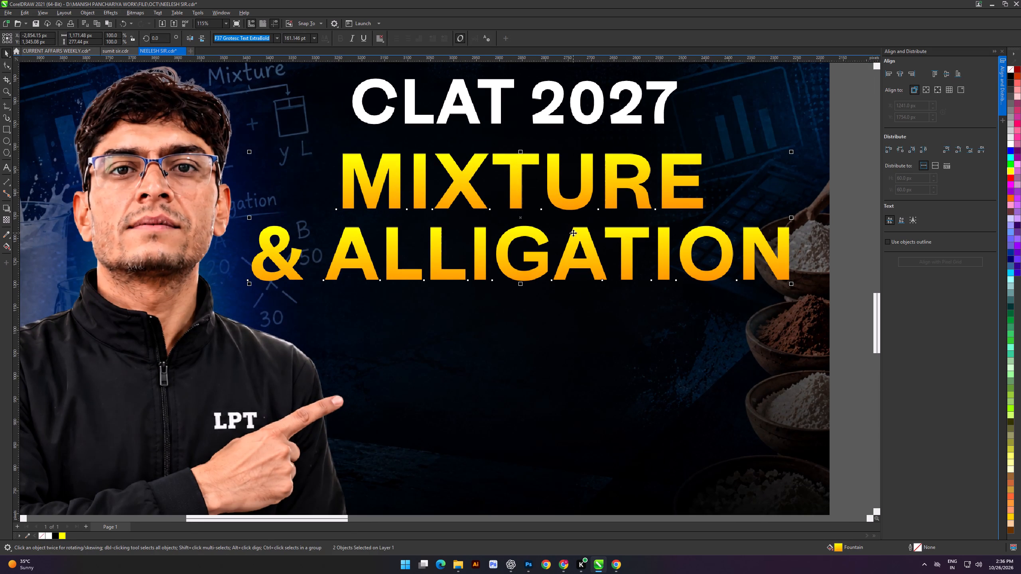
left_click(857, 138)
left_click(556, 189)
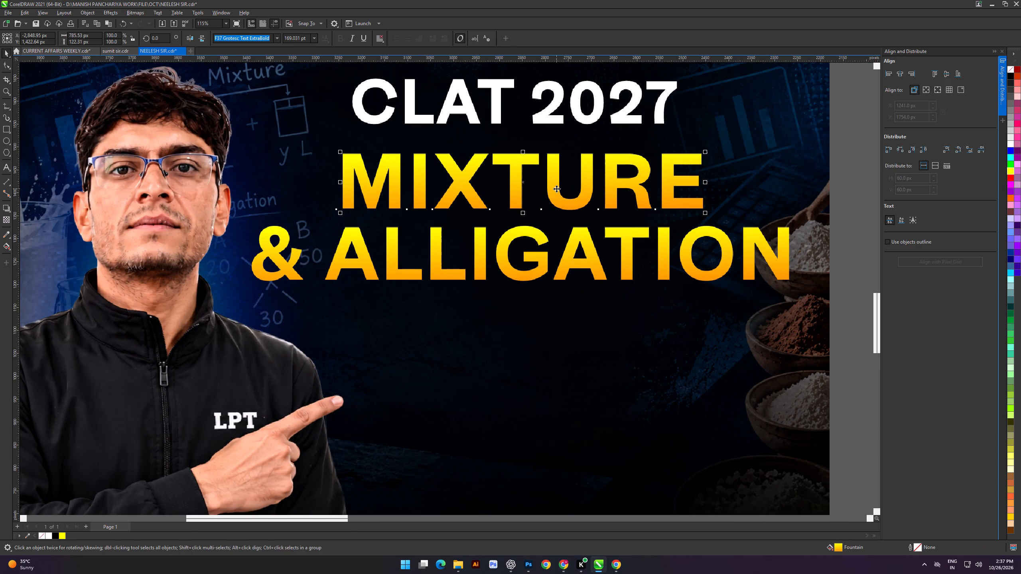
key("g")
left_click_drag(517, 155, 516, 175)
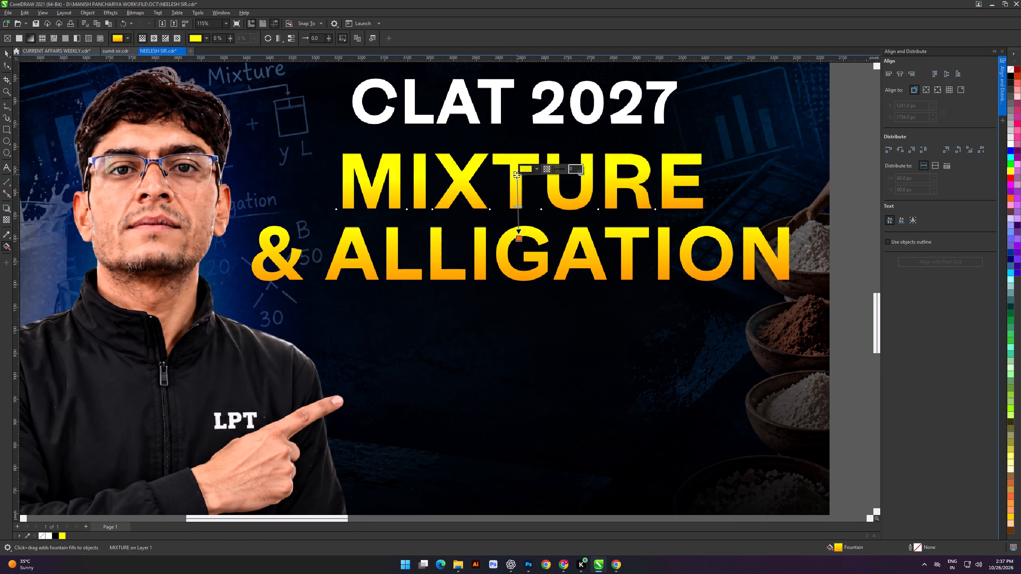
Move the yellow start of & ALLIGATION's gradient down to about two thirds of the letter height.
left_click(514, 233)
key("g")
left_click_drag(514, 225, 514, 255)
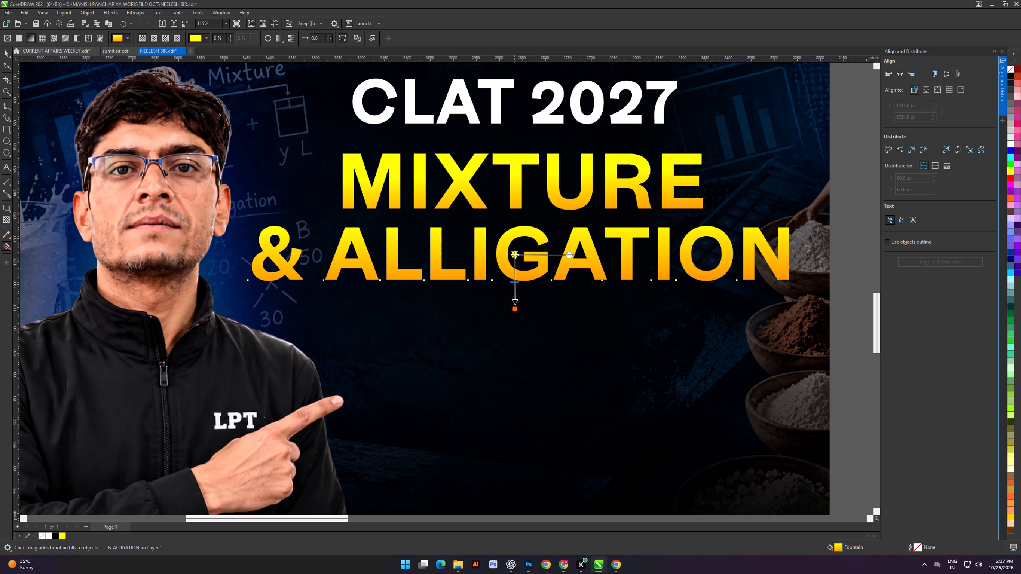
left_click_drag(514, 253, 513, 264)
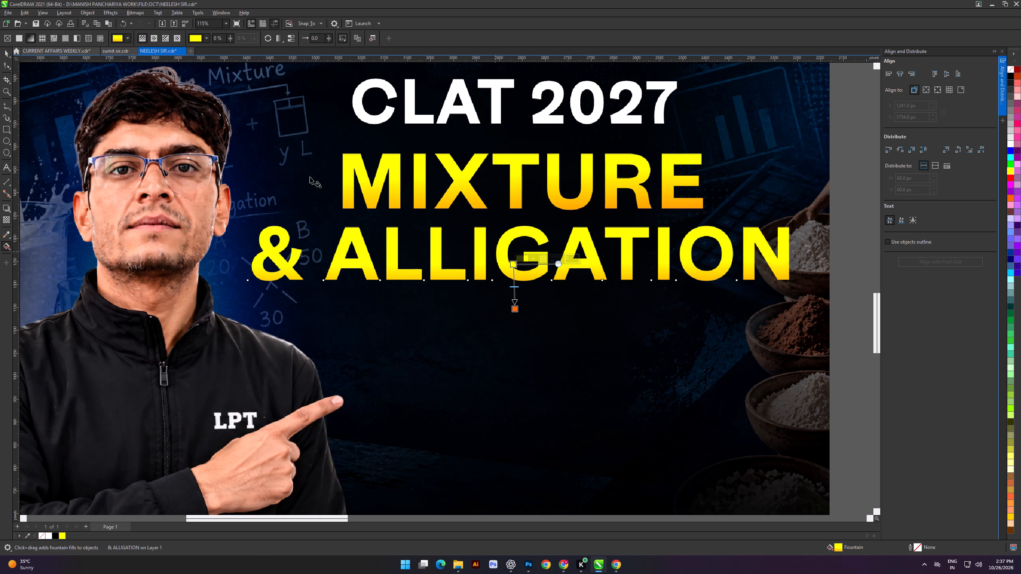
left_click(3, 48)
left_click(6, 46)
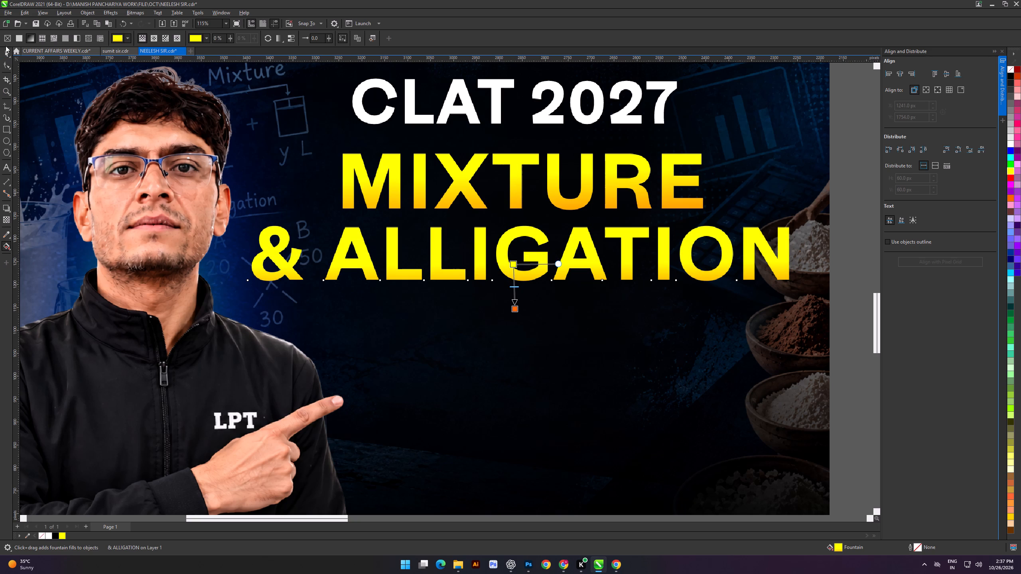
left_click(6, 52)
Give MIXTURE and & ALLIGATION a 5 px yellow (#FFFF00) outline placed behind the fill and scaling with the object.
left_click(456, 183)
left_click(481, 248, "shift")
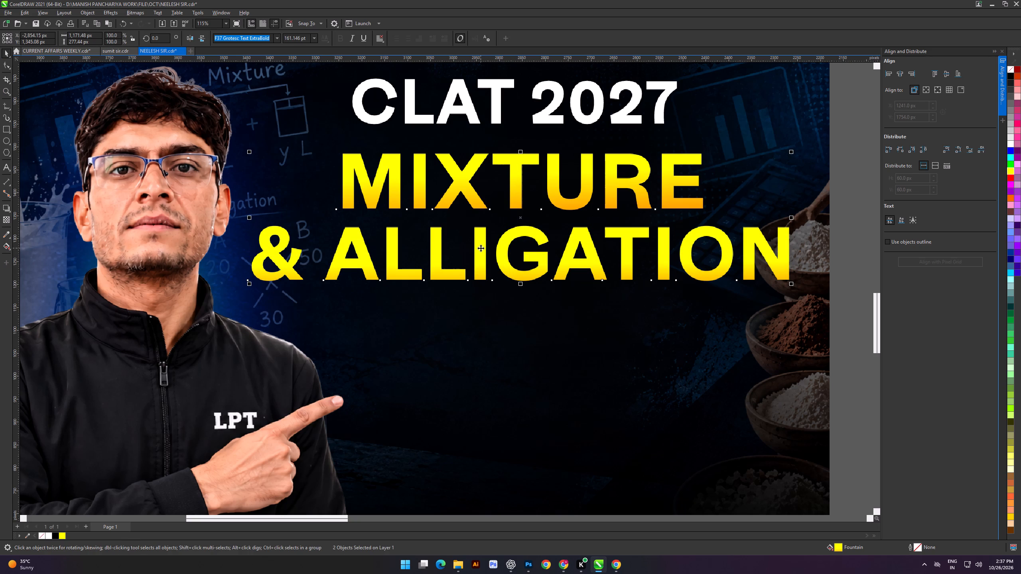
key("F12")
left_click(472, 230)
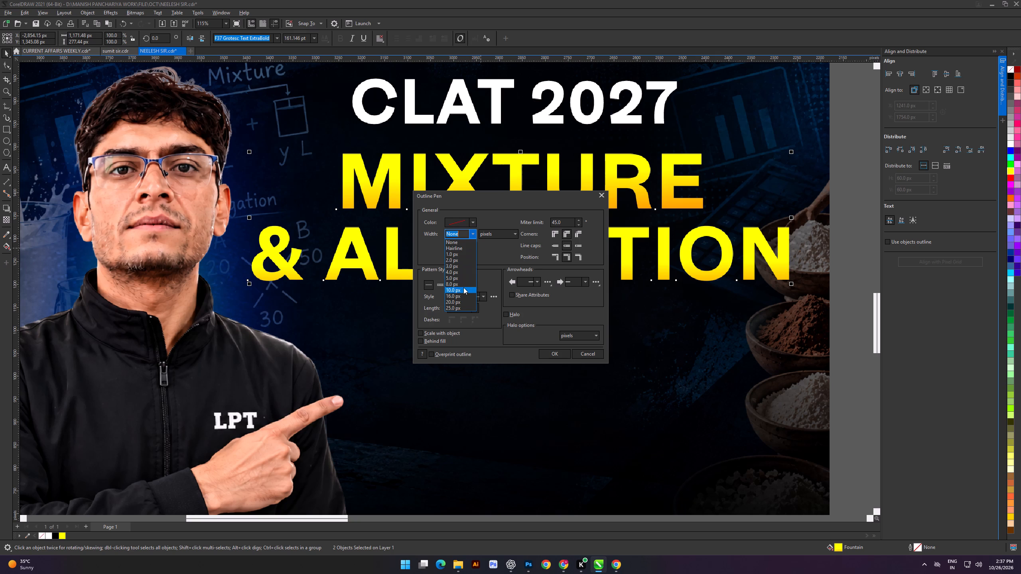
left_click(461, 277)
left_click(476, 219)
left_click(521, 339)
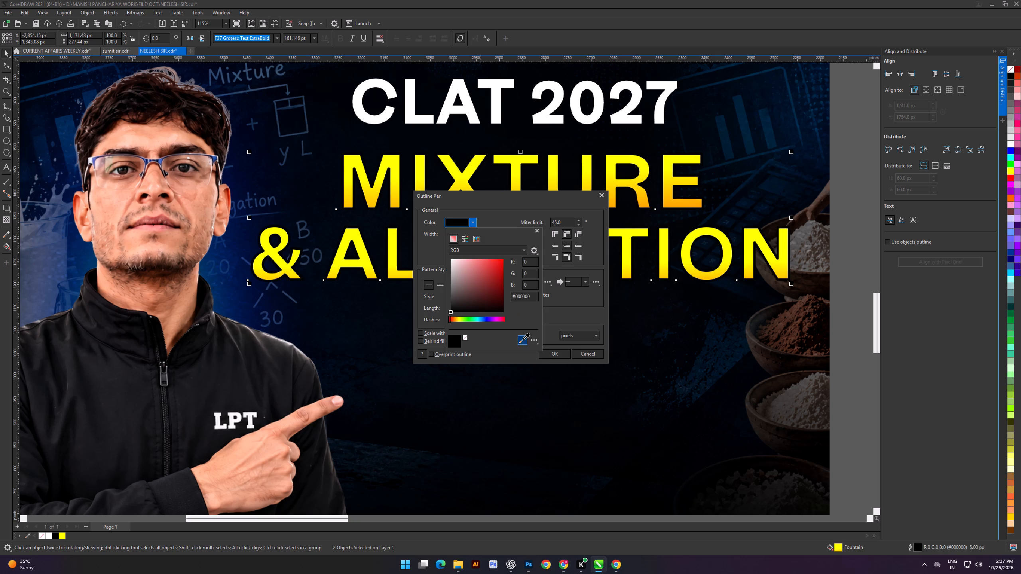
left_click(1012, 170)
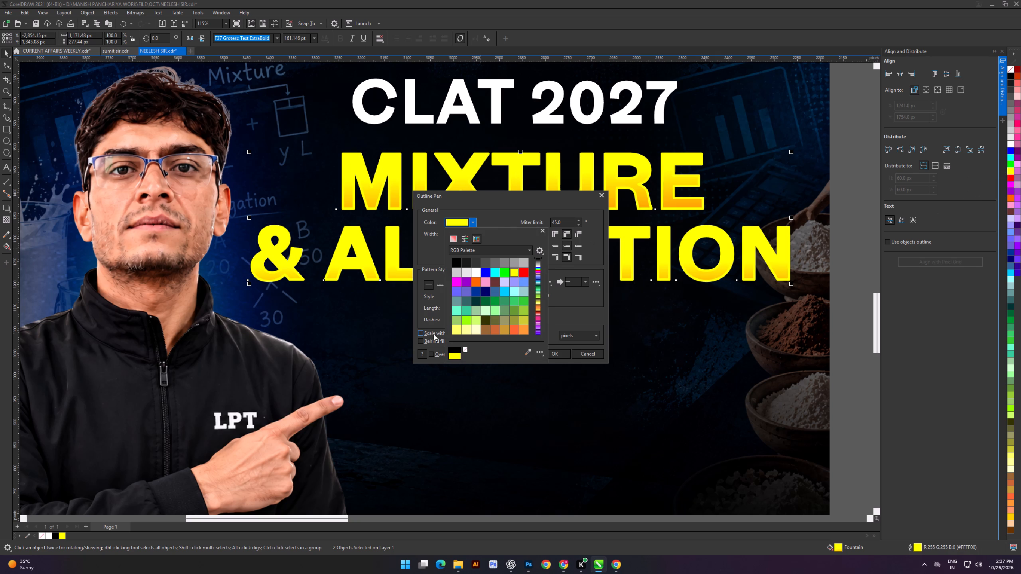
left_click(433, 336)
left_click(432, 342)
left_click(432, 332)
left_click(447, 357)
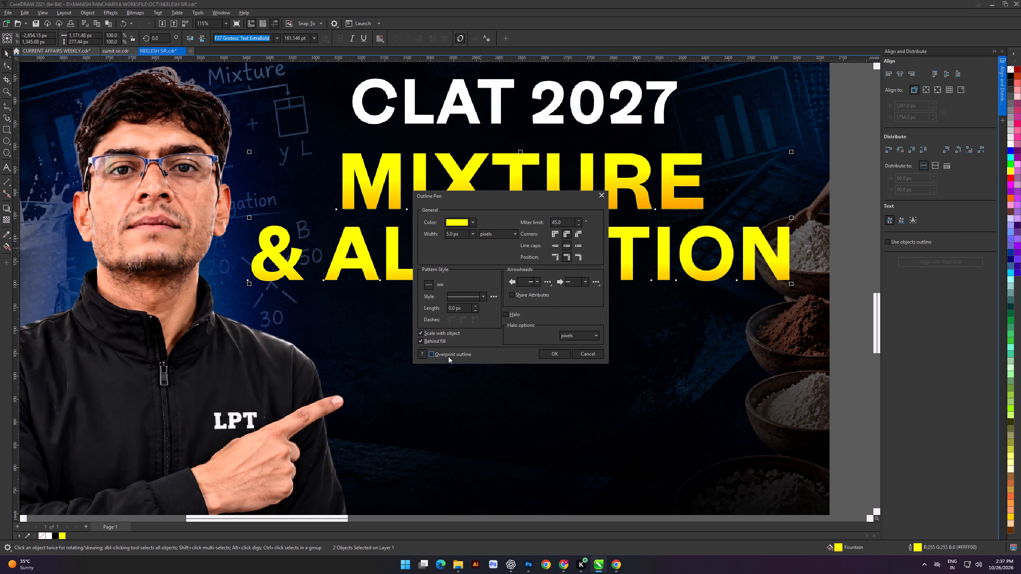
left_click(453, 354)
left_click(553, 355)
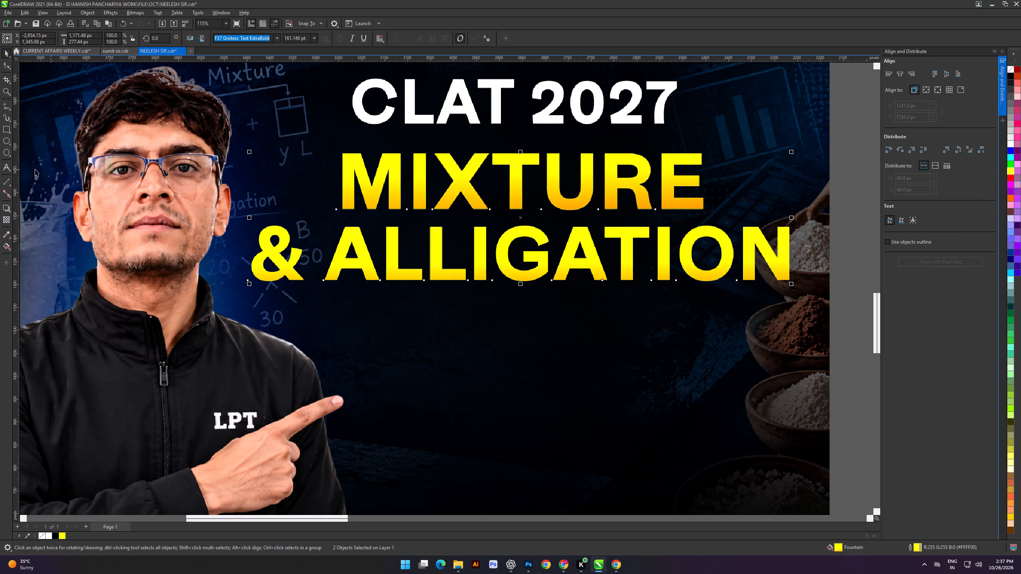
Add a black Multiply drop shadow to both headline lines, cast from their left edge to the right edge, and increase its opacity.
left_click(7, 210)
scroll(239, 215, "down", 3)
left_click_drag(262, 243, 601, 222)
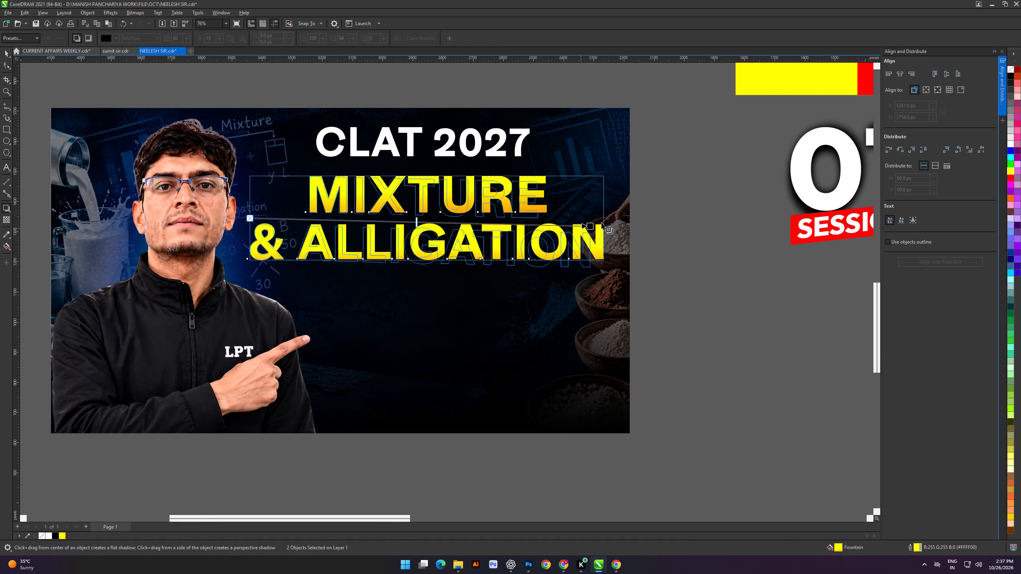
left_click_drag(601, 222, 605, 225)
left_click_drag(424, 218, 552, 229)
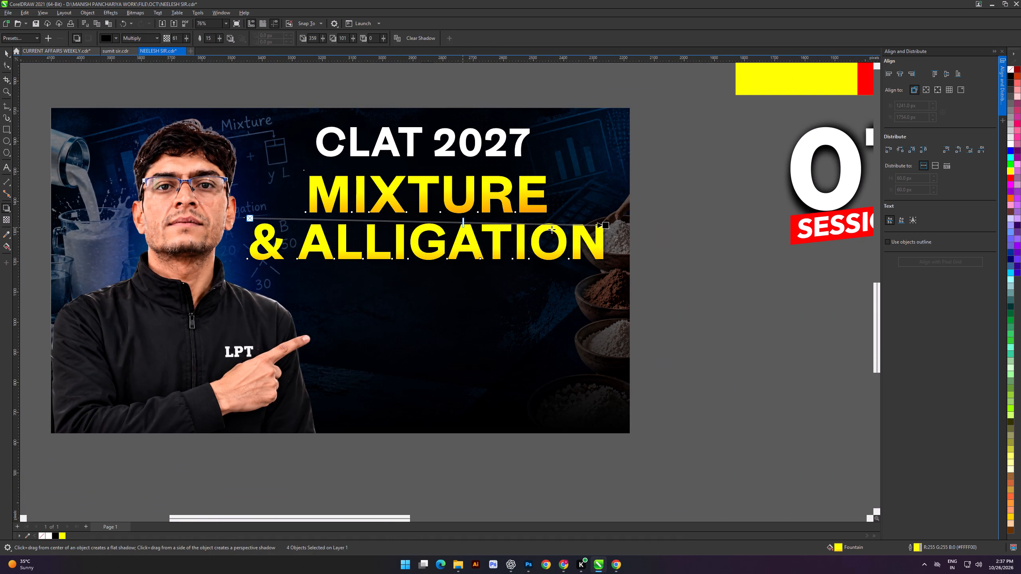
left_click_drag(552, 229, 713, 231)
left_click(5, 51)
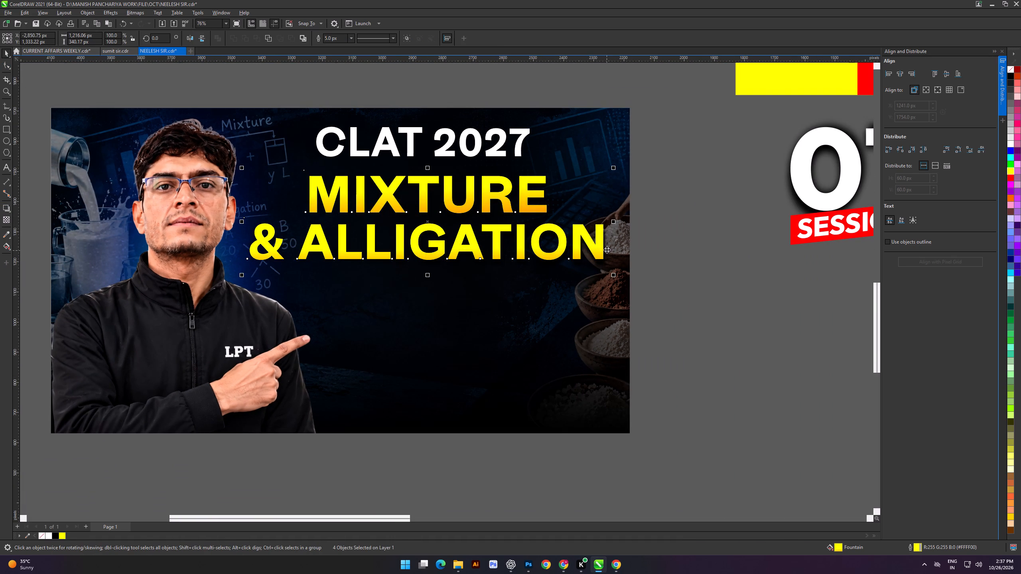
Break the drop shadows apart from the two headline lines.
right_click(607, 249)
left_click(623, 255)
left_click(713, 236)
Add a second black drop shadow to MIXTURE and & ALLIGATION, cast from their right edge to the left edge, with opacity 100.
left_click(539, 210)
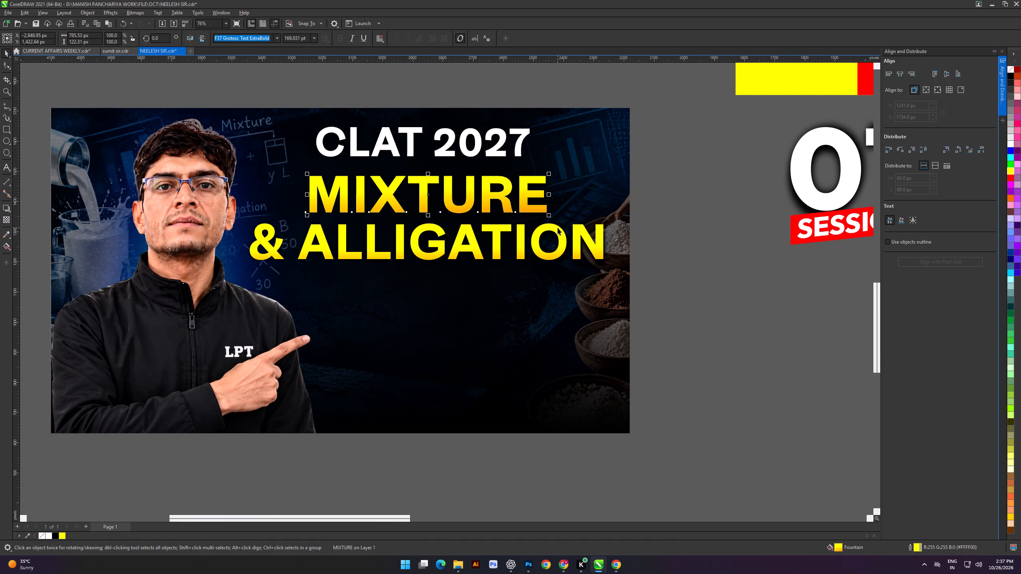
left_click(558, 228, "shift")
left_click(8, 207)
left_click_drag(576, 230, 349, 215)
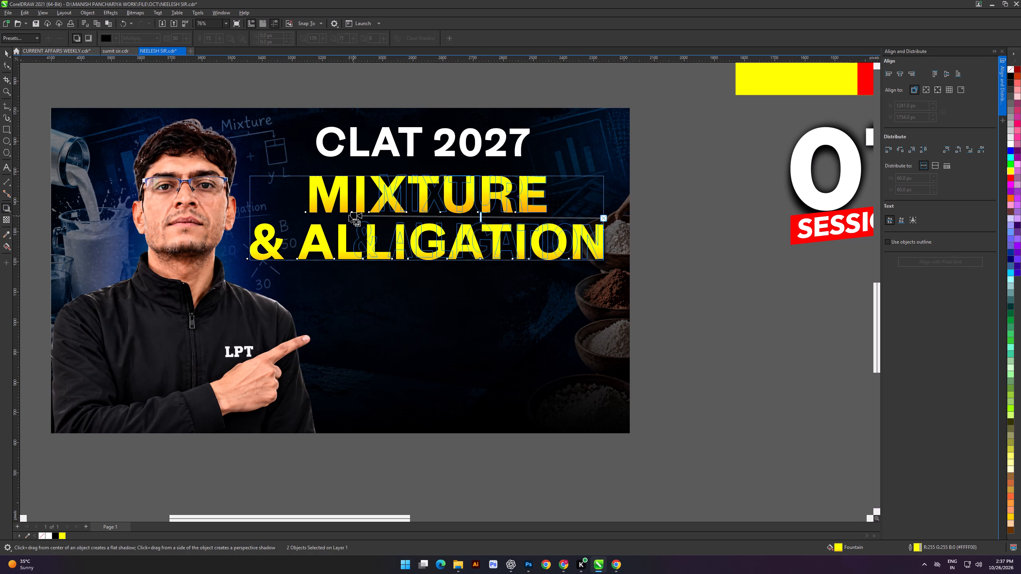
left_click_drag(349, 215, 249, 223)
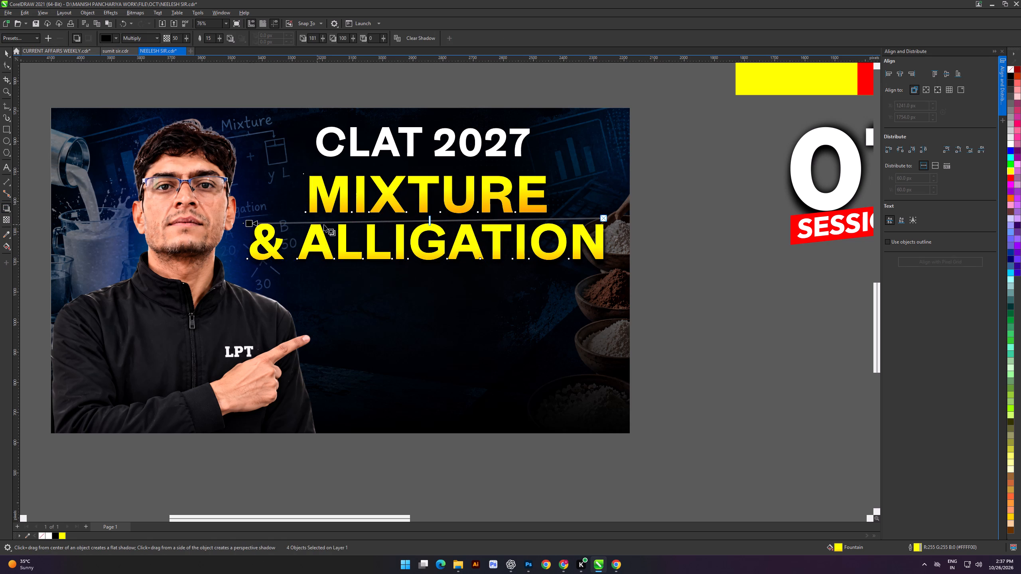
left_click_drag(431, 220, 175, 224)
left_click(5, 52)
left_click(699, 169)
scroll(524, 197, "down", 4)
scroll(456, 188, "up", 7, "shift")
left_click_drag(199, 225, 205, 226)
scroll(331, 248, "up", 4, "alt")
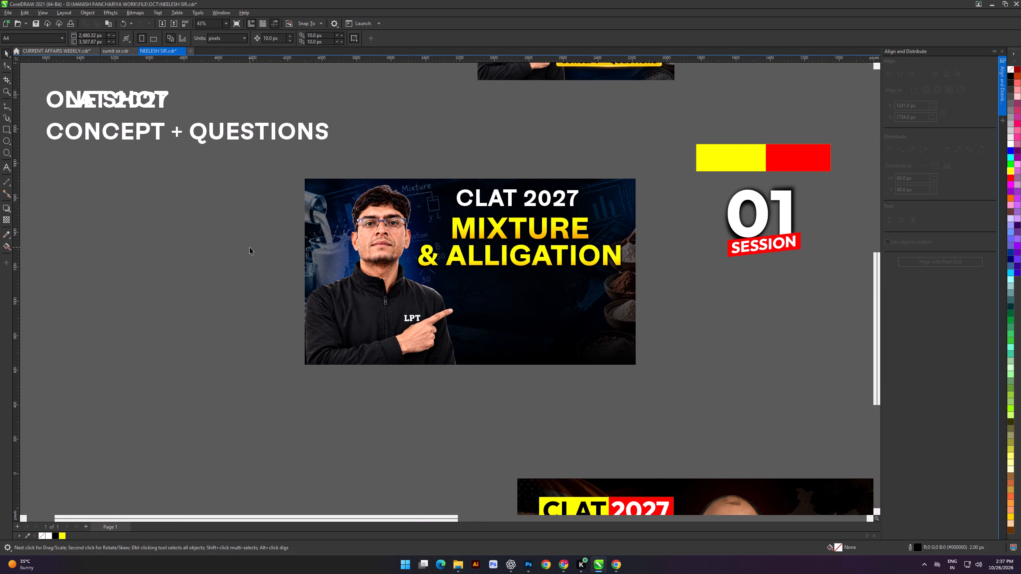
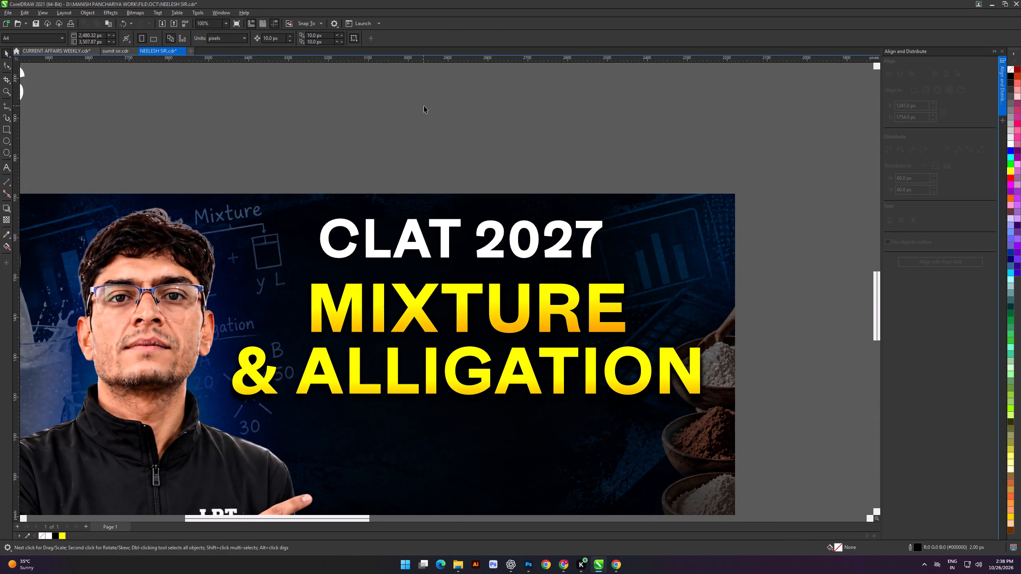
Shrink the CLAT 2027 text to about 646 × 91 px and nudge it back into place above MIXTURE.
scroll(486, 157, "down", 5)
scroll(497, 230, "up", 5, "shift")
scroll(533, 211, "up", 3)
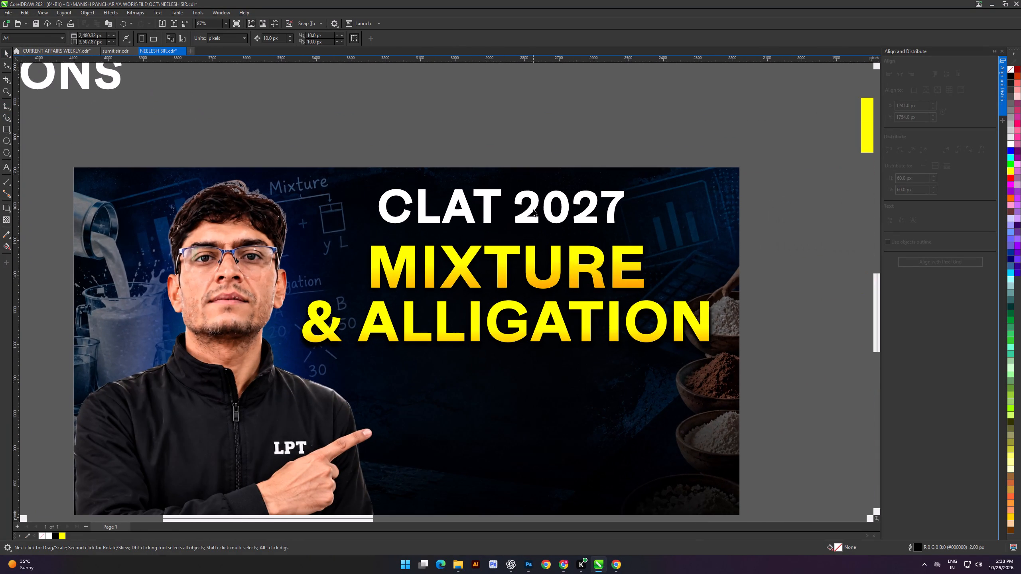
left_click(533, 208)
left_click_drag(627, 228, 617, 230, "shift")
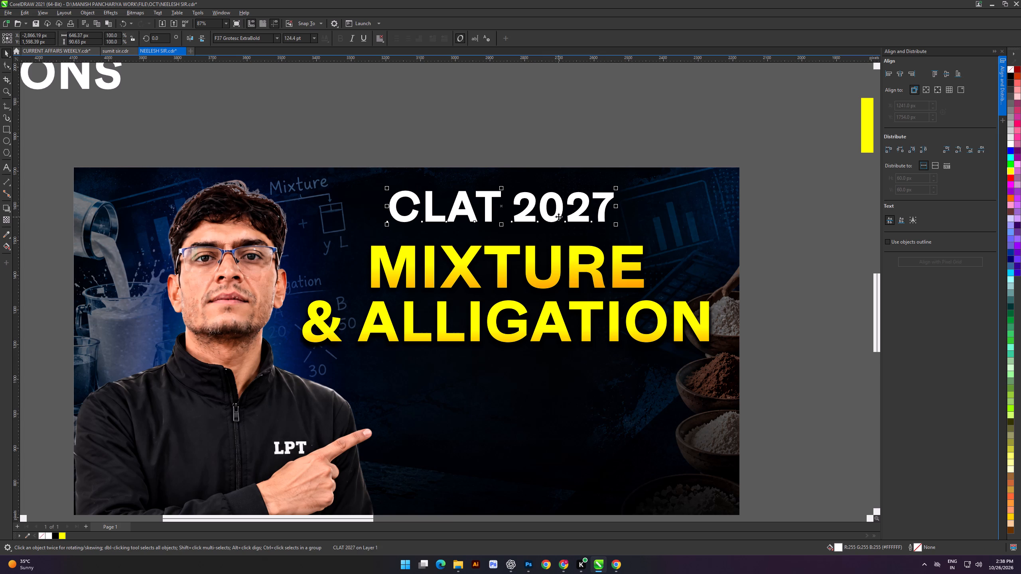
left_click_drag(558, 216, 562, 216)
left_click(564, 115)
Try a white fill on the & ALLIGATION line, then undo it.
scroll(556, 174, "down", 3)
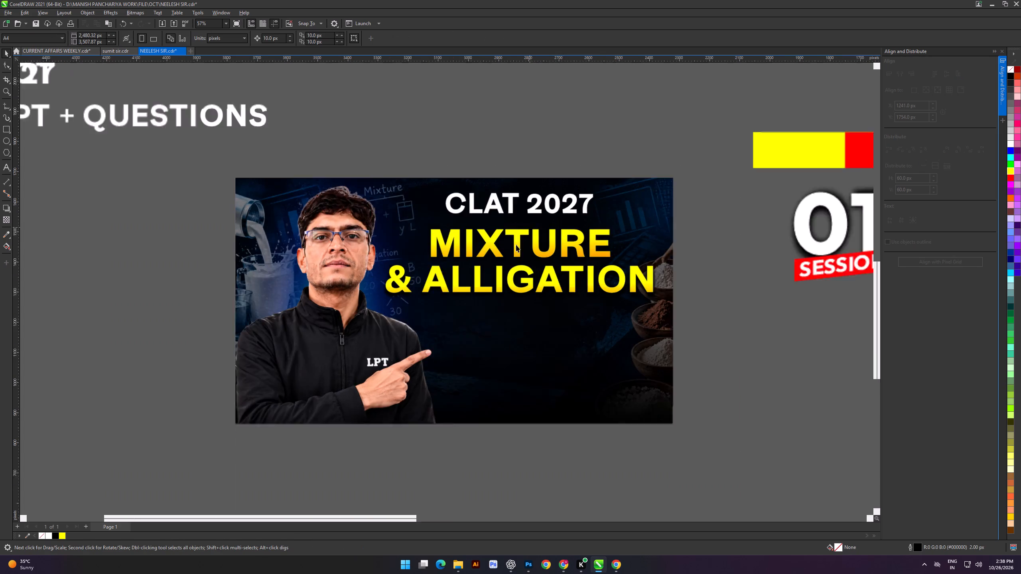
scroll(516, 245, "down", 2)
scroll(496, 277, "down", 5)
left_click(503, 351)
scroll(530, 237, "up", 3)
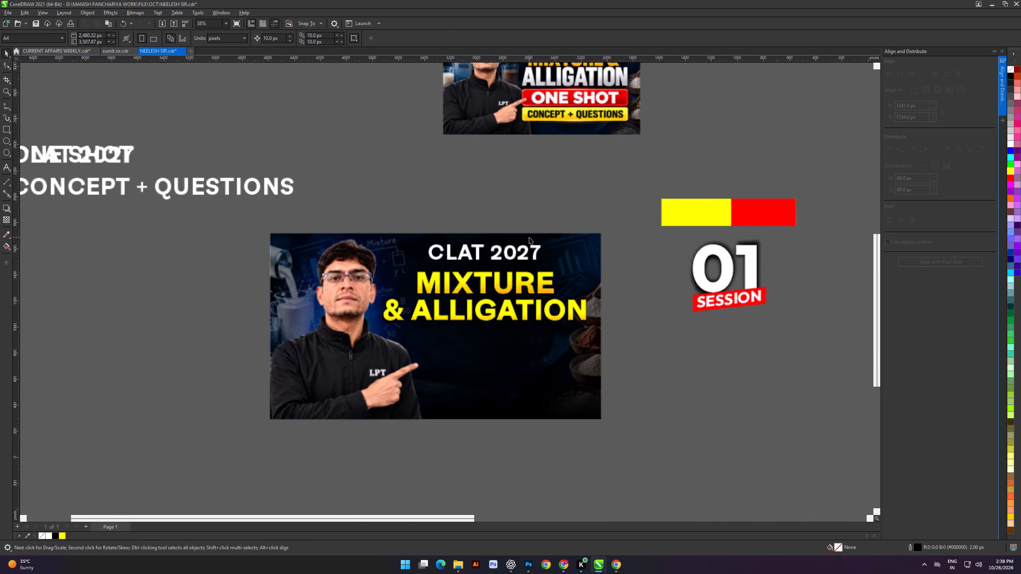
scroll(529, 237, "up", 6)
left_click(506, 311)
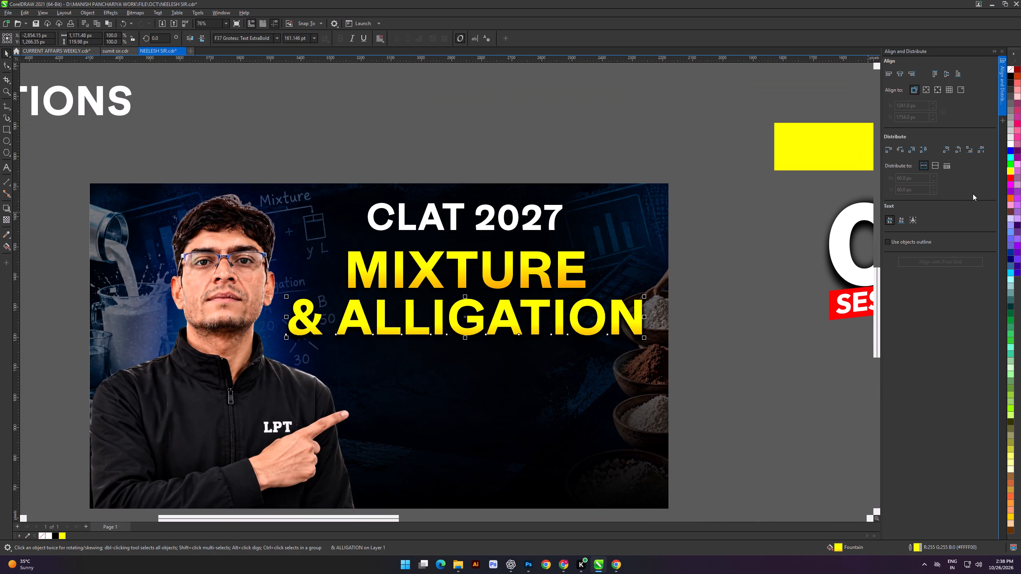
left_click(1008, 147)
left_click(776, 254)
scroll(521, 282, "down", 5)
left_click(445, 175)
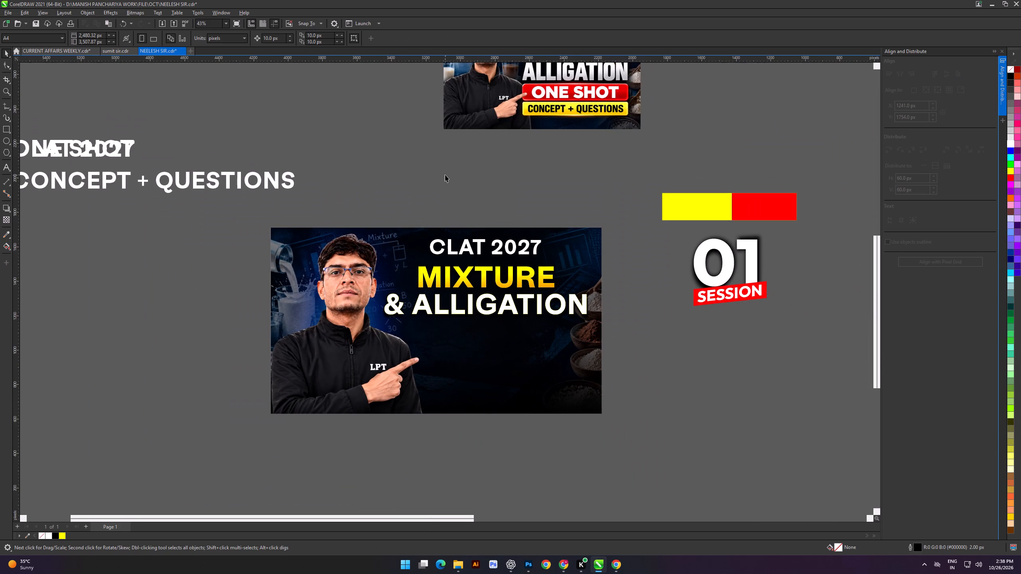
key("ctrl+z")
Place the yellow-and-red two-tone banner behind the CLAT 2027 text and resize it to about 688 × 120 px.
left_click(443, 149)
scroll(546, 244, "up", 5, "shift")
left_click(471, 174)
scroll(656, 220, "up", 3, "alt")
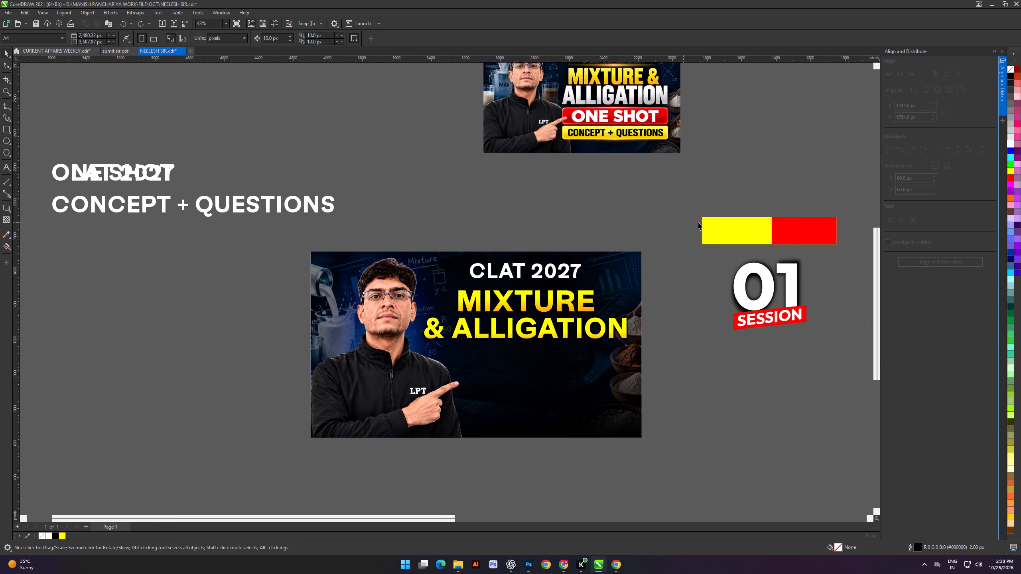
left_click_drag(753, 223, 512, 263)
scroll(518, 271, "up", 4)
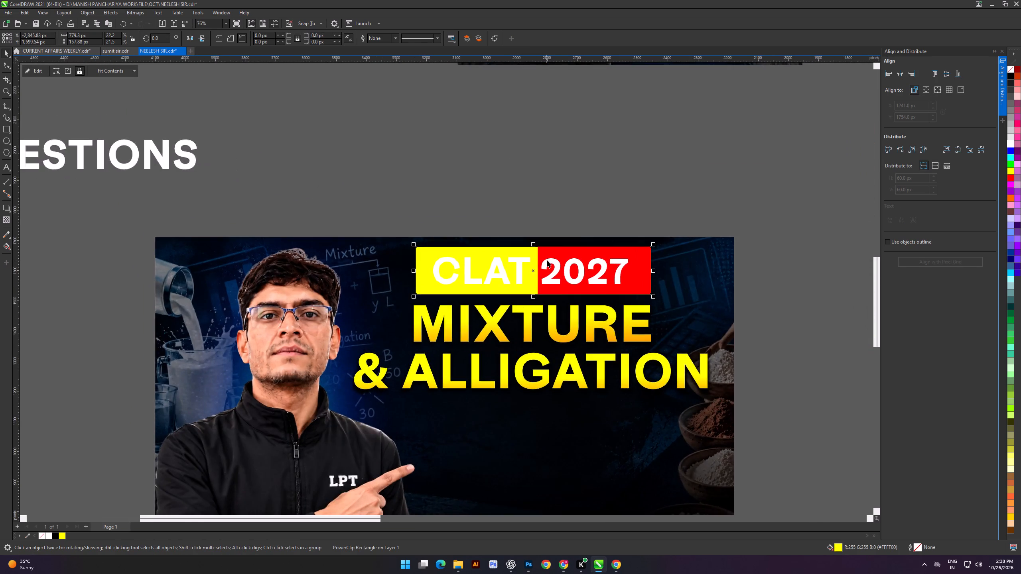
scroll(548, 259, "up", 4)
left_click_drag(554, 244, 548, 244)
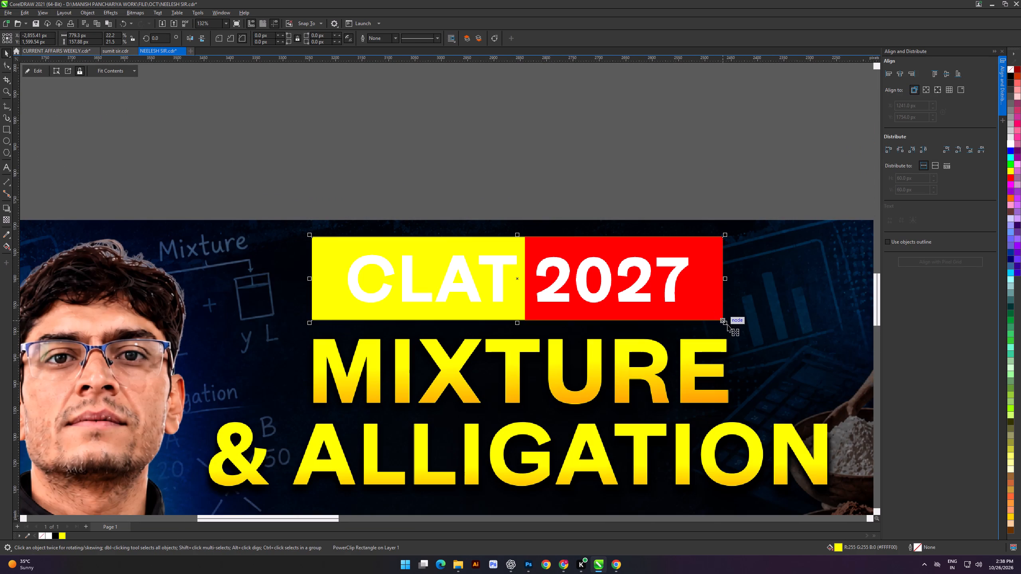
left_click_drag(727, 326, 703, 334, "shift")
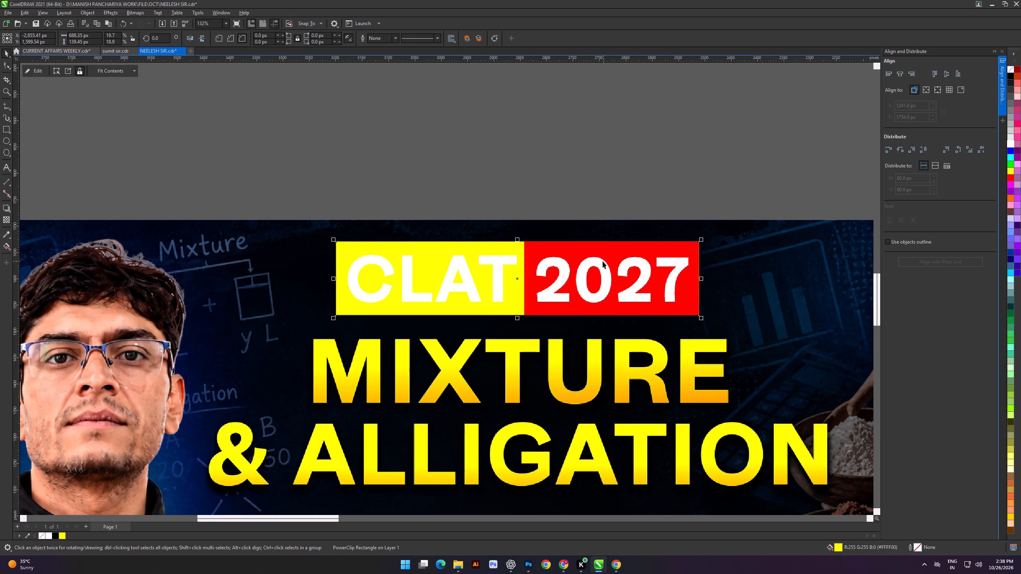
left_click(601, 252)
scroll(519, 337, "up", 4)
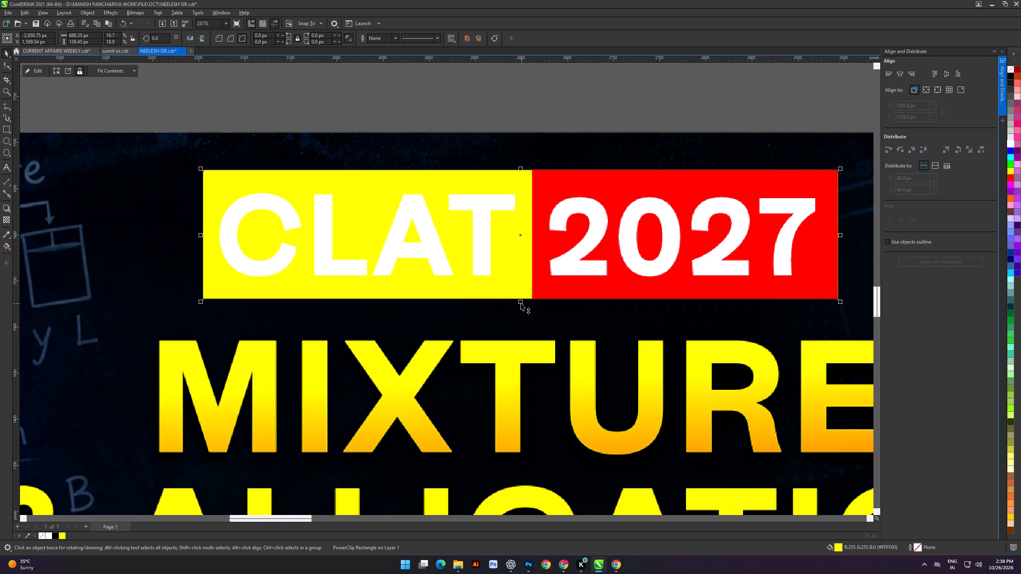
left_click_drag(521, 303, 520, 293, "shift")
scroll(536, 237, "down", 5)
scroll(614, 248, "down", 4, "shift")
scroll(679, 238, "up", 2)
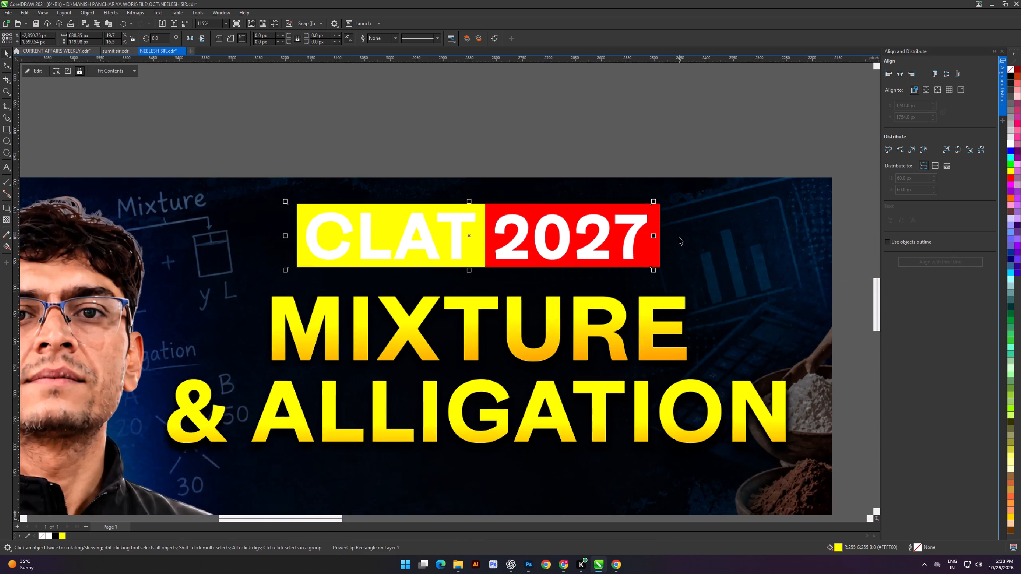
left_click(487, 102)
Recolour only the word CLAT in the CLAT 2027 text black.
scroll(498, 135, "down", 6)
double_click(463, 189)
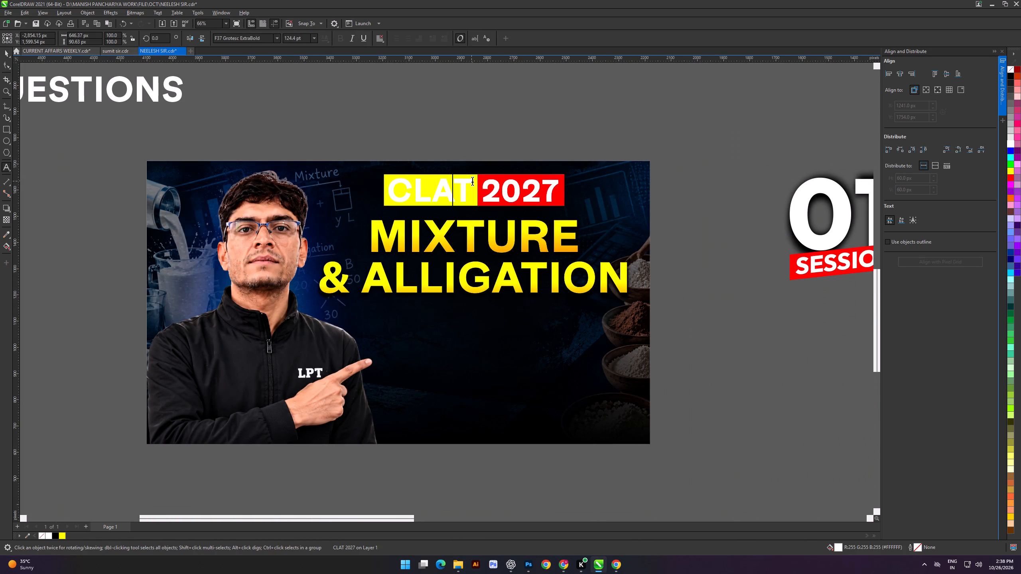
left_click_drag(472, 180, 282, 209)
left_click(1011, 74)
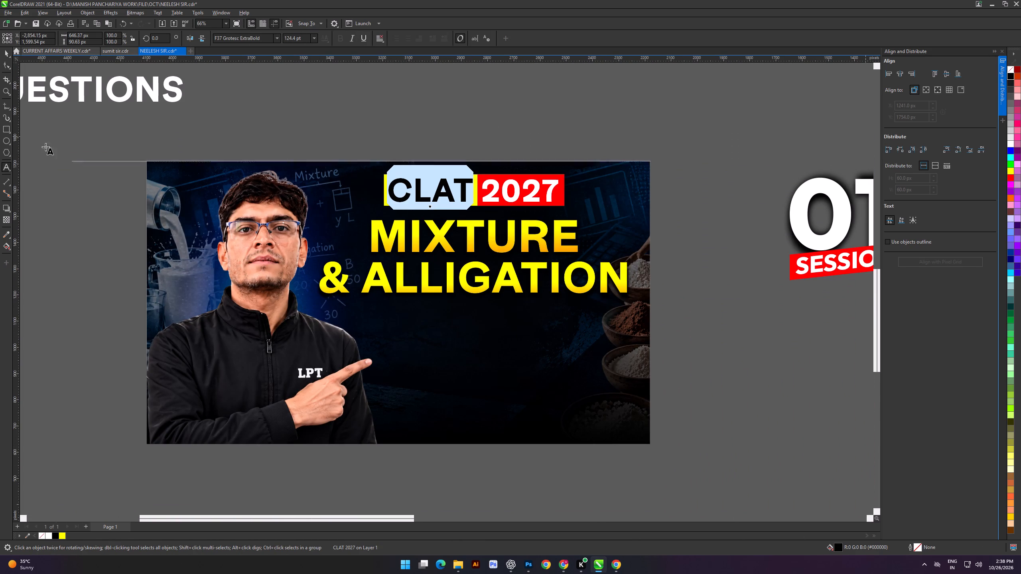
left_click(4, 50)
left_click(525, 118)
Group the CLAT 2027 text with its yellow-and-red banner.
scroll(512, 134, "down", 4)
scroll(527, 149, "up", 6, "shift")
left_click(515, 133)
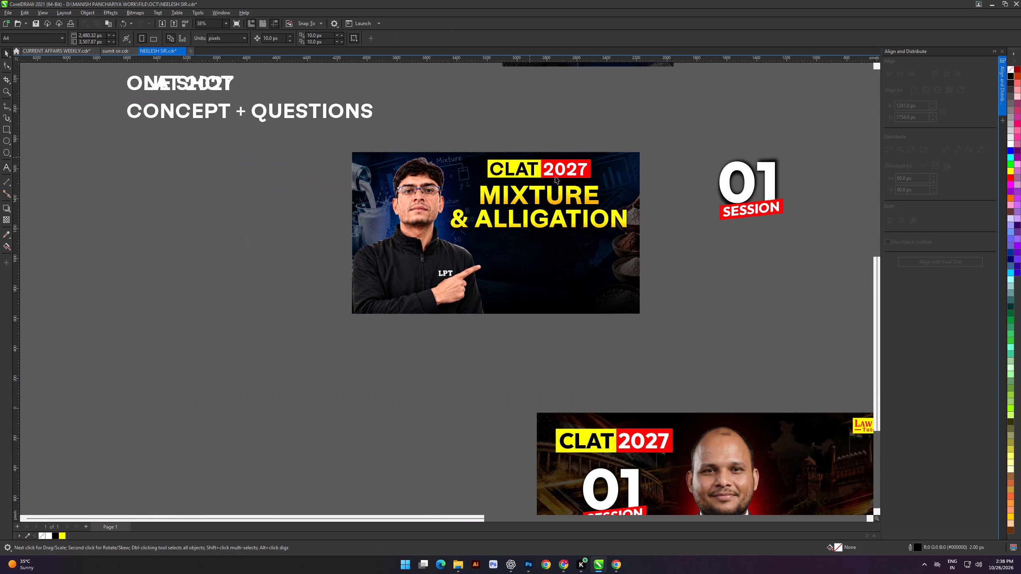
scroll(565, 188, "up", 4)
left_click_drag(742, 101, 372, 197)
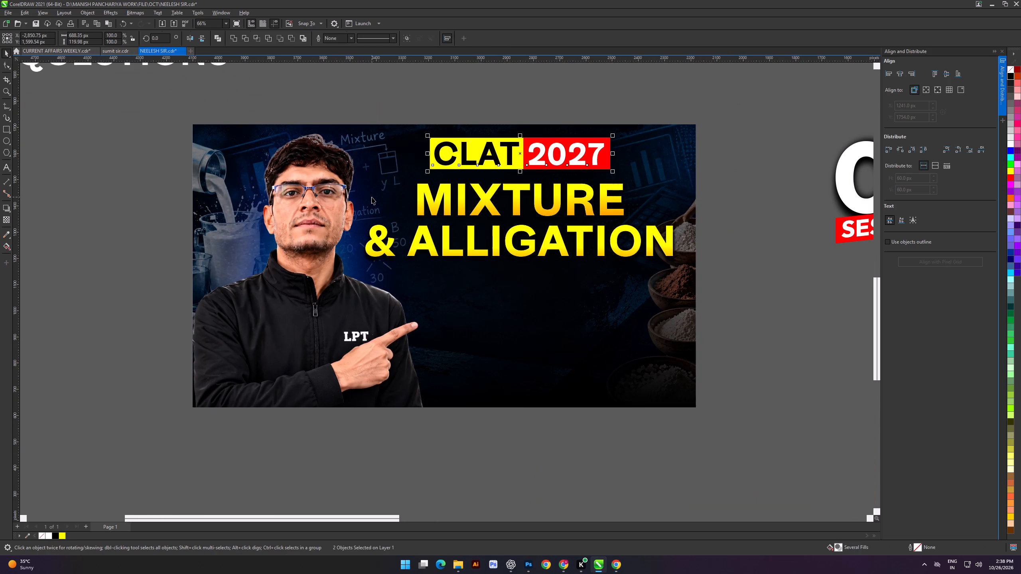
key("ctrl+g")
left_click(455, 117)
Centre the CLAT 2027 label and both headline lines horizontally on each other.
left_click_drag(763, 99, 329, 311)
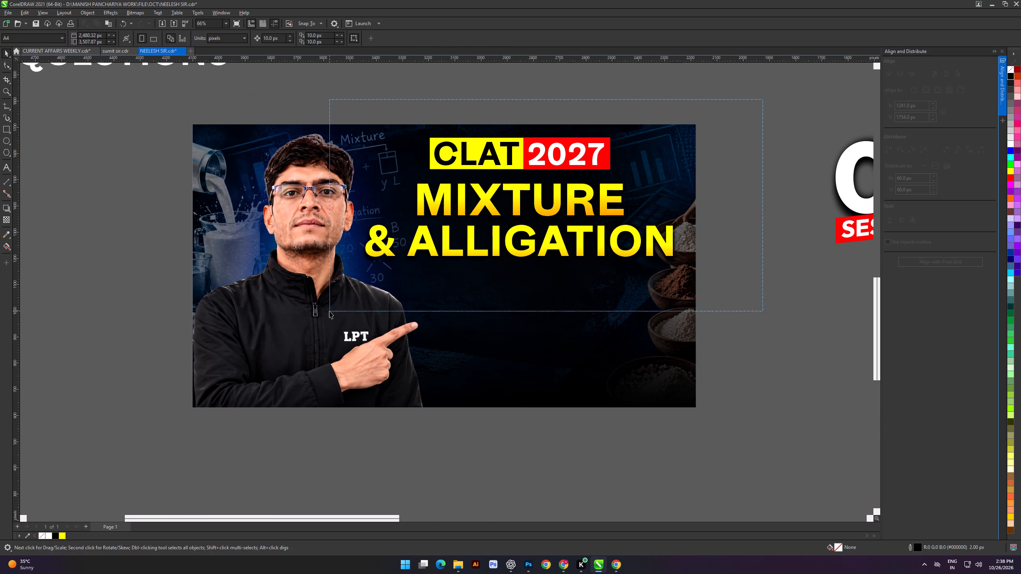
left_click_drag(329, 311, 324, 306)
left_click(901, 75)
left_click(812, 157)
Scale the grouped CLAT 2027 label down to about 598 × 104 px and reposition it above MIXTURE.
scroll(702, 189, "down", 4)
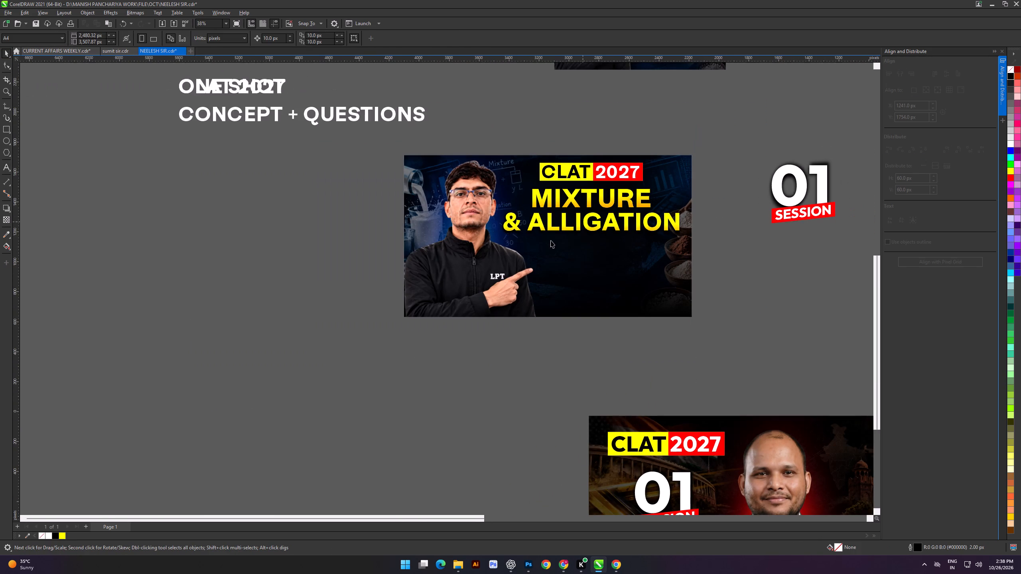
left_click(519, 360)
scroll(551, 218, "down", 6, "shift")
scroll(614, 136, "up", 3)
left_click_drag(676, 142, 373, 233)
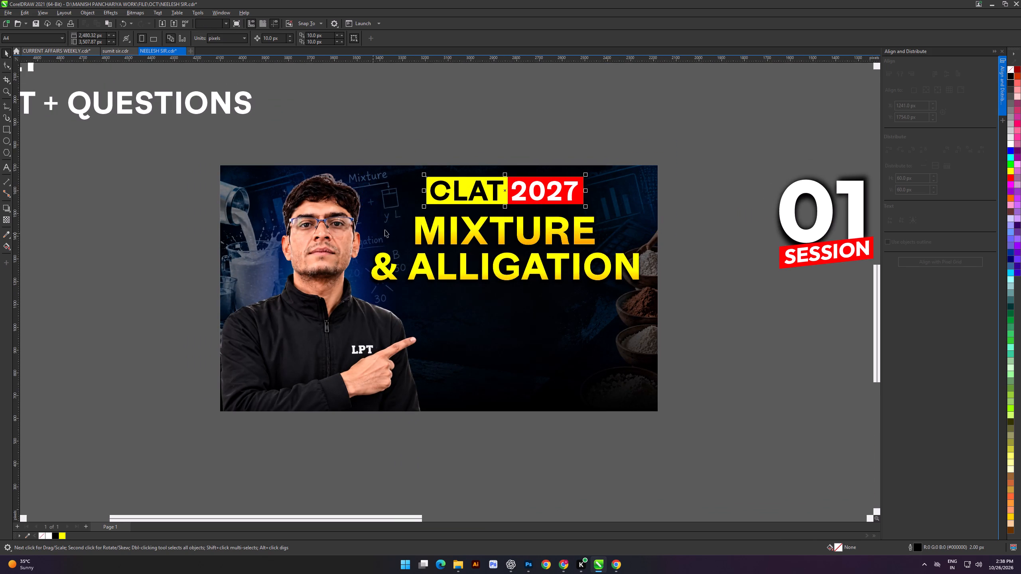
scroll(531, 187, "up", 4)
left_click_drag(499, 184, 489, 187)
left_click_drag(512, 194, 513, 194)
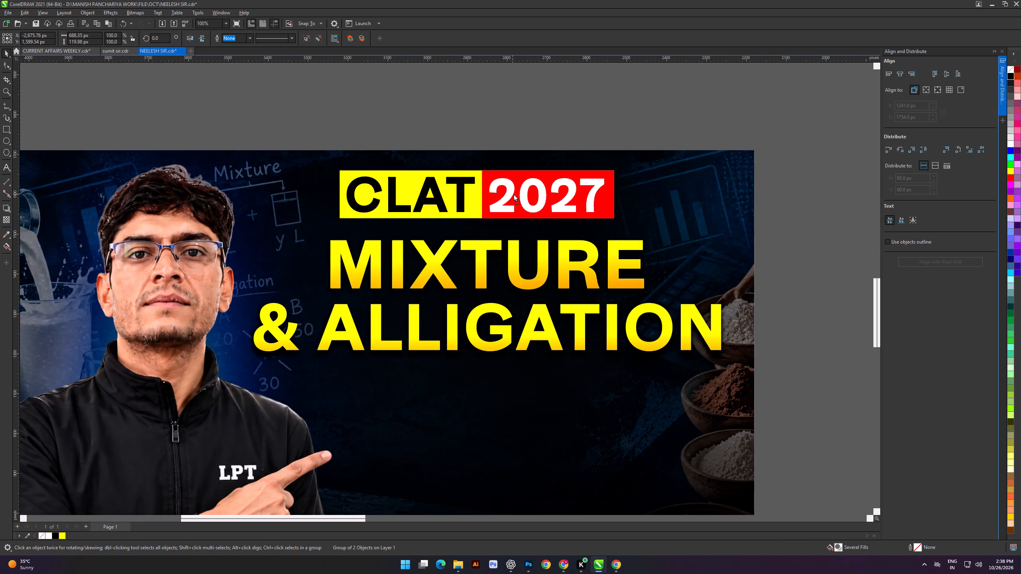
left_click_drag(513, 194, 515, 194)
left_click_drag(617, 222, 599, 224, "shift")
left_click_drag(520, 201, 524, 199)
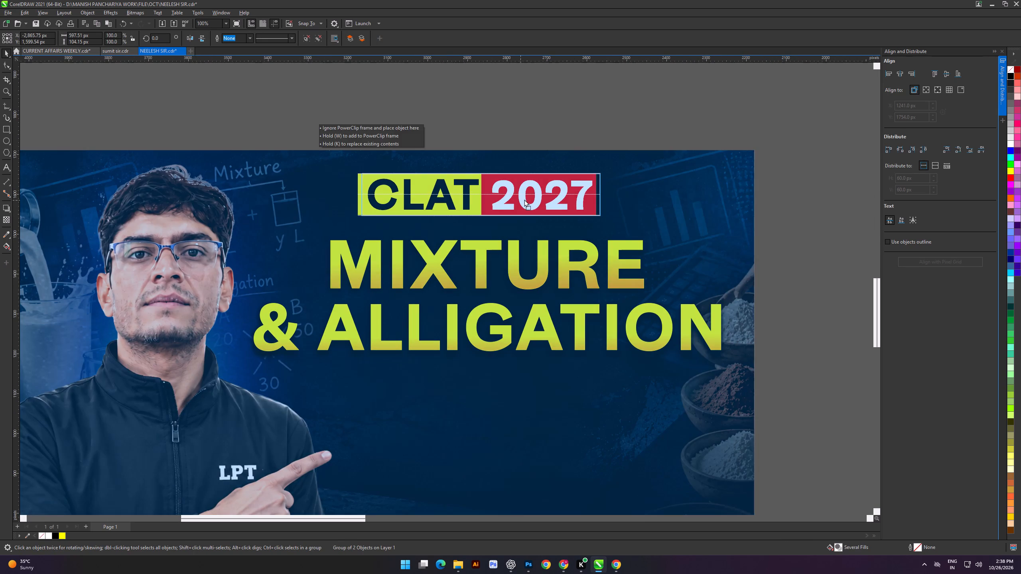
left_click_drag(524, 199, 524, 199)
left_click(513, 194)
scroll(502, 206, "down", 5)
left_click(461, 132)
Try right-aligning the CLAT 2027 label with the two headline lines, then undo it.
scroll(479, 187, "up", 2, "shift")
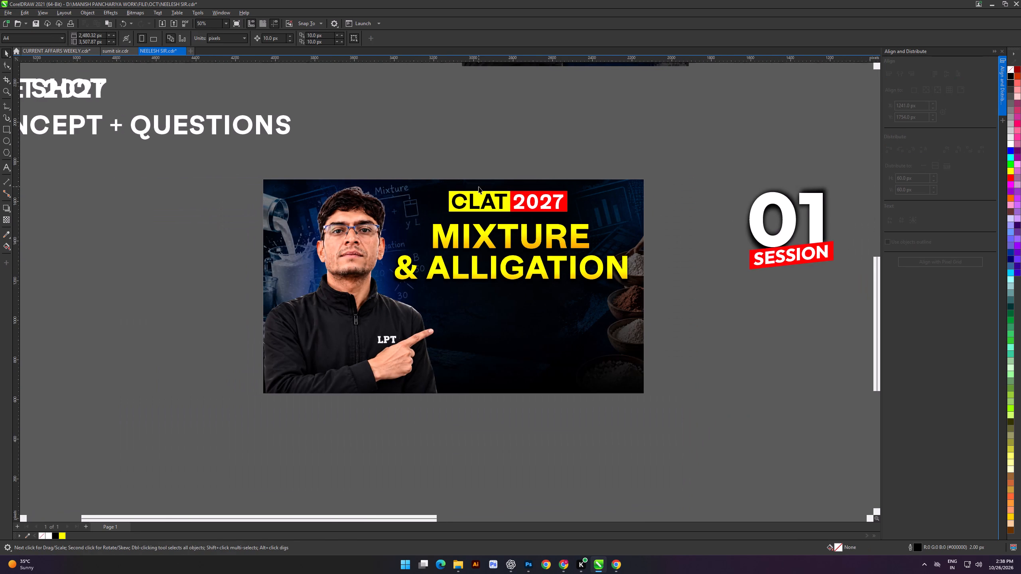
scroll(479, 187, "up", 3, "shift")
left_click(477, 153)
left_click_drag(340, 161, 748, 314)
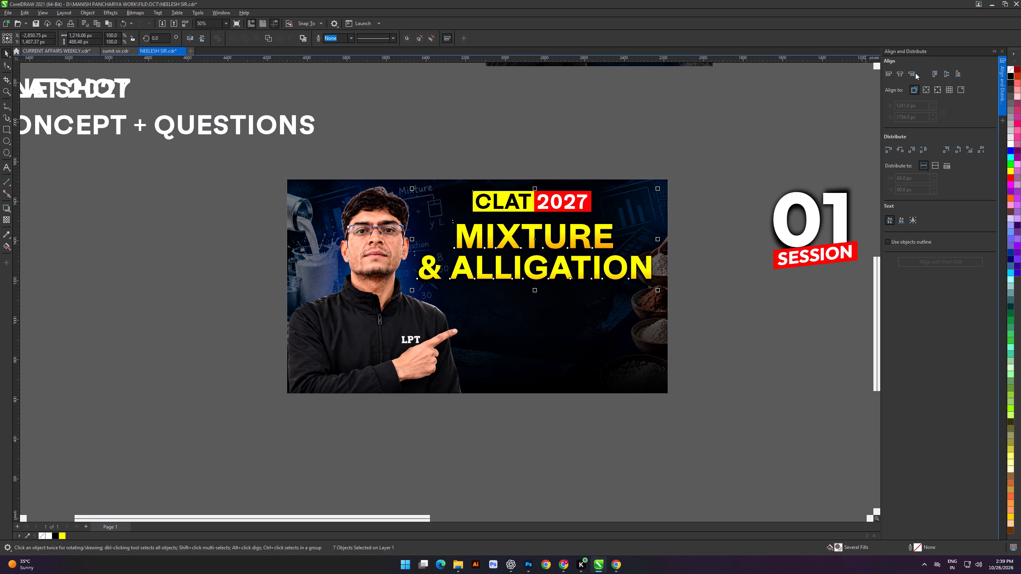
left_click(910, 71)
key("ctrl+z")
Centre-align the CLAT 2027 label horizontally with the MIXTURE and & ALLIGATION lines.
left_click(413, 145)
left_click_drag(386, 145, 718, 310)
left_click(903, 73)
left_click(559, 124)
Nudge MIXTURE and & ALLIGATION with their shadows up 10 px, closer to the CLAT 2027 label.
scroll(563, 243, "up", 3)
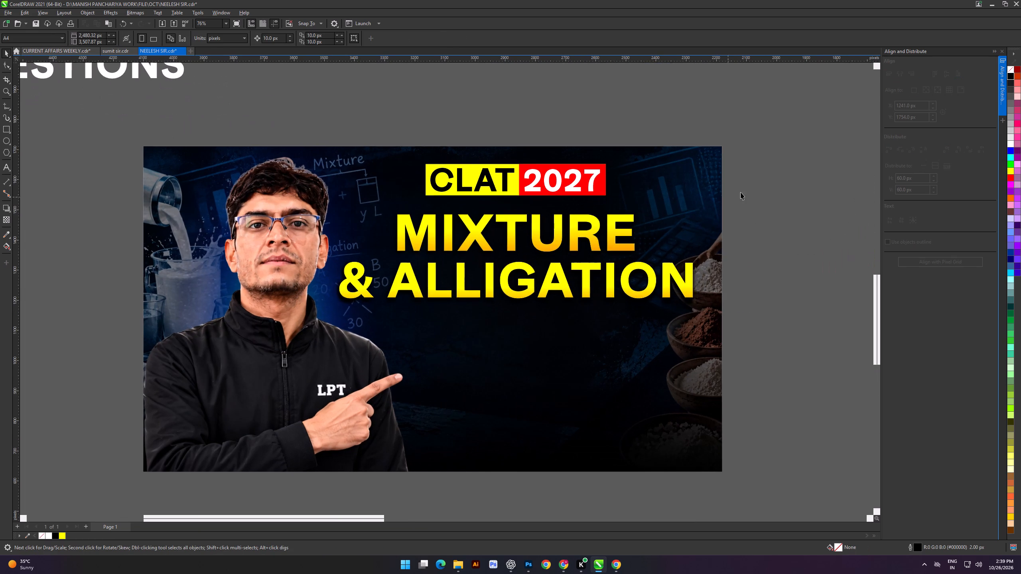
left_click_drag(761, 182, 271, 377)
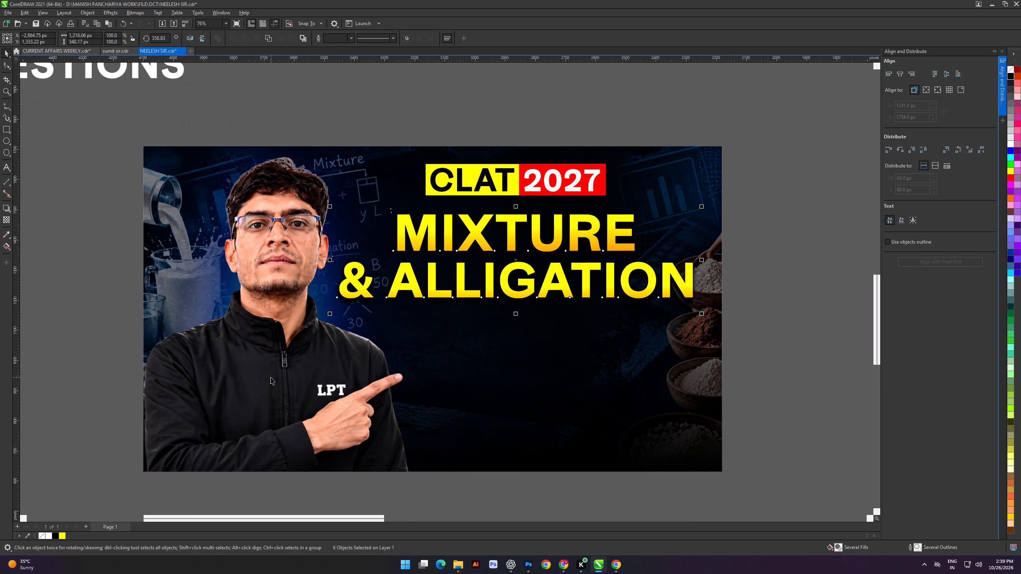
key("Up")
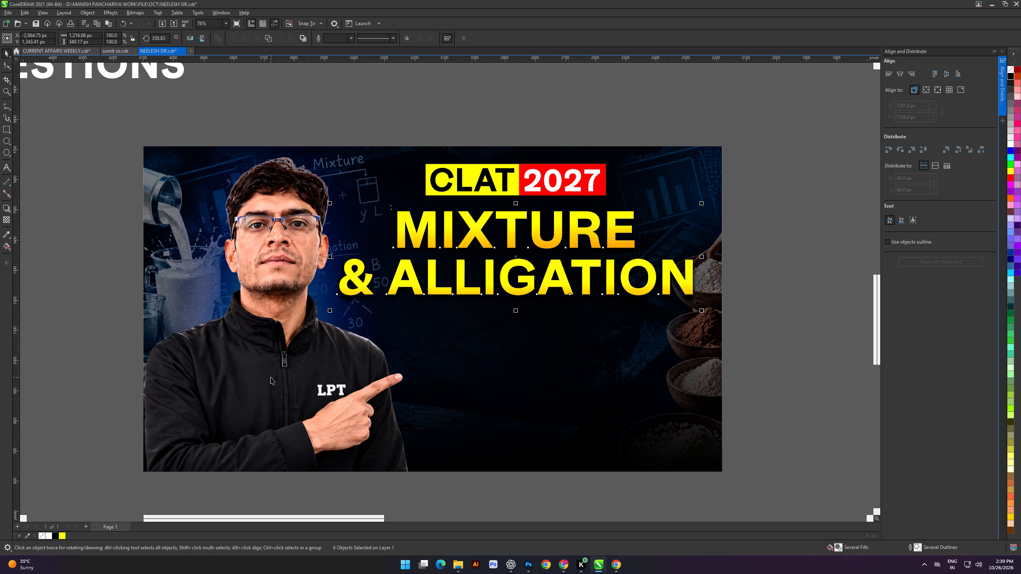
left_click(873, 187)
Replace the gradient on the & ALLIGATION line with a solid white fill.
scroll(712, 254, "up", 1)
left_click(677, 281)
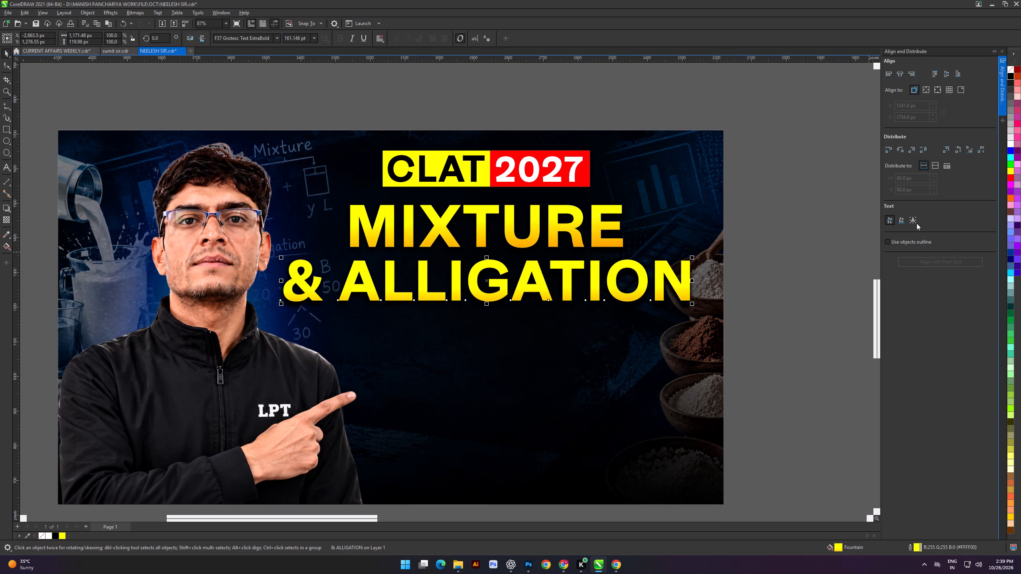
left_click(1010, 142)
left_click(831, 198)
scroll(586, 268, "down", 4)
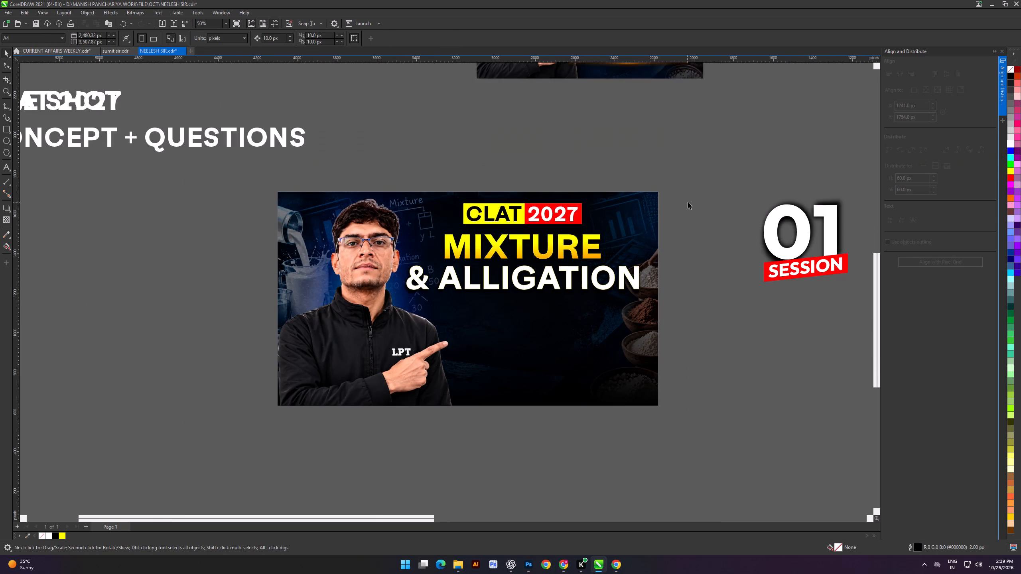
left_click(688, 202)
Change the & ALLIGATION outline to a dark navy (#000612) sampled from the thumbnail background.
scroll(572, 294, "up", 5)
left_click(615, 247)
key("F12")
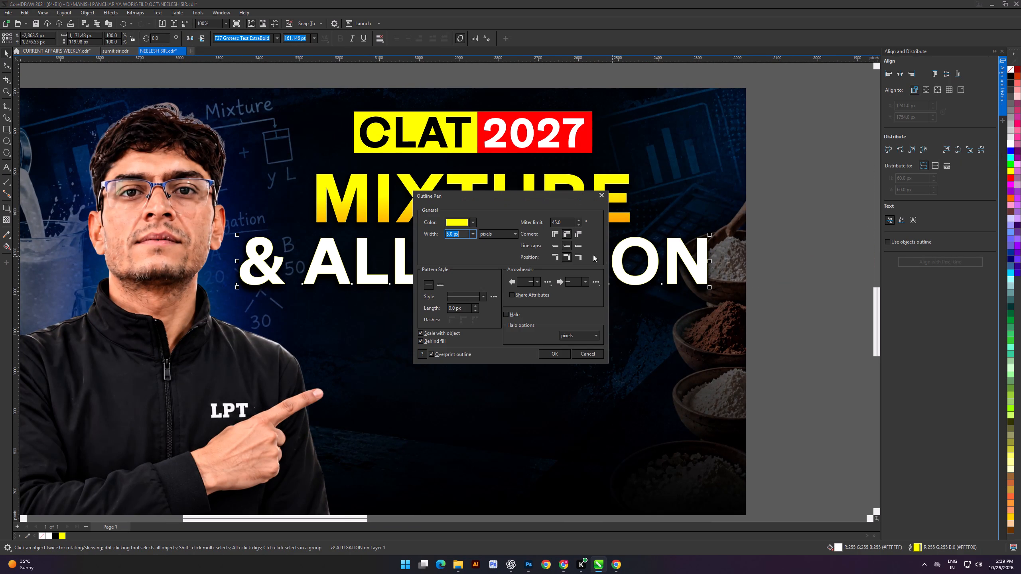
left_click(475, 226)
left_click(529, 354)
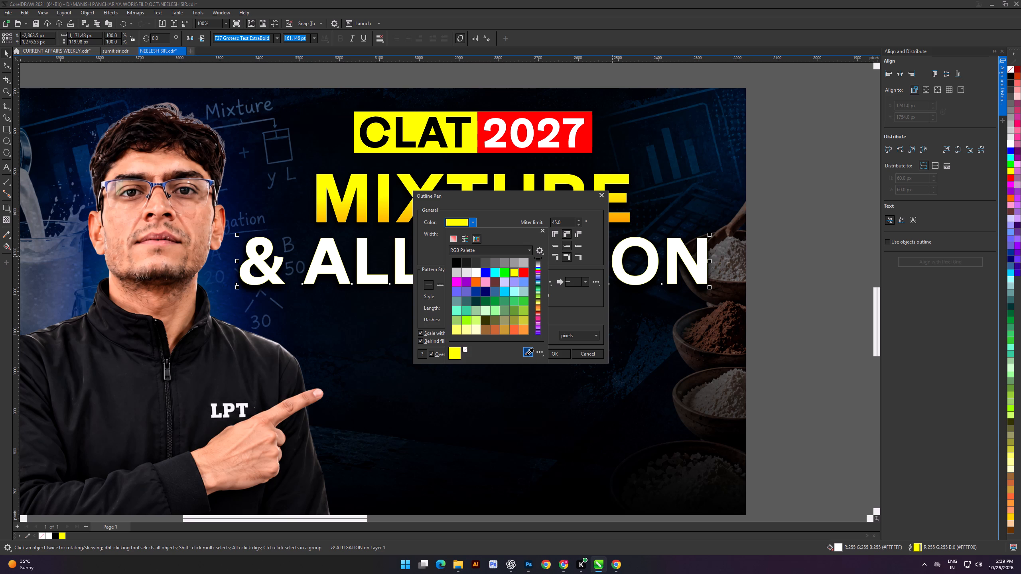
left_click(296, 297)
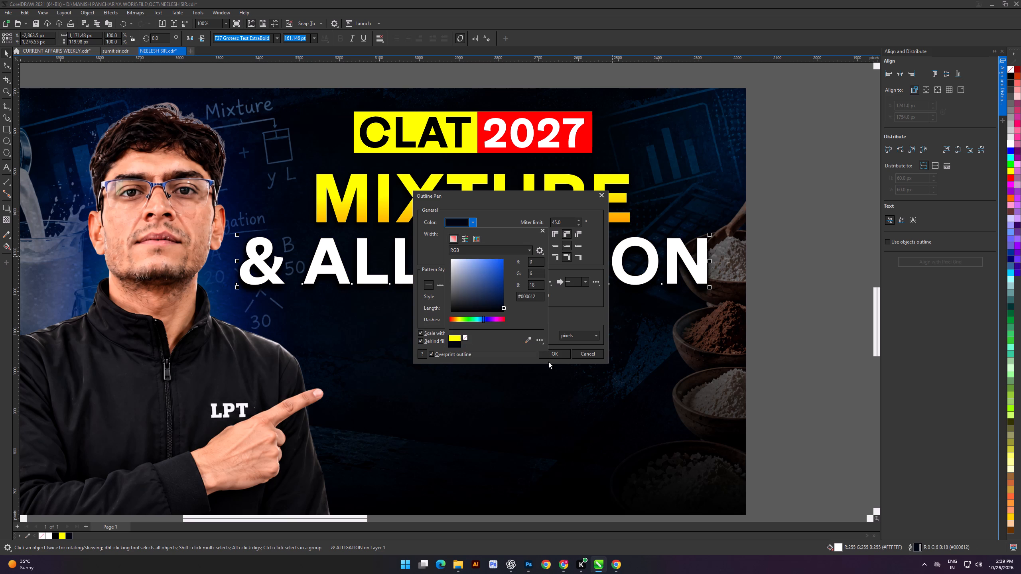
double_click(557, 352)
left_click(827, 221)
Move the spare CLAT 2027 text beside the thumbnail up, clear of the overlapping ONE SHOT text.
scroll(456, 216, "down", 4)
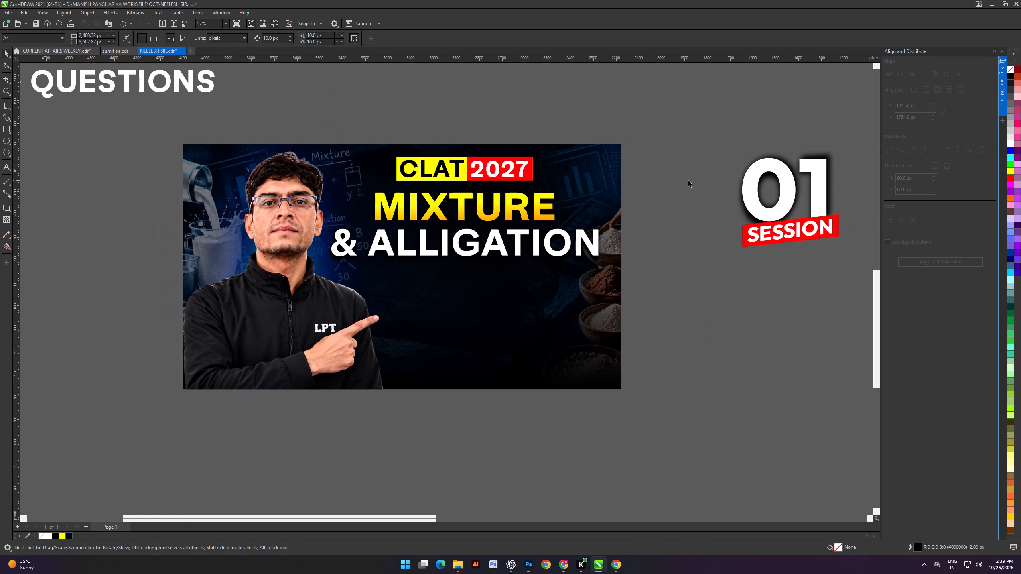
left_click(688, 180)
scroll(591, 230, "down", 3)
scroll(558, 246, "up", 5, "shift")
left_click(503, 370)
scroll(512, 283, "down", 2, "shift")
scroll(518, 280, "down", 4, "alt")
left_click_drag(495, 380, 500, 370)
scroll(500, 309, "down", 7)
scroll(522, 134, "up", 4)
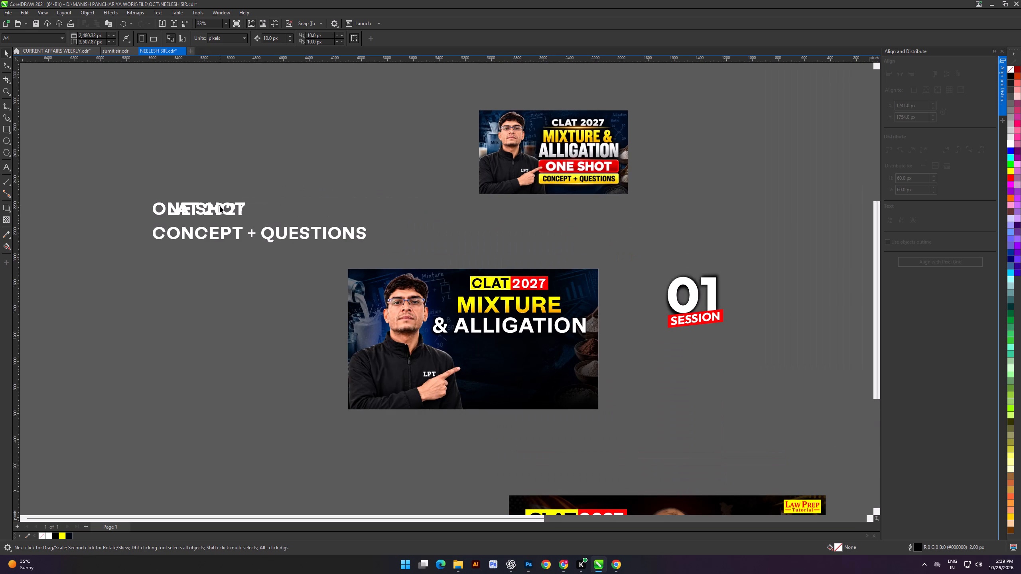
left_click_drag(220, 206, 290, 132)
left_click(294, 183)
Place the ONE SHOT text in the empty space just above the thumbnail, below the reference image.
left_click_drag(217, 209, 520, 331)
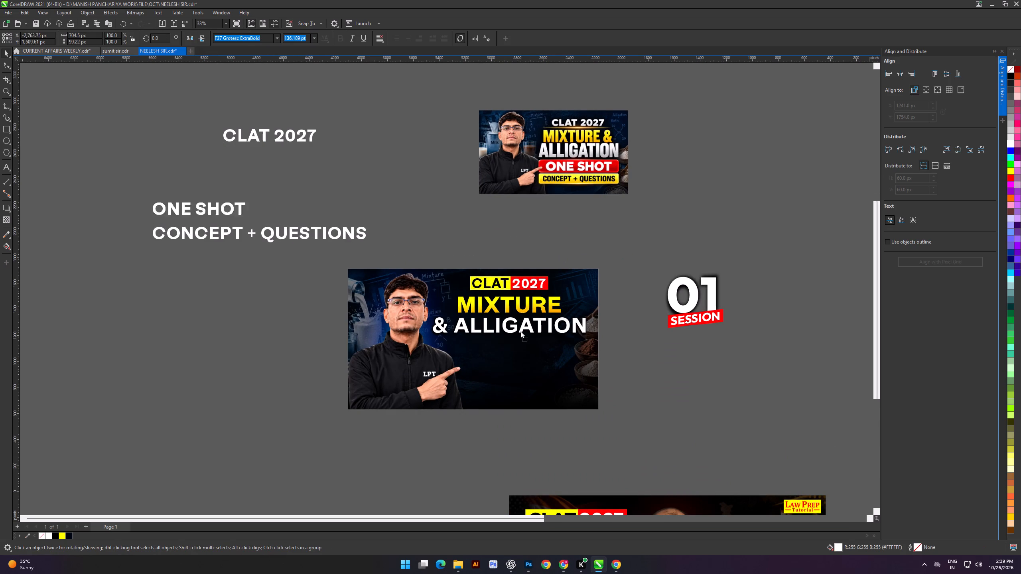
left_click_drag(520, 331, 507, 239)
scroll(510, 239, "down", 4, "alt")
left_click(457, 448)
scroll(534, 259, "up", 3)
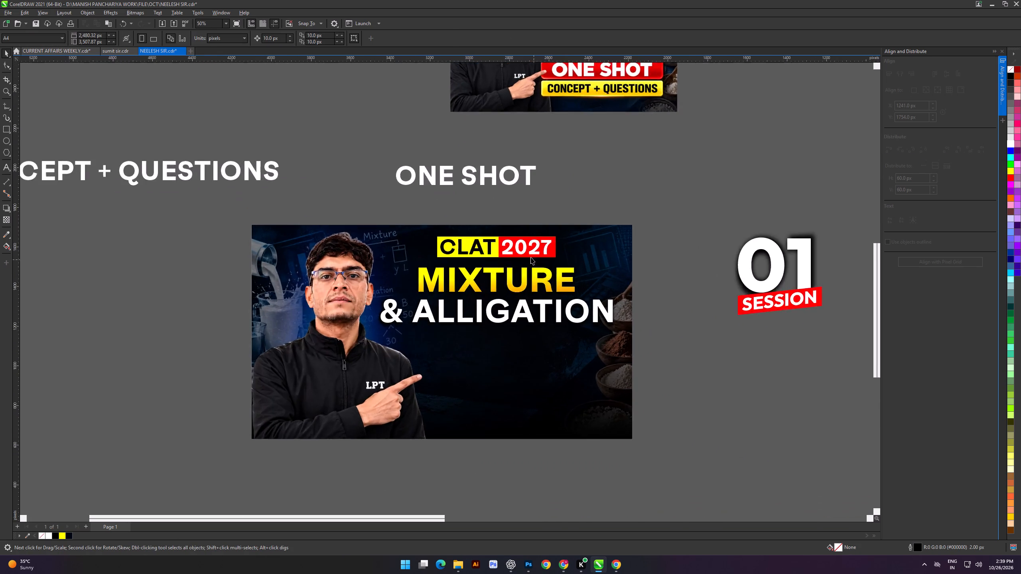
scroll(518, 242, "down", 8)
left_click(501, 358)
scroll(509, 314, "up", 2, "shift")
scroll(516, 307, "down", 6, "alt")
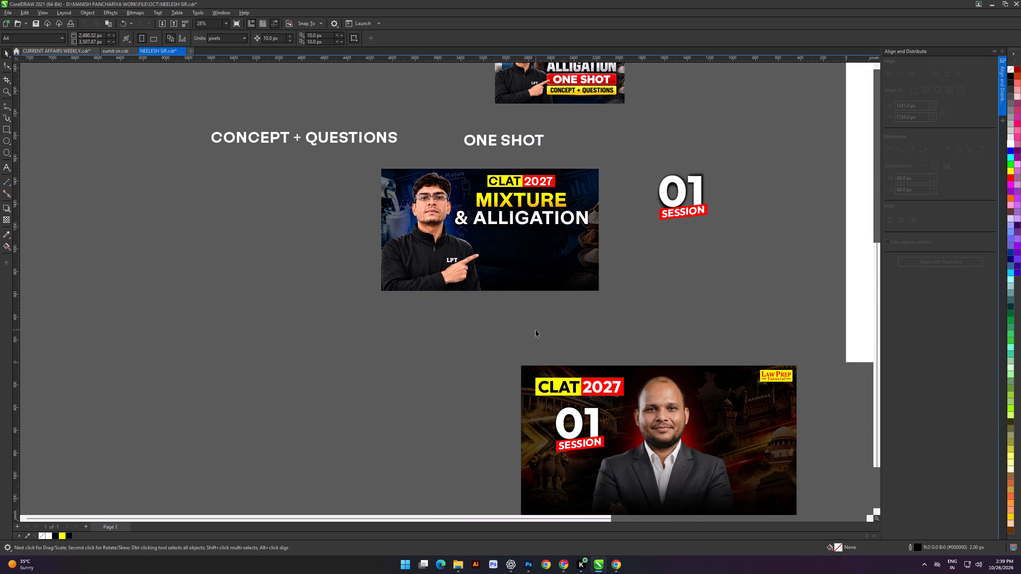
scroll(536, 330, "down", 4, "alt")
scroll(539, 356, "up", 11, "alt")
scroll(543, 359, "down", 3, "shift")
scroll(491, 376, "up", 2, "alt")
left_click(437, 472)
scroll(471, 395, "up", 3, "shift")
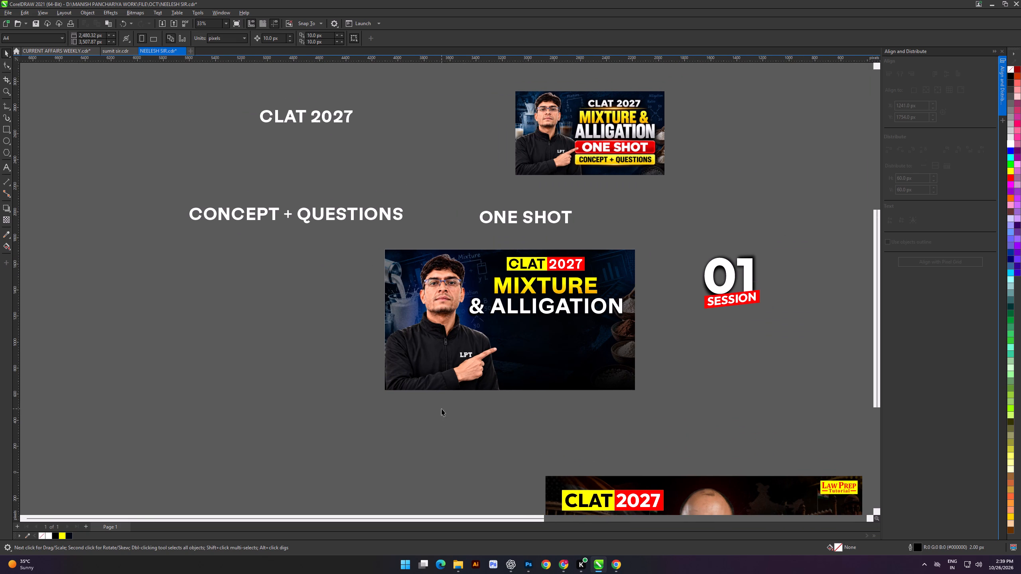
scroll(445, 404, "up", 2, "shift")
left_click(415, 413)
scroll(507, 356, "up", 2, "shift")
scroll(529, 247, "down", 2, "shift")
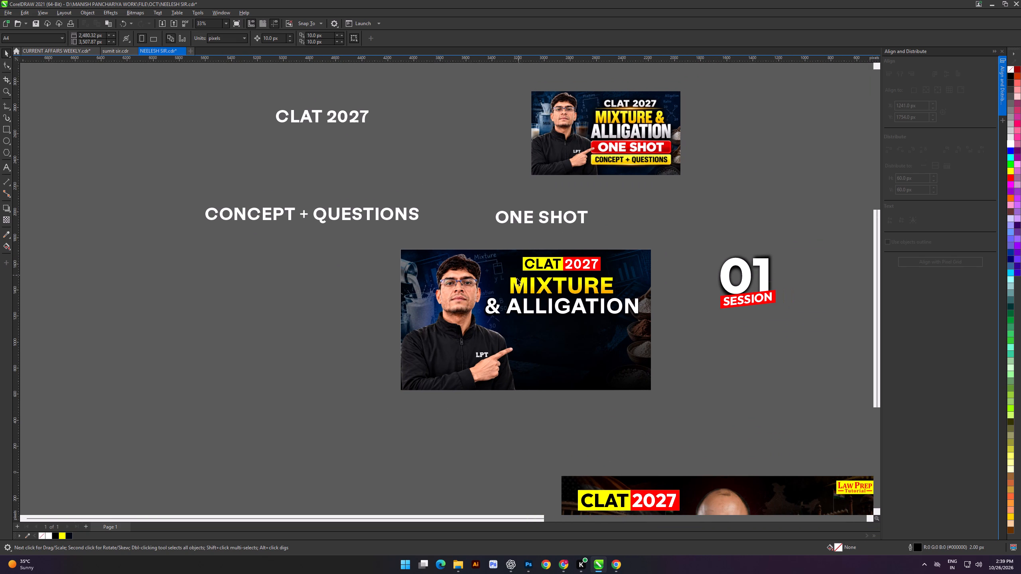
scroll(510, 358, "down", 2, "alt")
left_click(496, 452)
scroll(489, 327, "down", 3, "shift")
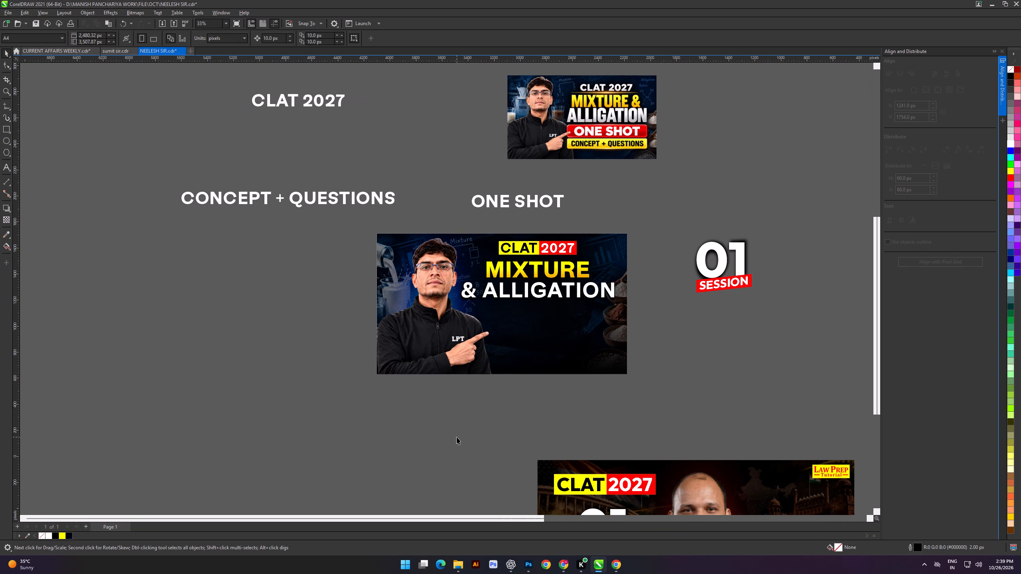
key("ctrl+i")
left_click(374, 311)
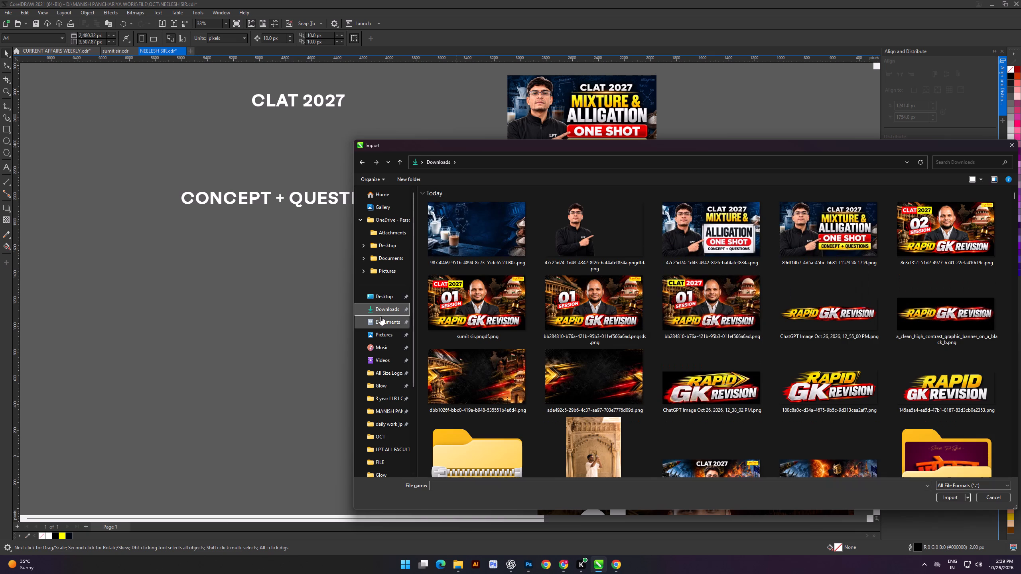
left_click(380, 316)
left_click(380, 307)
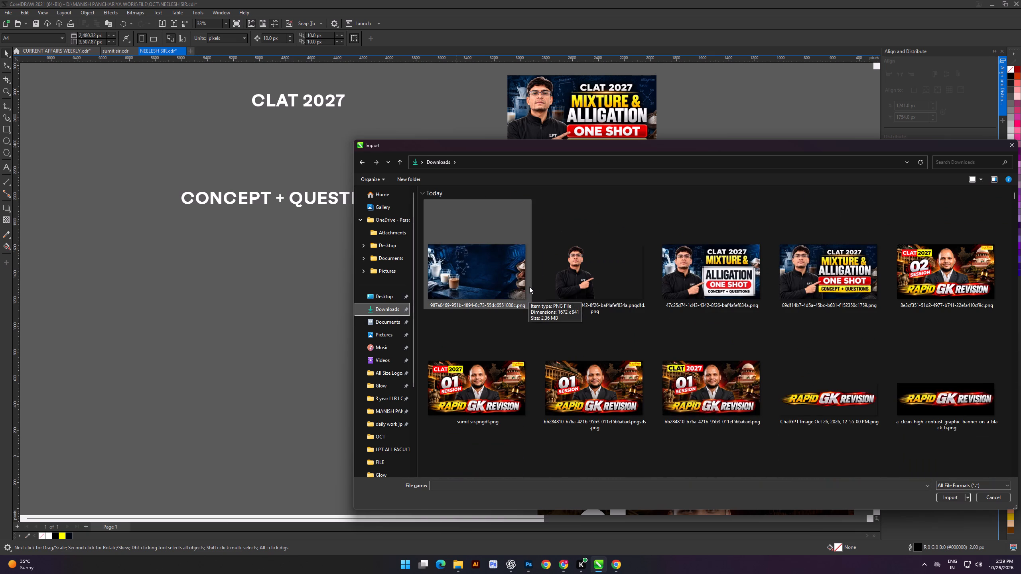
scroll(708, 328, "down", 7)
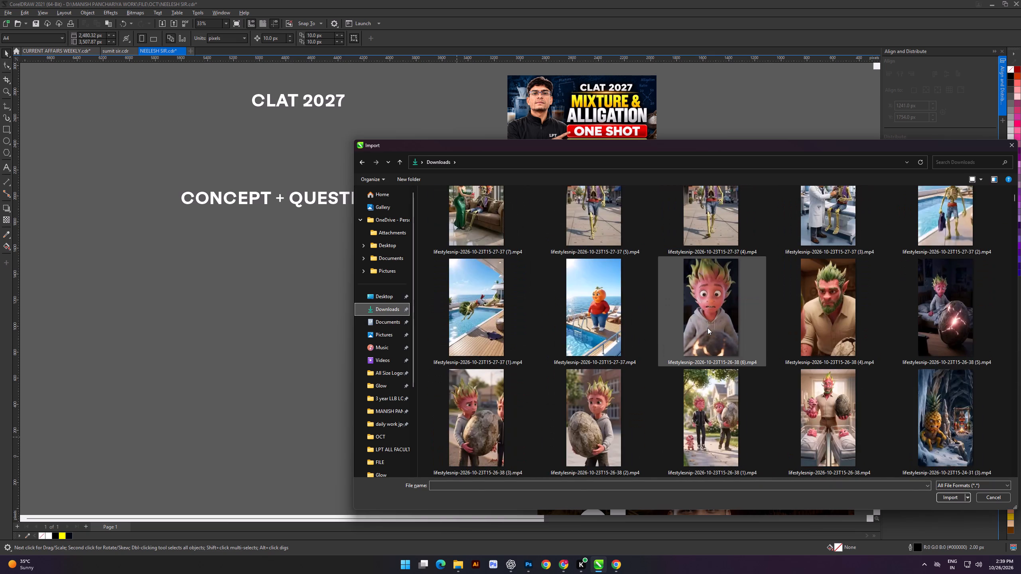
scroll(708, 328, "down", 14)
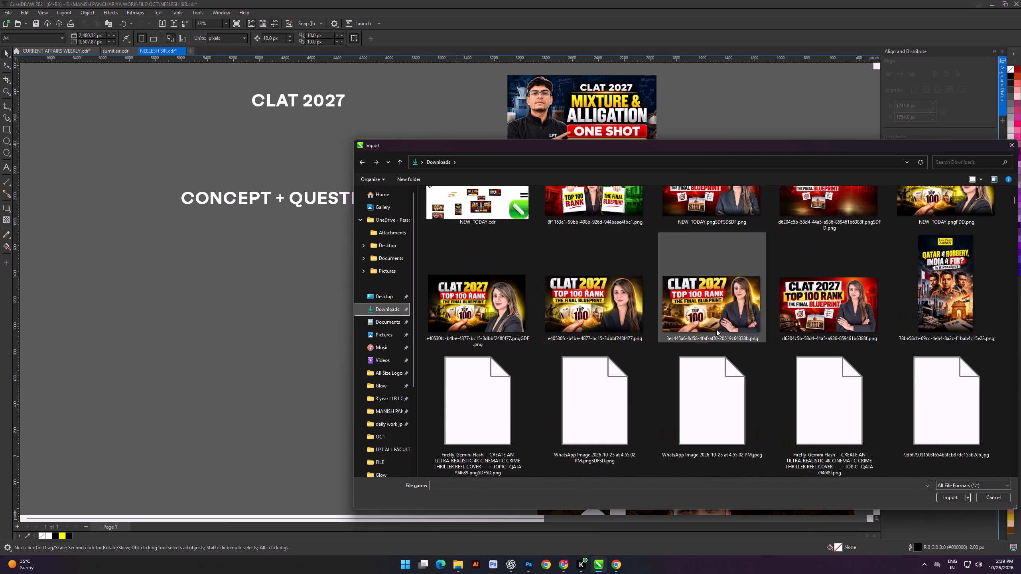
scroll(716, 329, "down", 11)
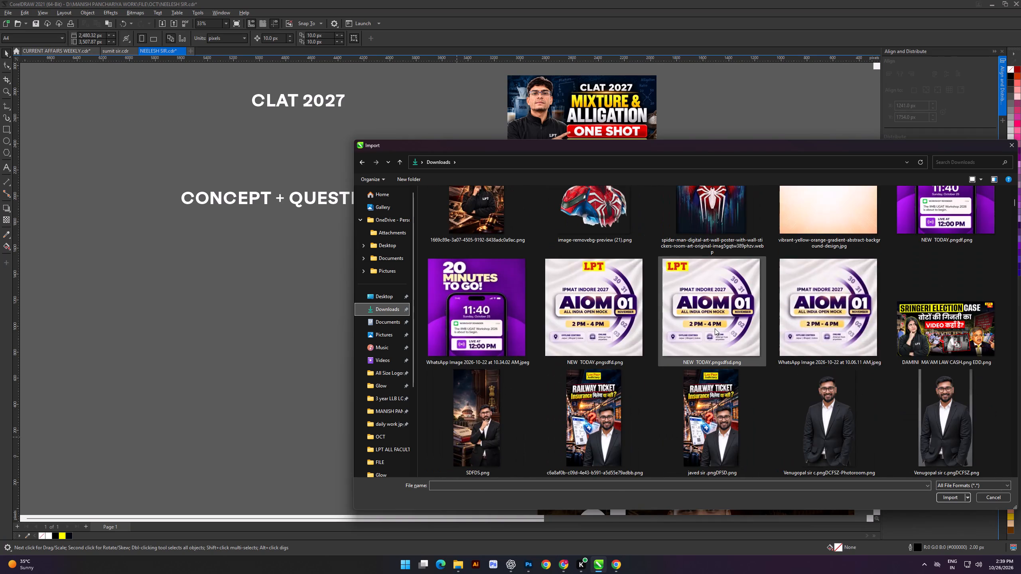
scroll(715, 328, "down", 10)
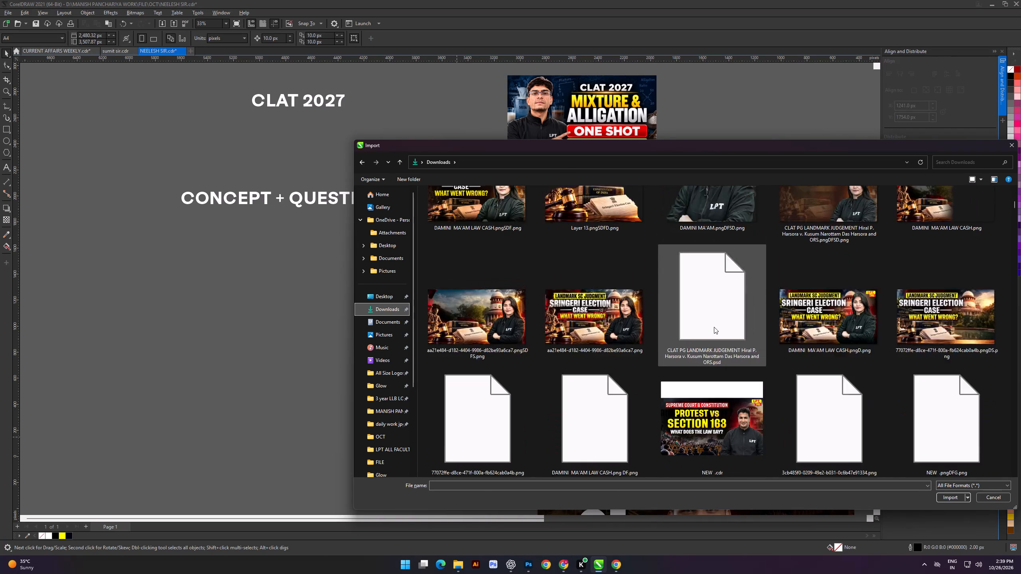
scroll(714, 327, "down", 6)
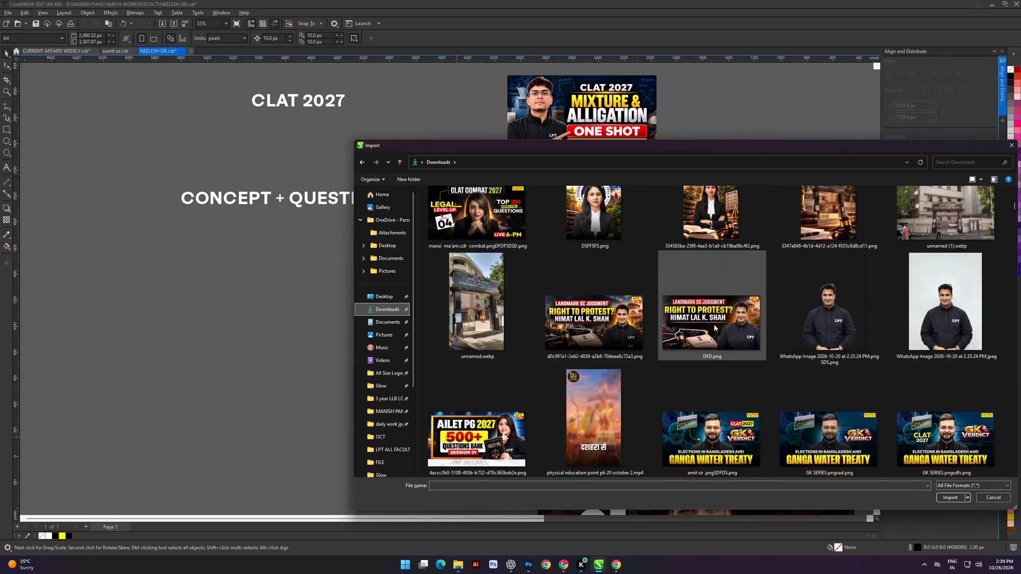
scroll(714, 324, "down", 7)
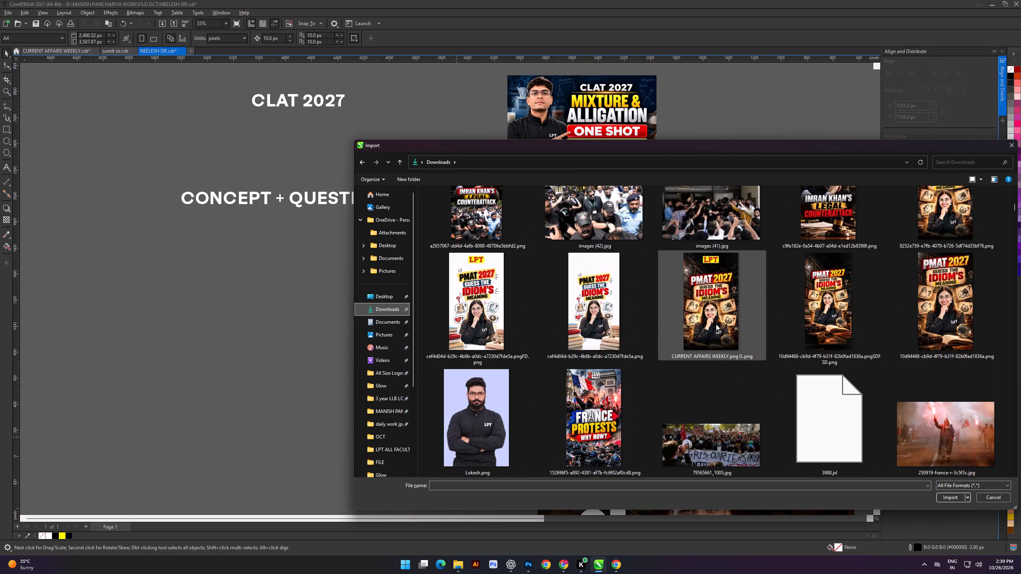
scroll(714, 323, "down", 11)
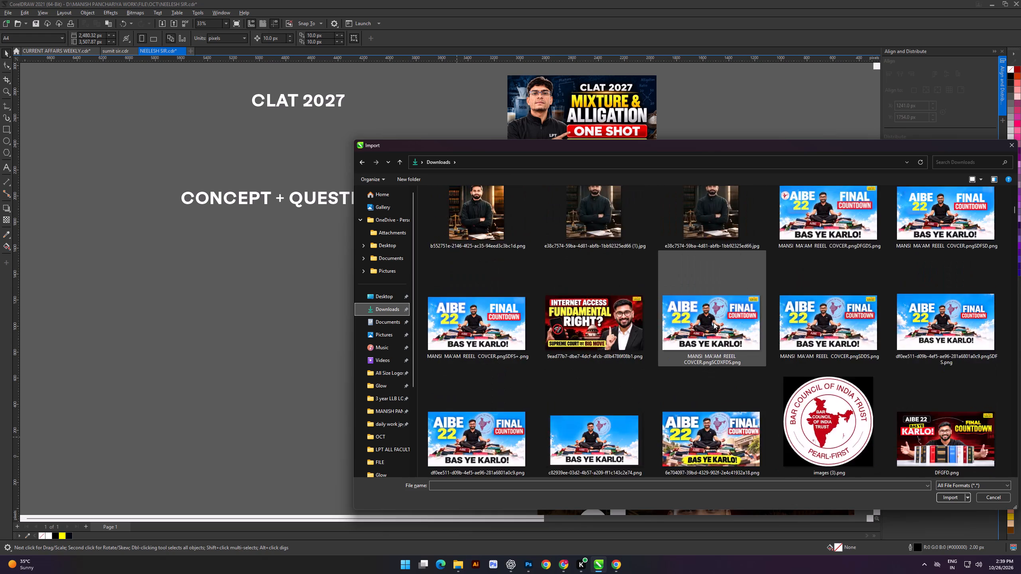
scroll(714, 322, "down", 10)
scroll(712, 318, "up", 1)
scroll(712, 318, "down", 2)
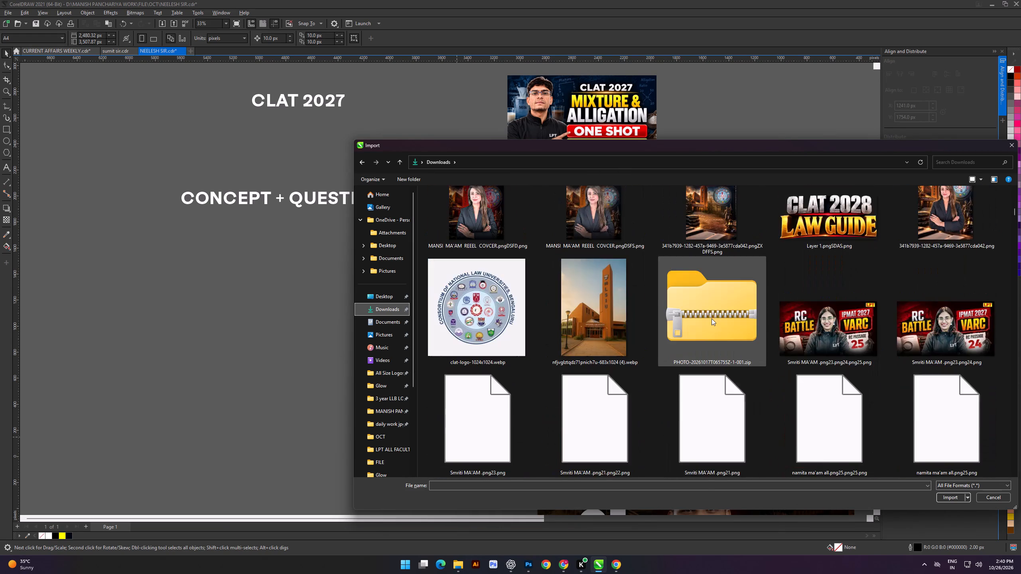
scroll(712, 318, "down", 9)
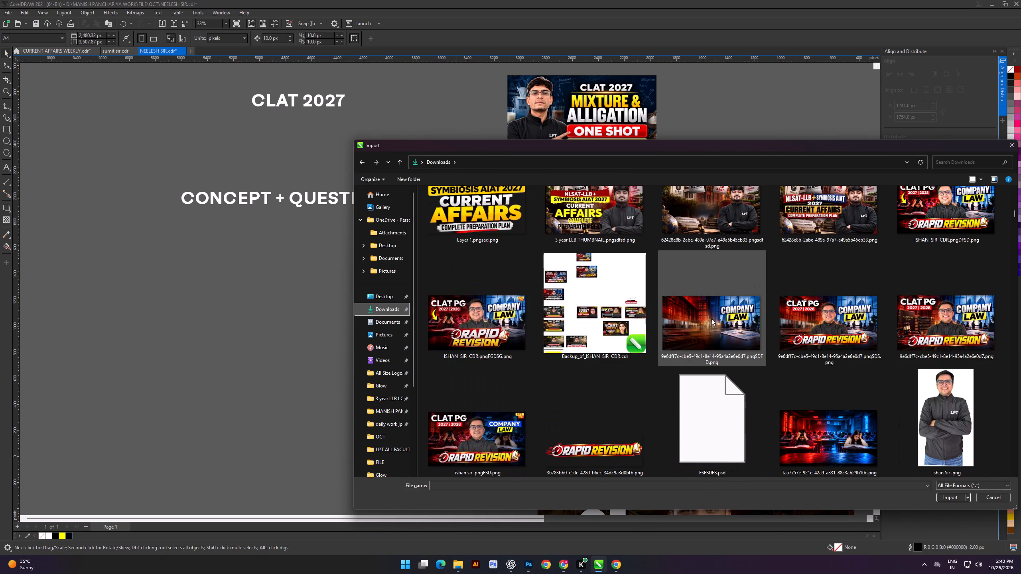
scroll(712, 318, "up", 2)
scroll(735, 303, "down", 5)
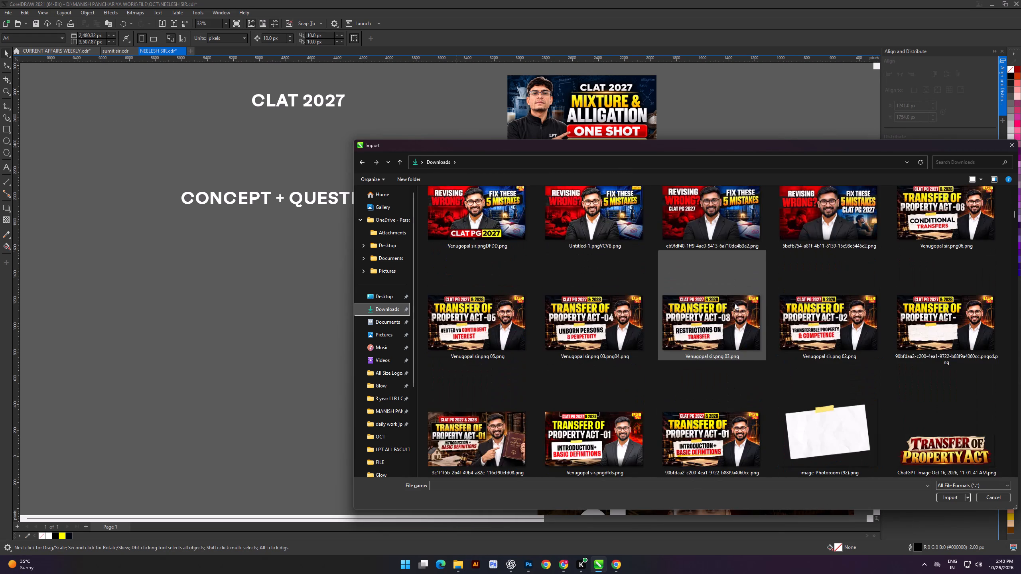
scroll(735, 303, "down", 8)
scroll(735, 303, "up", 1)
scroll(735, 303, "down", 2)
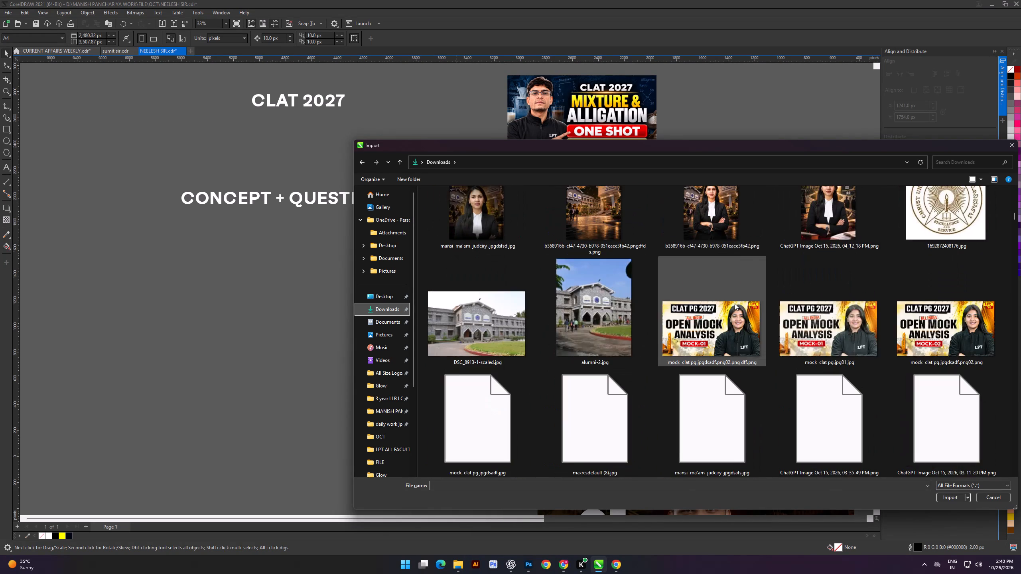
scroll(735, 303, "down", 9)
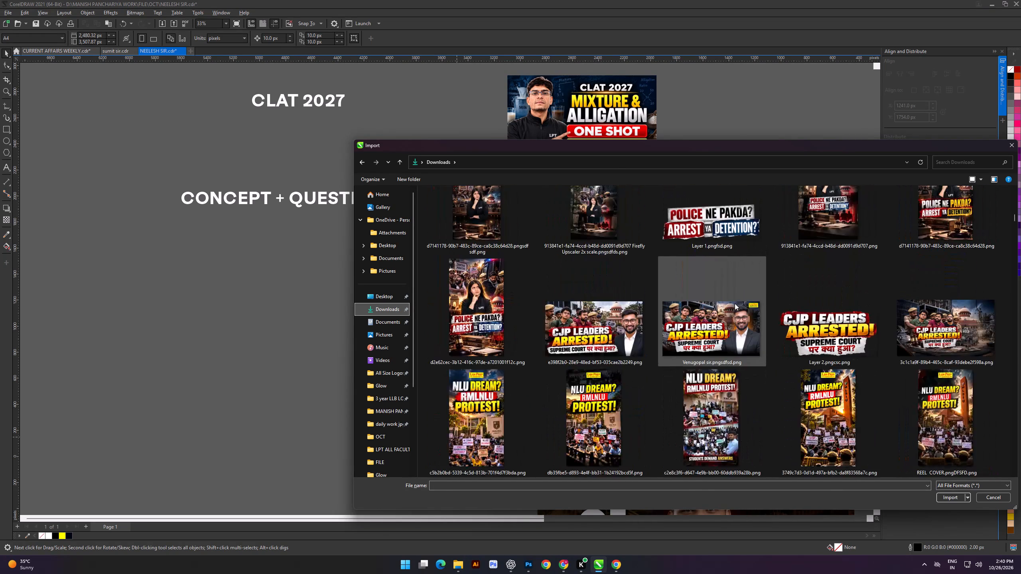
scroll(735, 303, "down", 15)
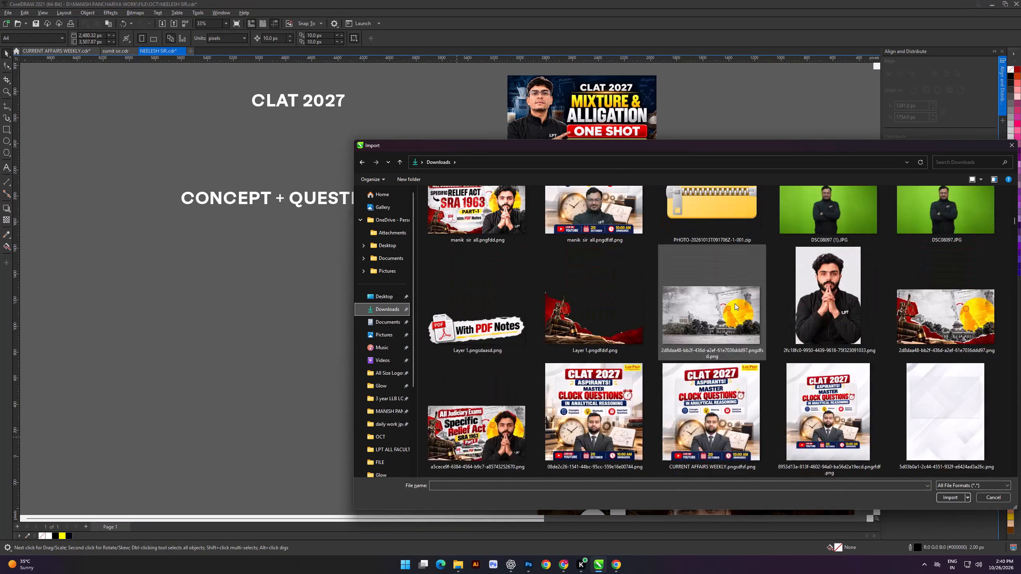
scroll(735, 303, "down", 9)
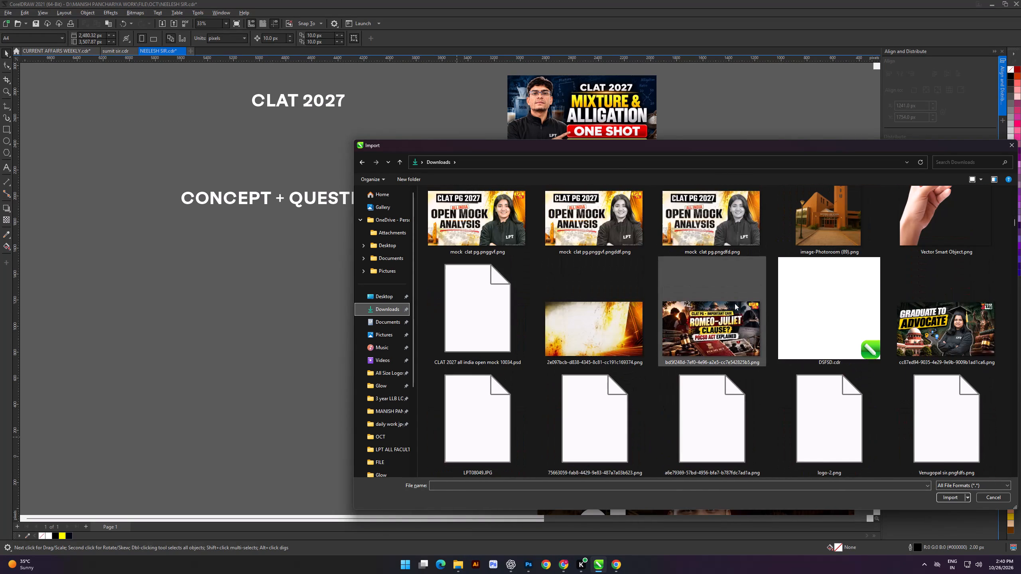
scroll(735, 303, "down", 8)
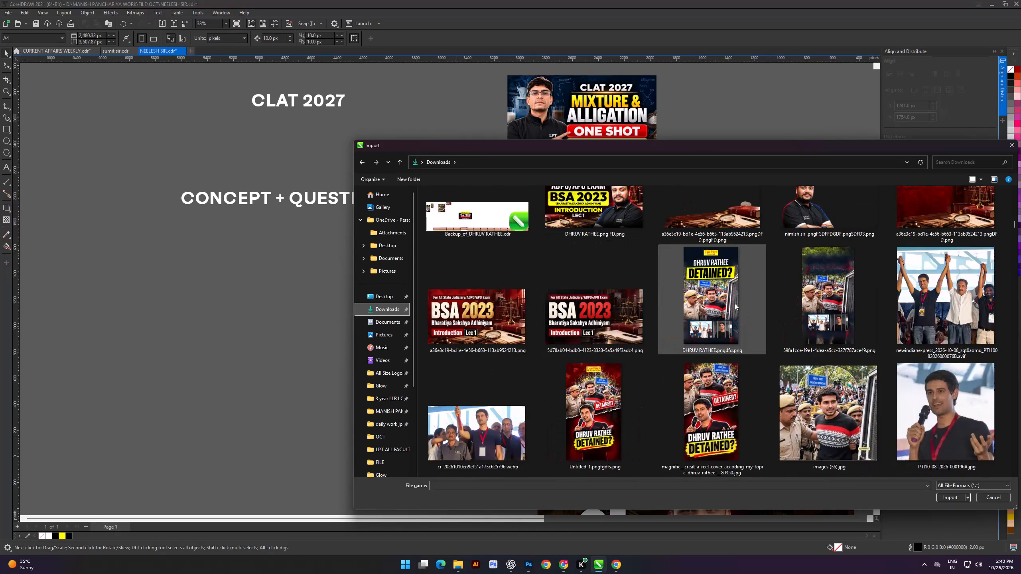
scroll(735, 303, "down", 4)
scroll(735, 303, "up", 1)
scroll(733, 303, "down", 4)
scroll(650, 343, "down", 3)
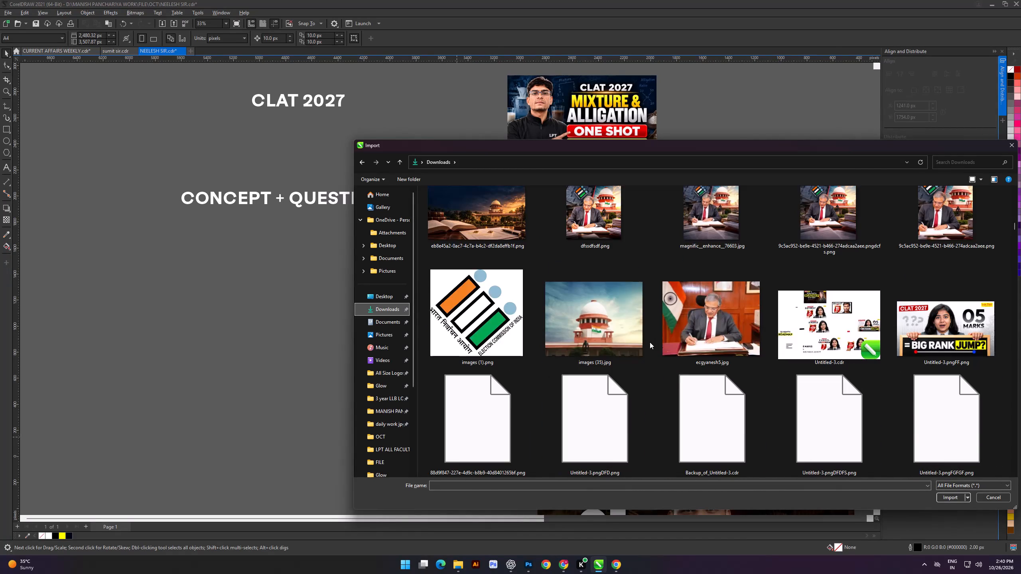
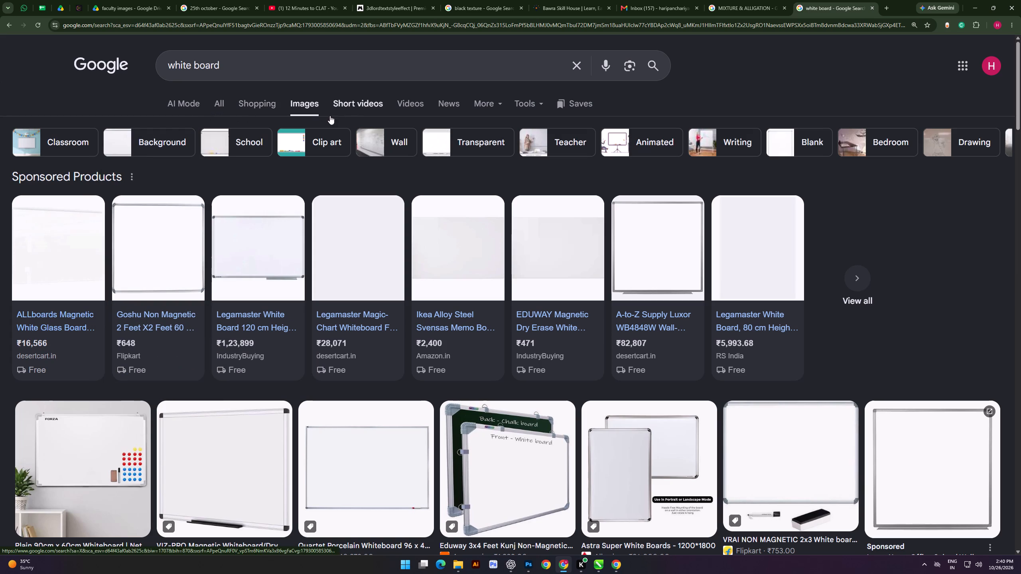
Look through the white board image results for a plain whiteboard graphic suitable for the thumbnail.
scroll(427, 251, "down", 7)
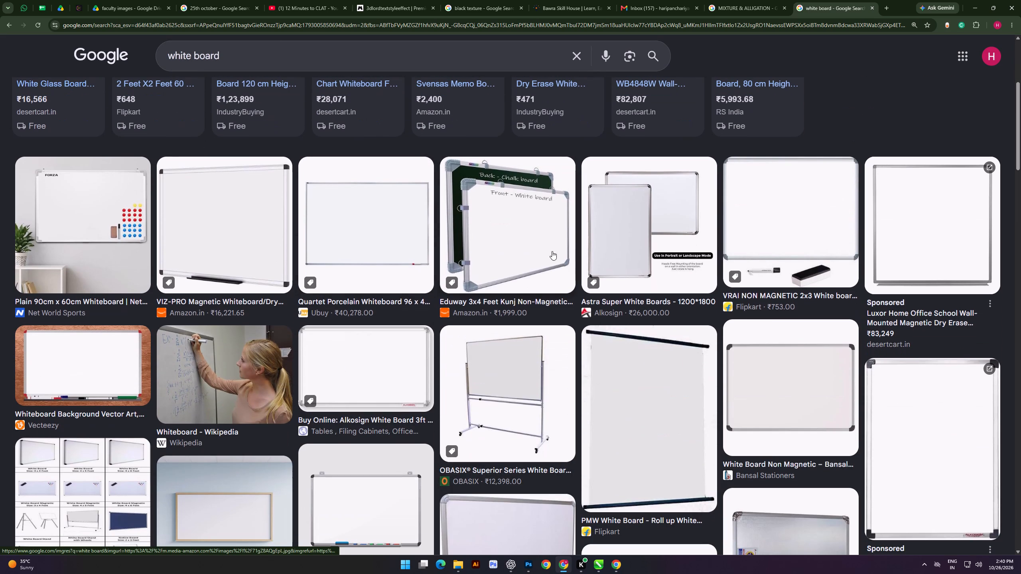
scroll(652, 280, "down", 2)
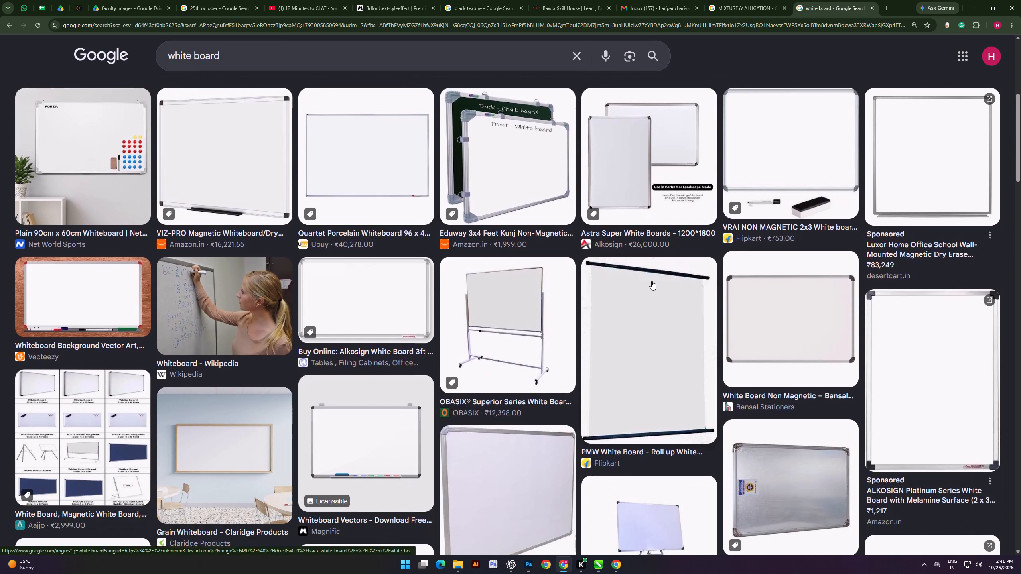
scroll(651, 281, "down", 2)
scroll(356, 274, "down", 5)
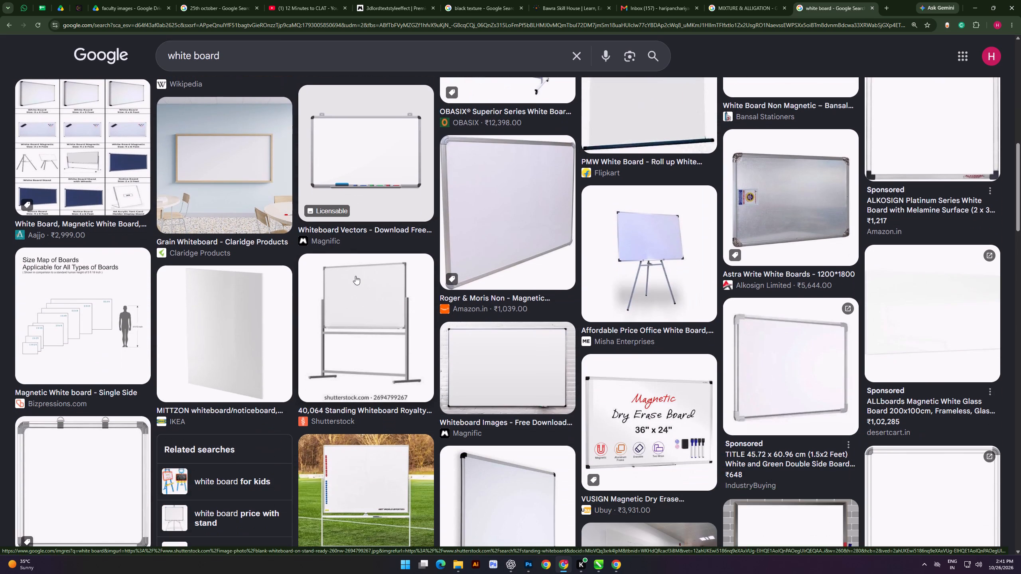
scroll(355, 276, "down", 7)
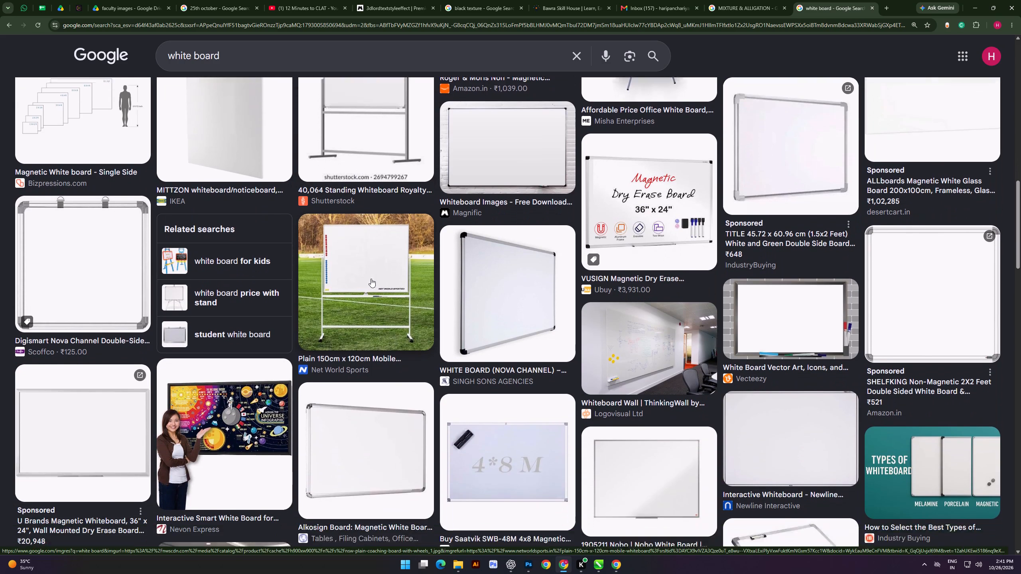
scroll(375, 279, "down", 2)
scroll(623, 248, "down", 2)
scroll(512, 265, "down", 2)
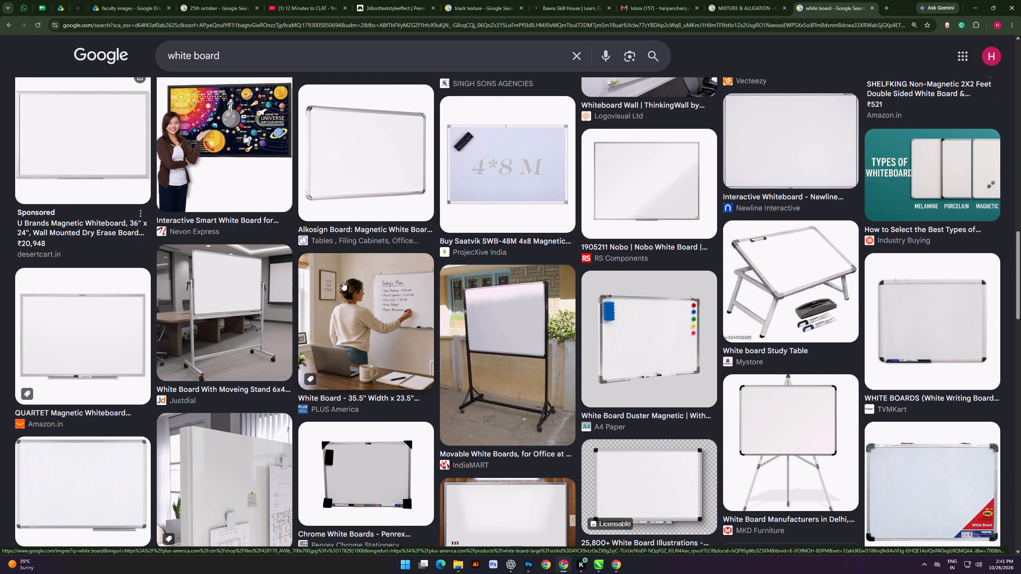
scroll(336, 266, "down", 3)
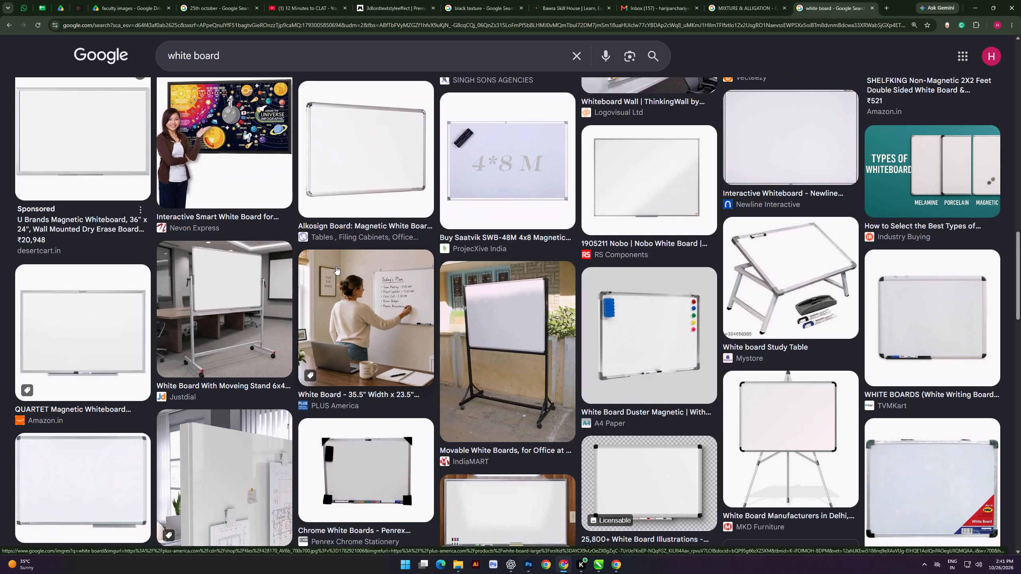
scroll(336, 266, "down", 13)
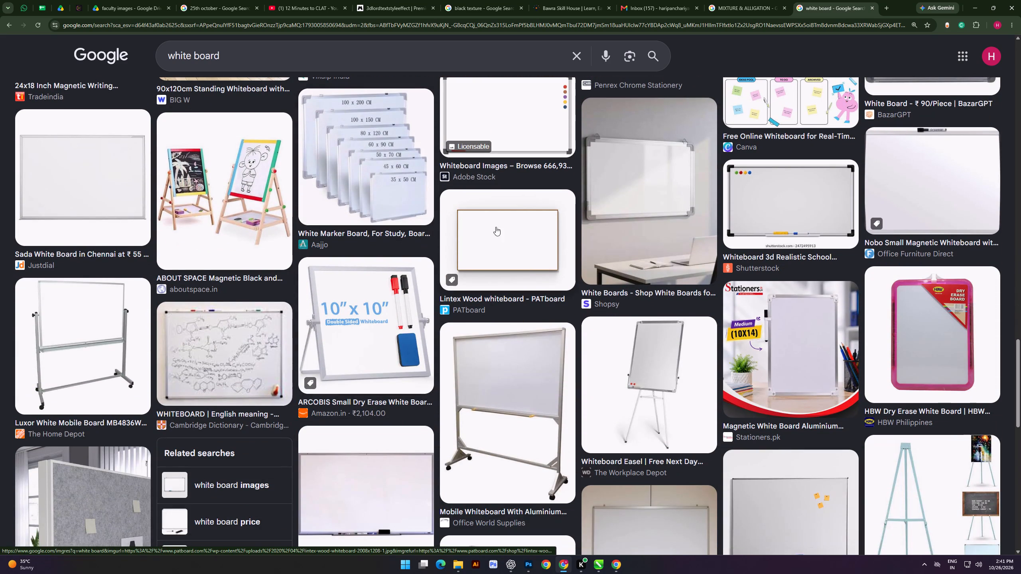
scroll(559, 229, "down", 6)
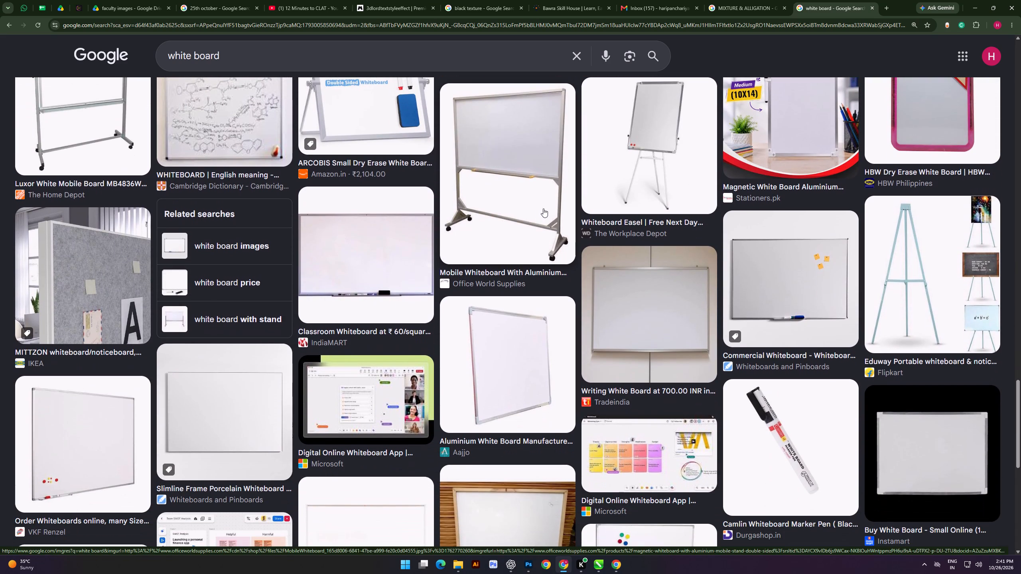
scroll(469, 193, "up", 6)
scroll(479, 196, "down", 15)
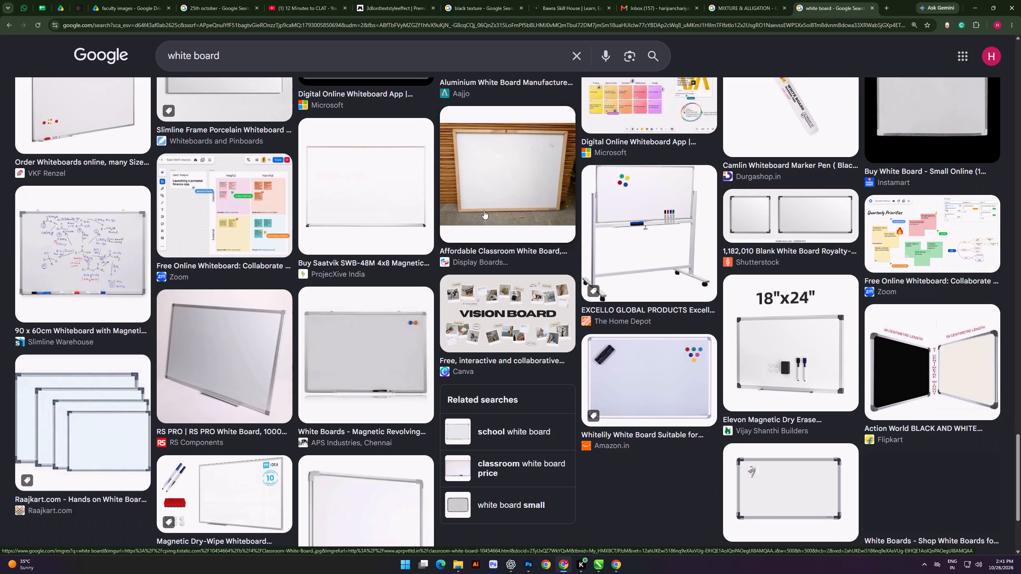
scroll(484, 210, "down", 8)
scroll(534, 214, "down", 2)
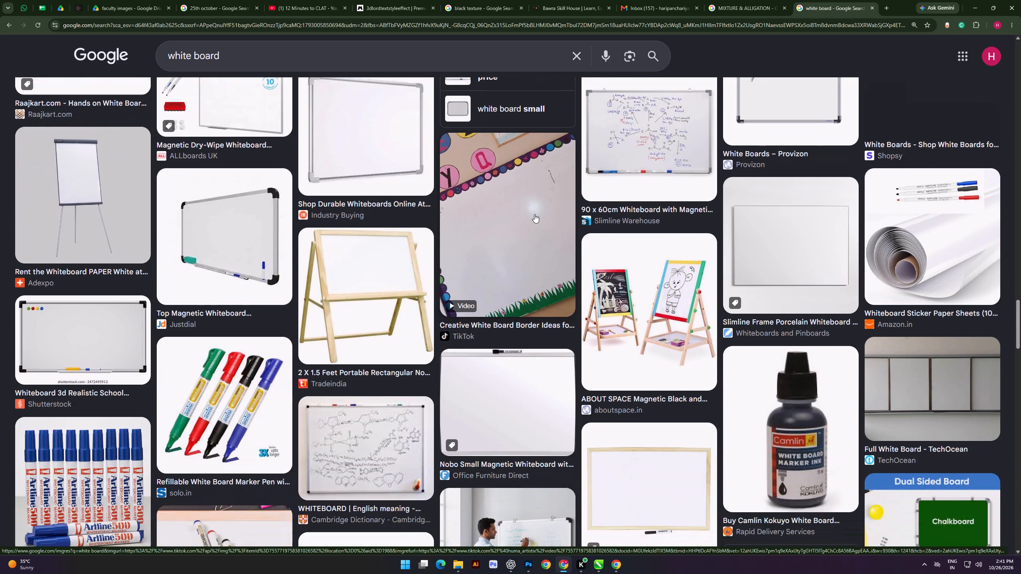
scroll(536, 216, "down", 14)
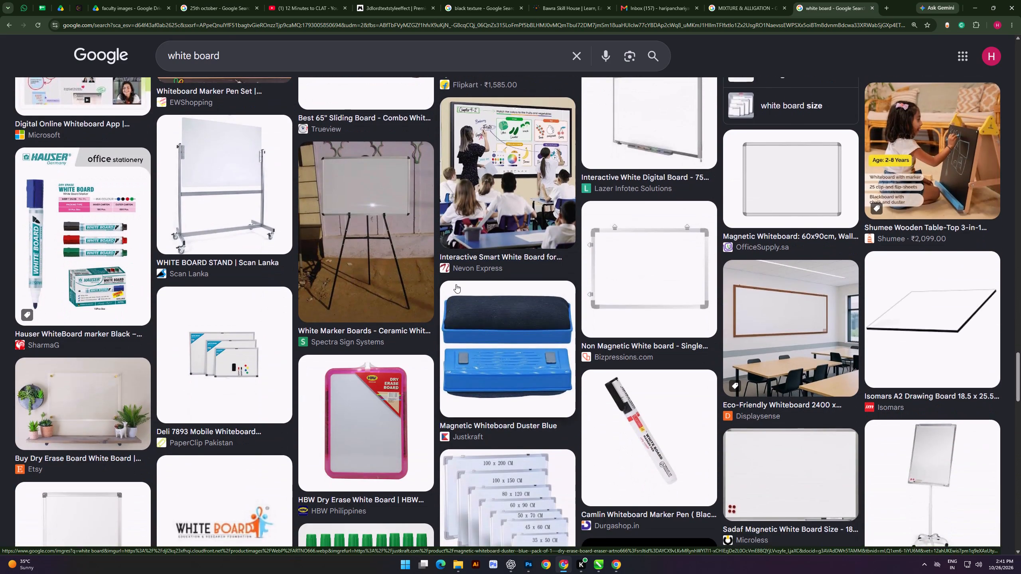
scroll(456, 284, "down", 15)
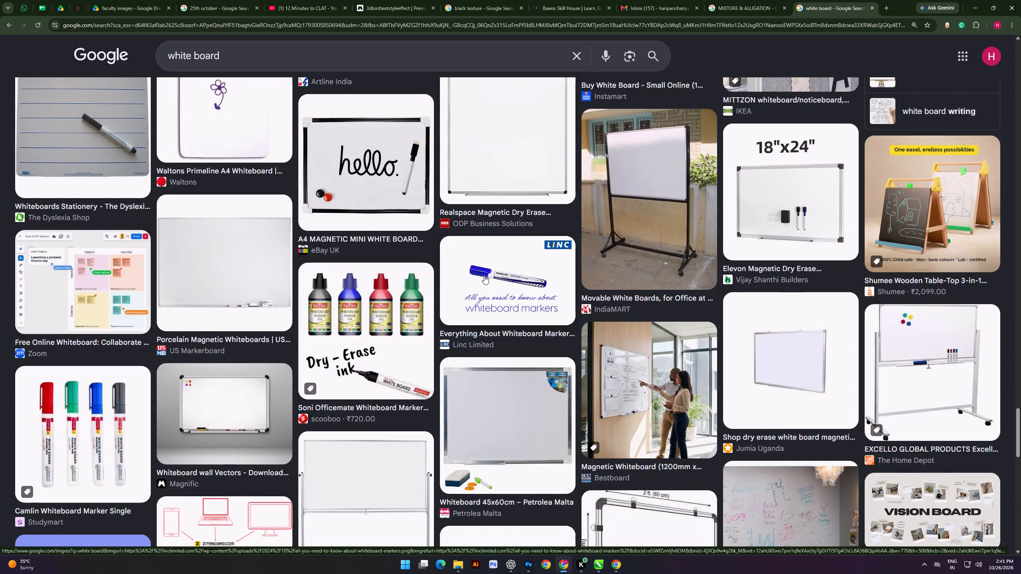
scroll(484, 275, "down", 12)
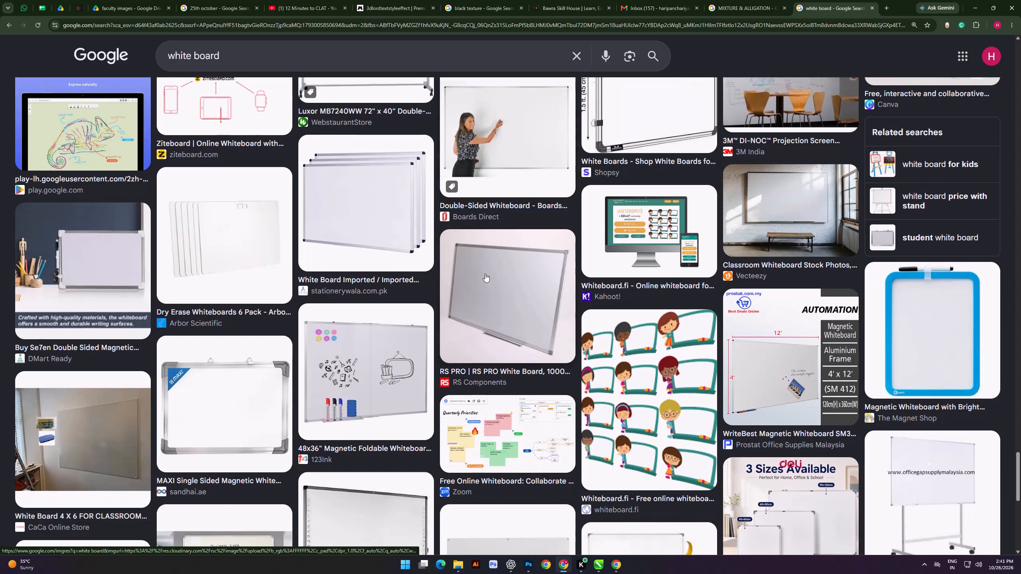
scroll(485, 273, "down", 14)
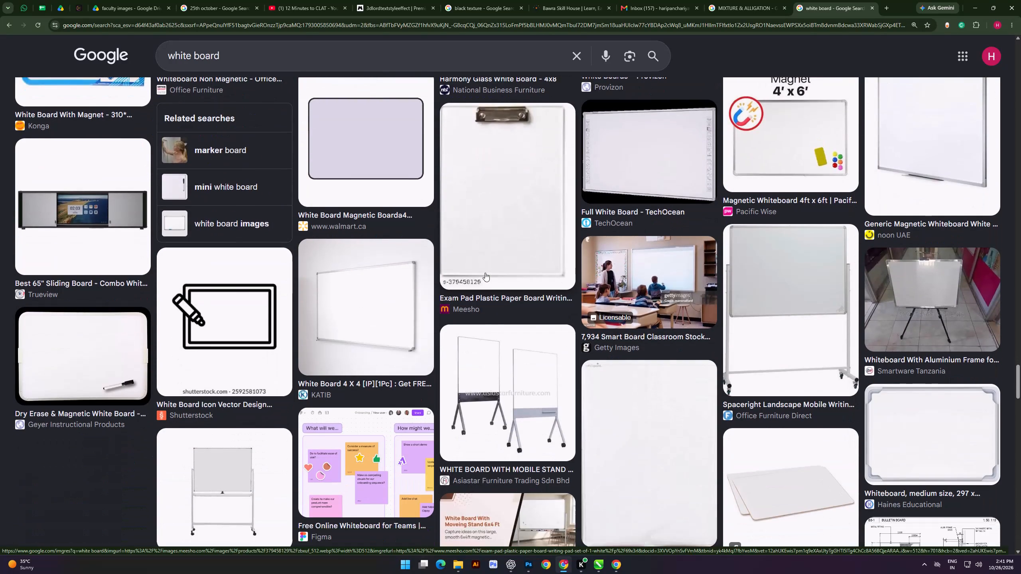
scroll(485, 273, "down", 6)
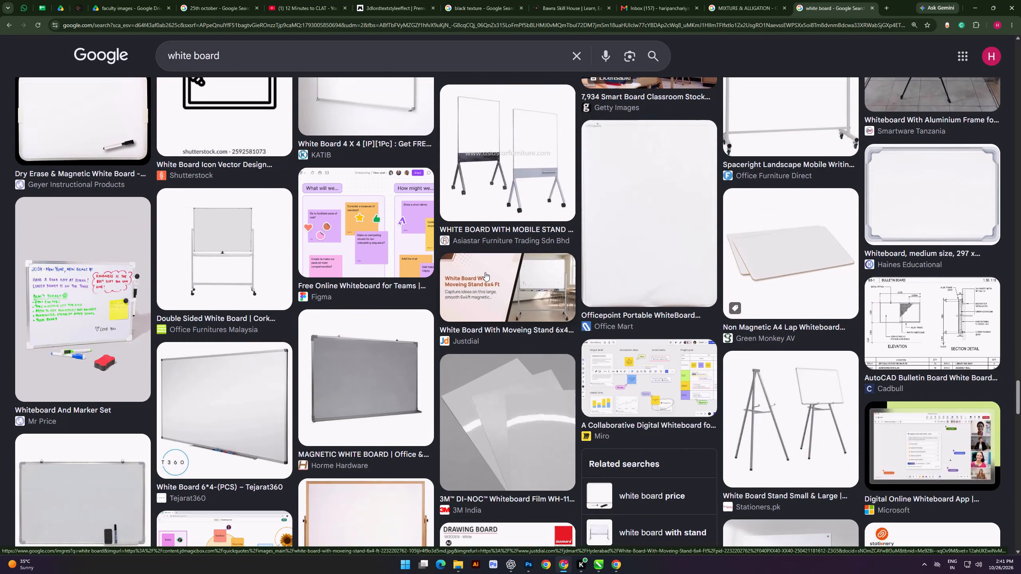
scroll(485, 272, "down", 12)
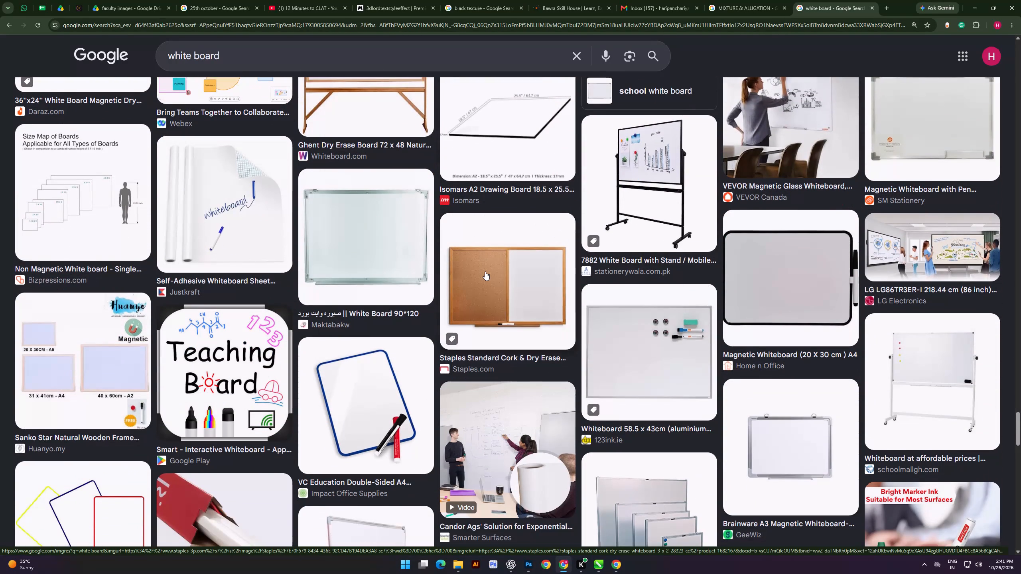
scroll(485, 271, "down", 7)
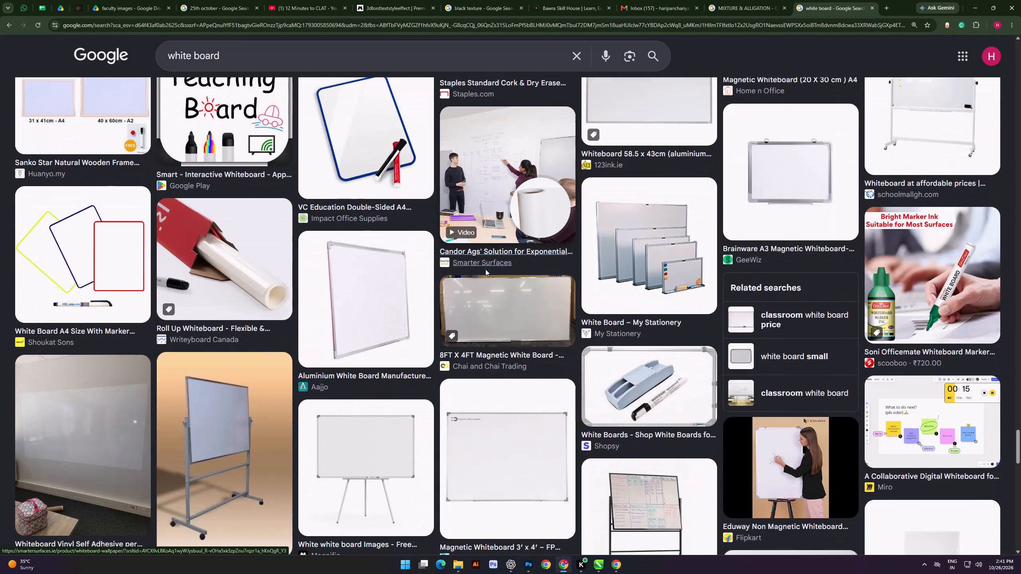
scroll(485, 269, "down", 6)
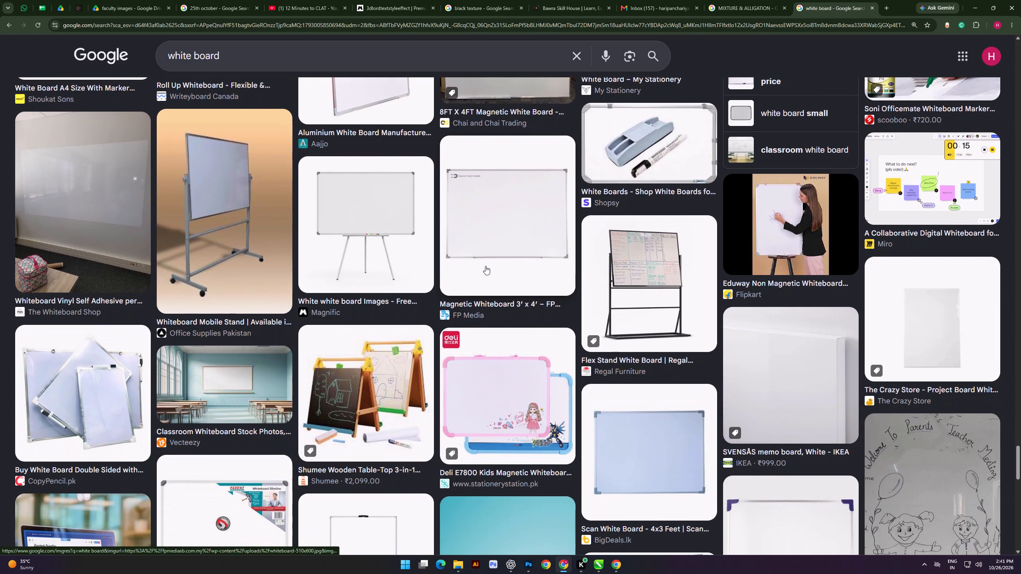
scroll(485, 266, "down", 7)
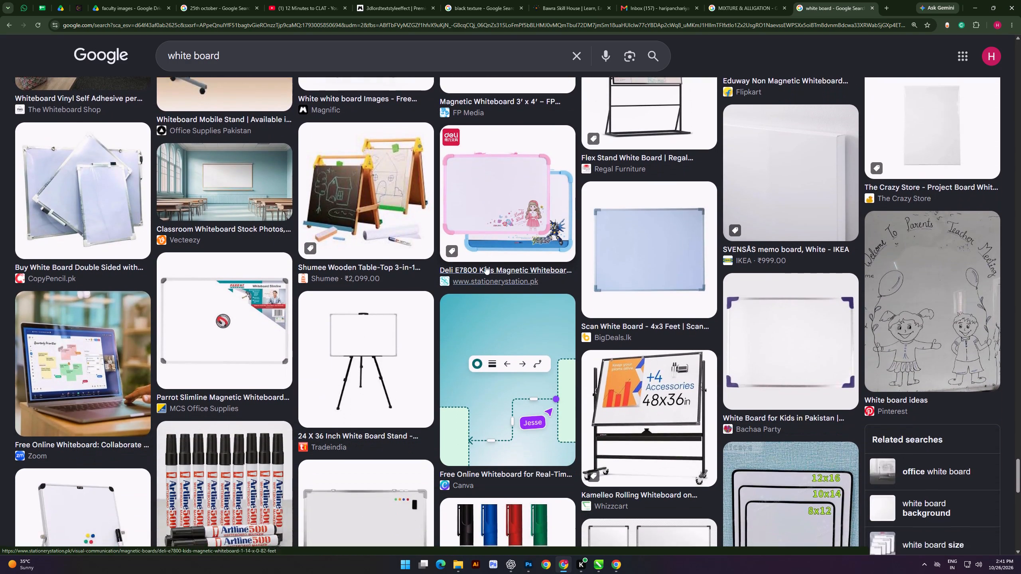
scroll(485, 266, "down", 8)
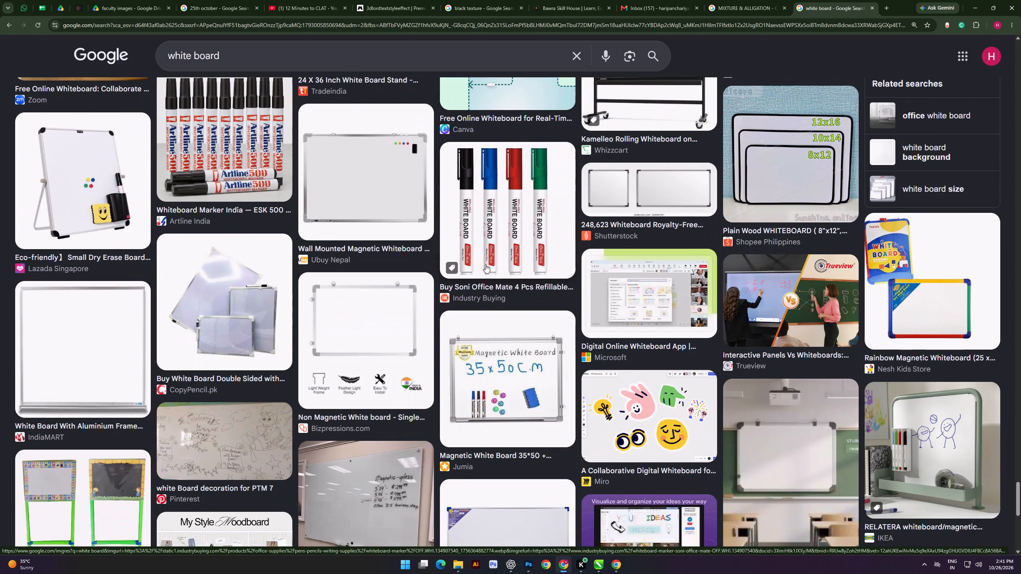
scroll(485, 264, "down", 8)
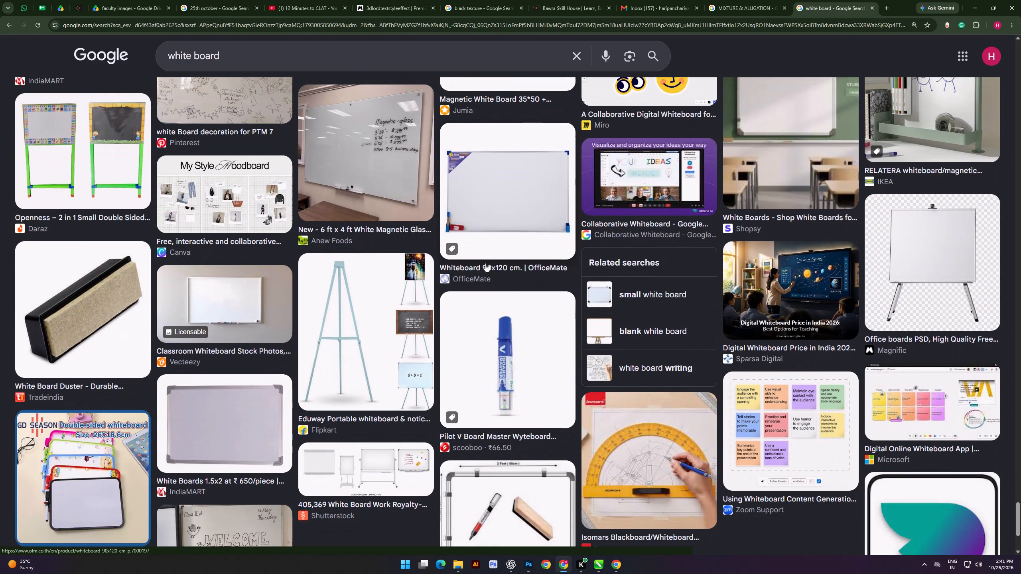
scroll(485, 261, "down", 7)
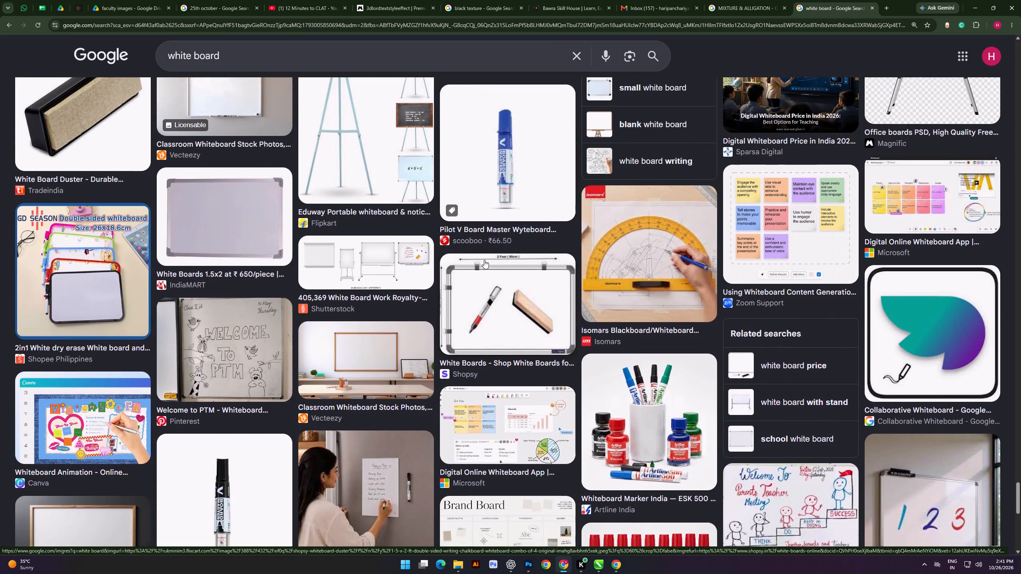
scroll(484, 260, "down", 4)
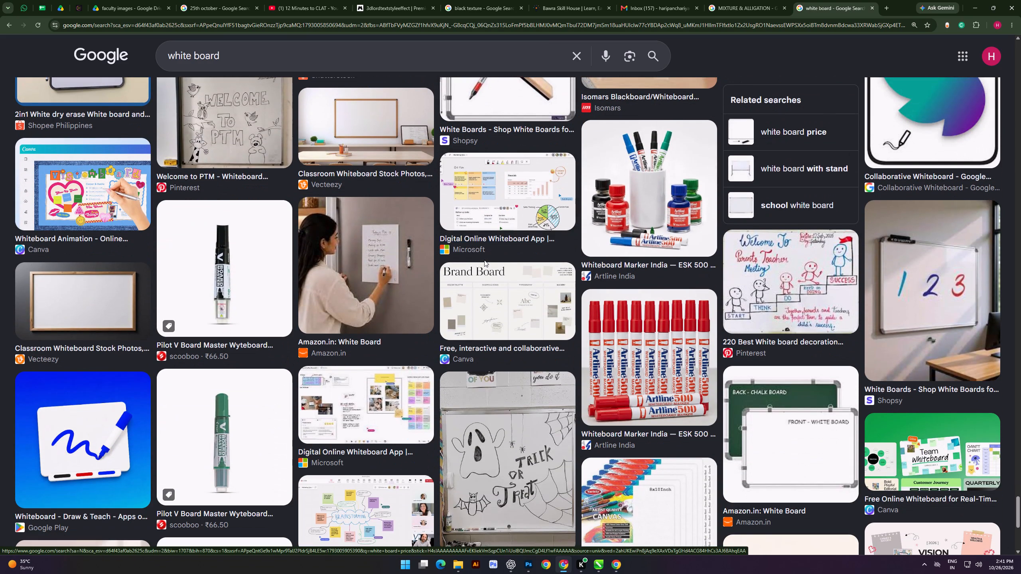
scroll(484, 260, "down", 12)
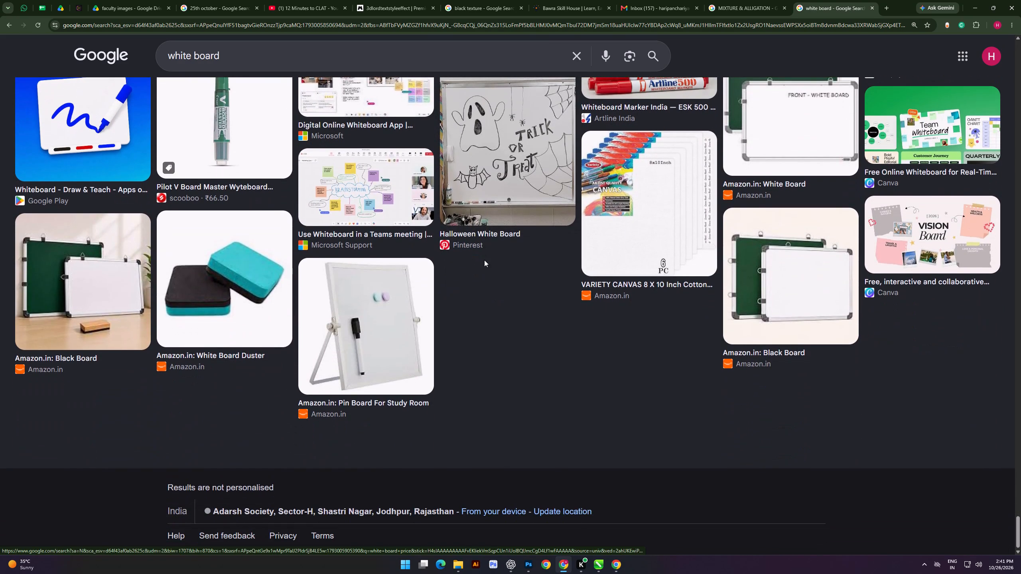
scroll(484, 260, "up", 20)
scroll(484, 260, "up", 9)
left_click(264, 51)
key("space")
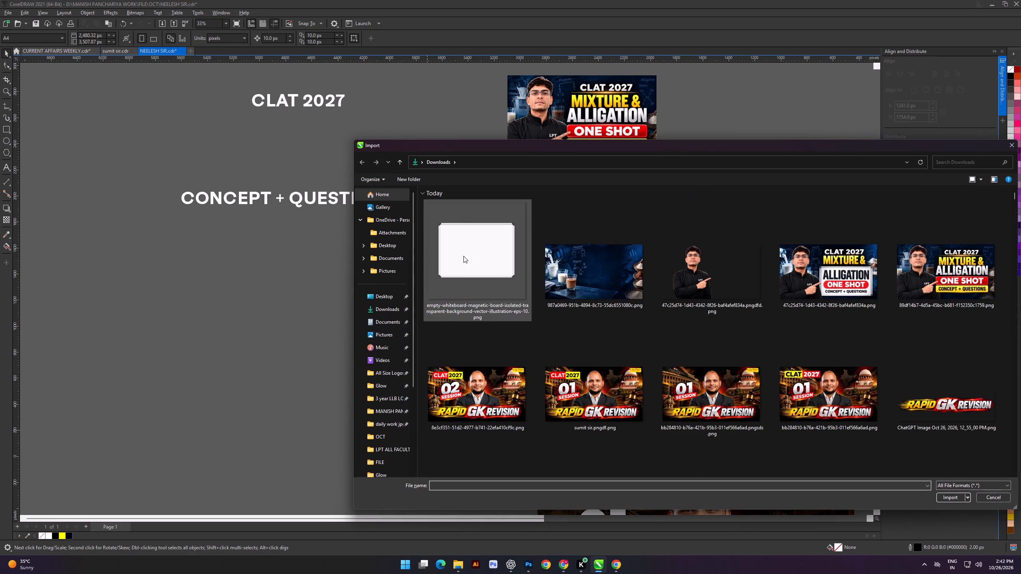
left_click(388, 315)
left_click(386, 310)
left_click(386, 318)
left_click(382, 307)
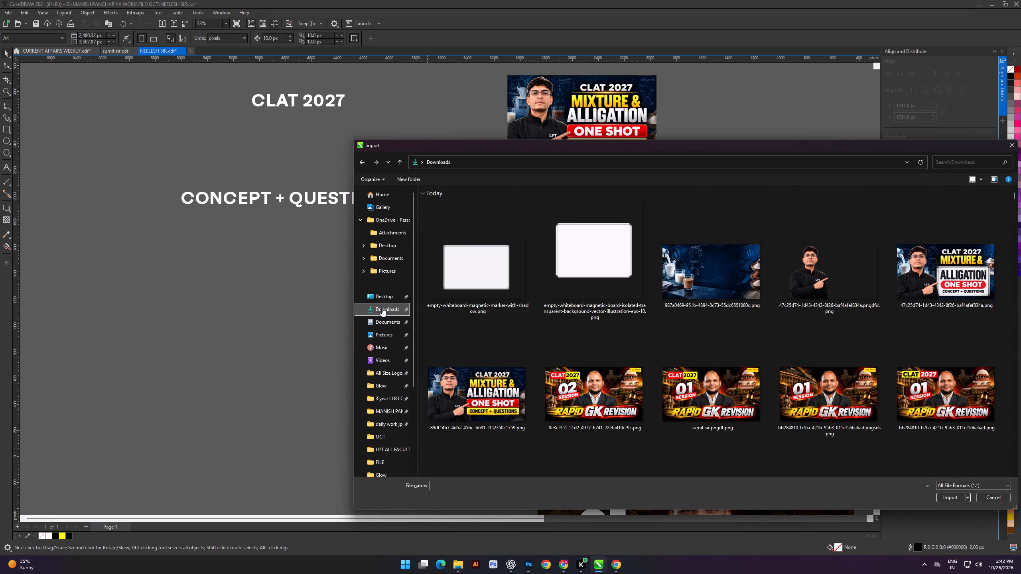
double_click(483, 270)
left_click_drag(233, 310, 379, 417)
left_click_drag(357, 434, 350, 421)
Move the whiteboard onto the thumbnail beneath the & ALLIGATION line and enlarge it to about 1,672 by 1,045 px.
left_click_drag(280, 348, 390, 362)
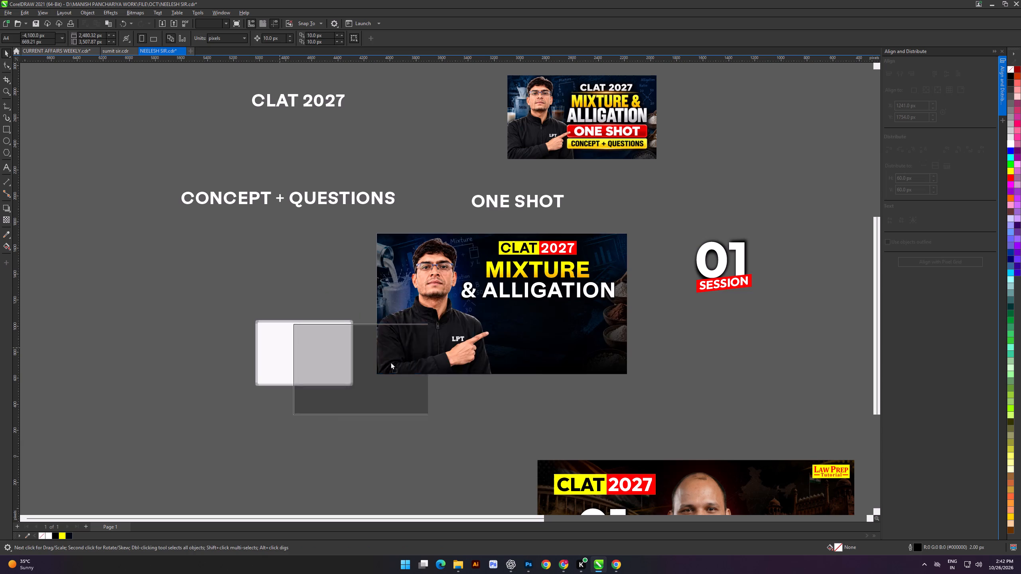
left_click_drag(390, 362, 511, 338)
scroll(521, 347, "up", 4)
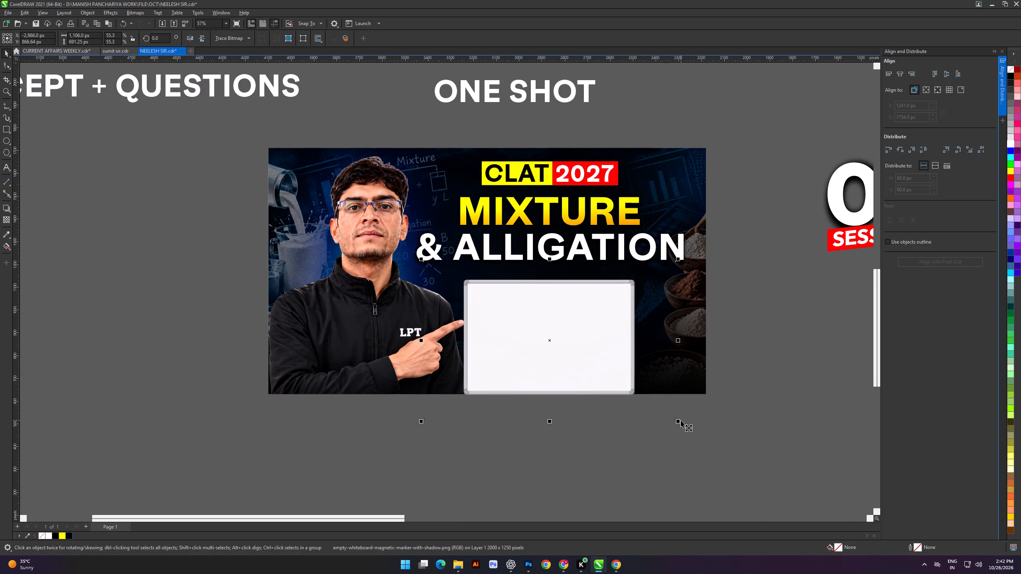
left_click_drag(678, 423, 742, 468, "shift")
left_click_drag(659, 387, 658, 399)
left_click_drag(656, 387, 657, 393)
left_click(654, 387)
left_click(638, 383)
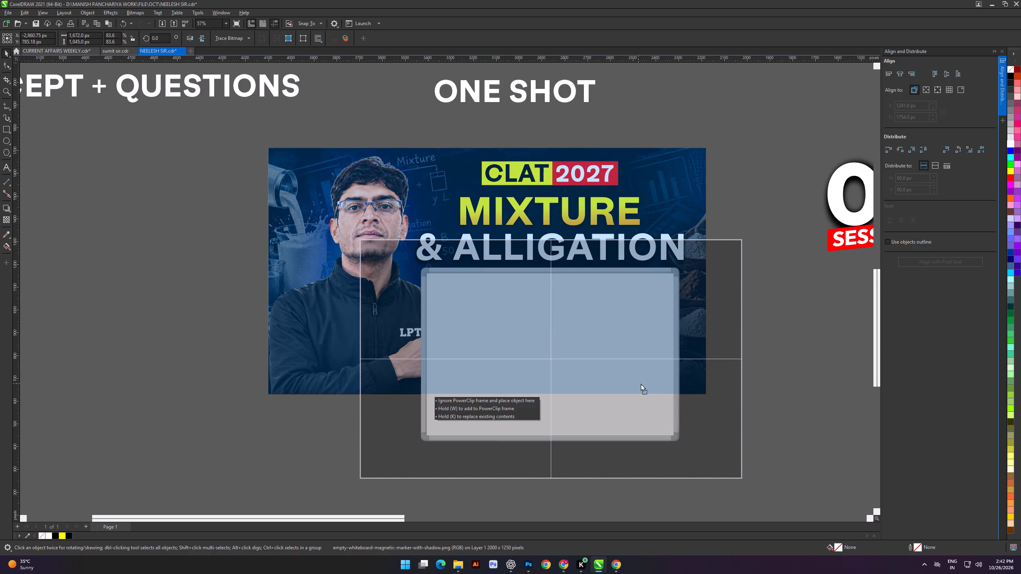
scroll(617, 372, "up", 1)
left_click_drag(603, 333, 604, 337)
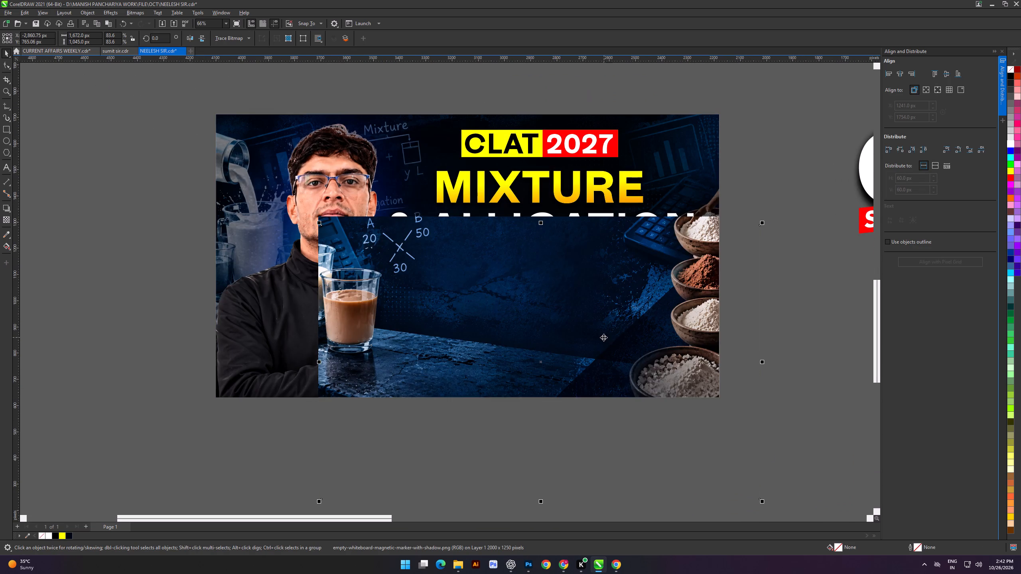
left_click(587, 330)
left_click_drag(586, 328, 586, 331)
left_click(586, 331)
left_click(589, 318)
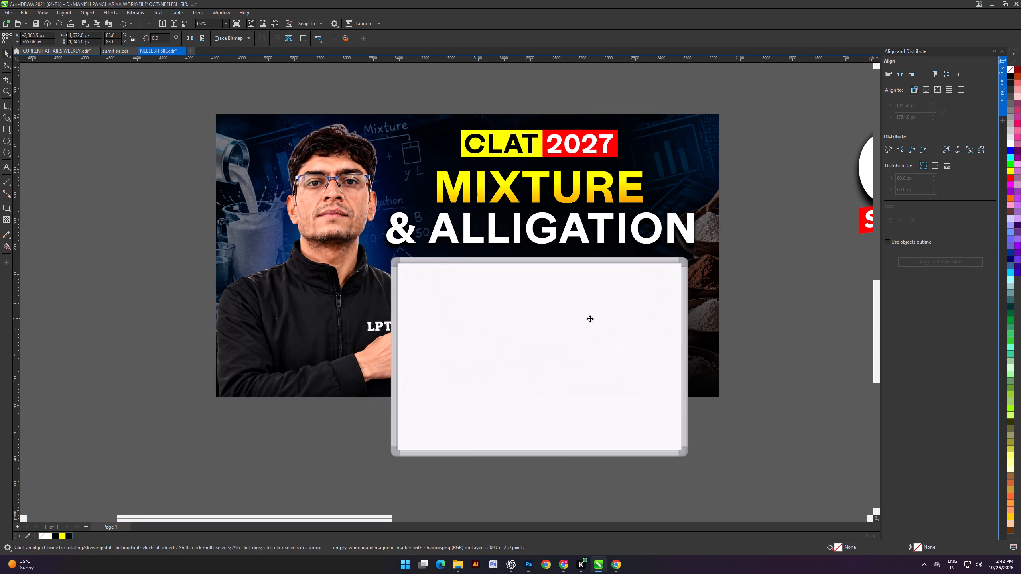
Place the whiteboard inside the thumbnail's PowerClip frame and order it directly behind the presenter so his pointing hand overlaps it.
key("d")
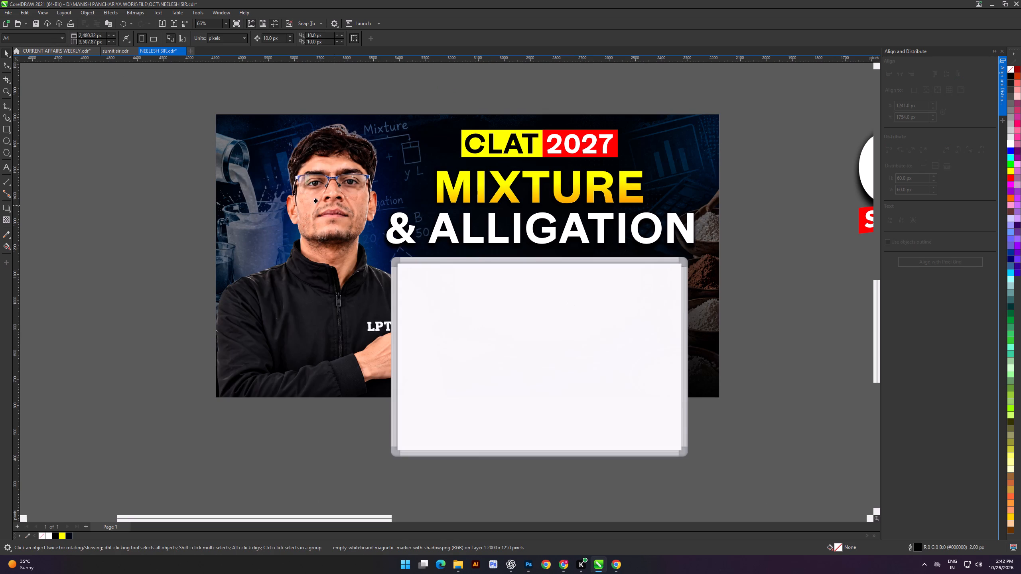
left_click(263, 181)
double_click(461, 290)
left_click(495, 297)
key("ctrl+Page_Down")
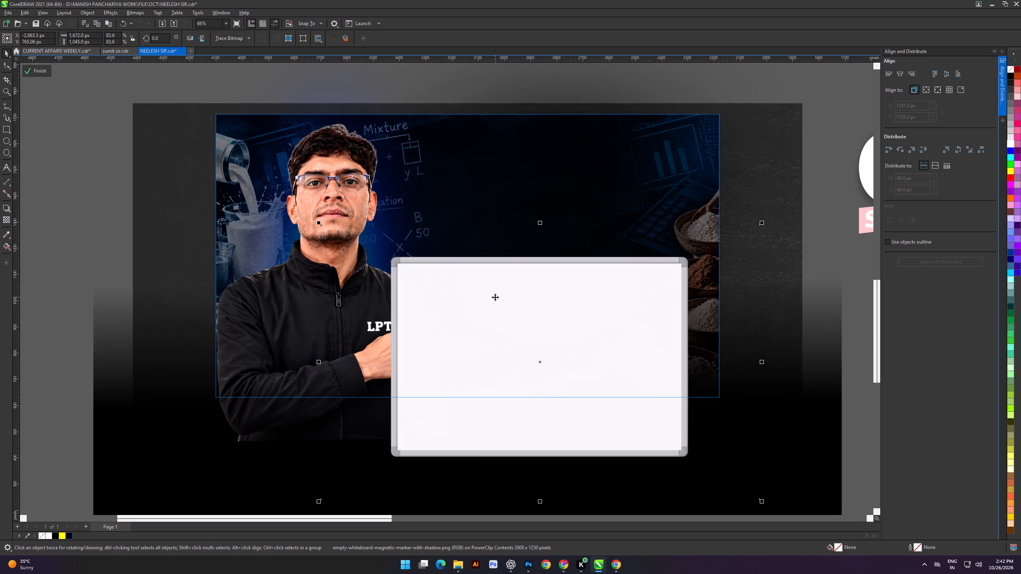
key("ctrl+Page_Down")
key("ctrl+Page_Up")
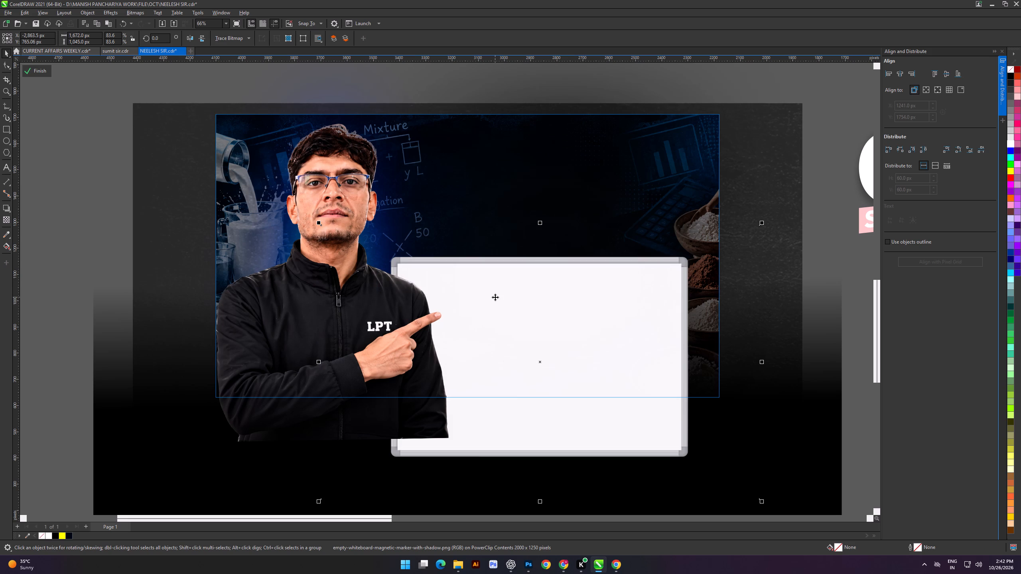
scroll(600, 356, "down", 3)
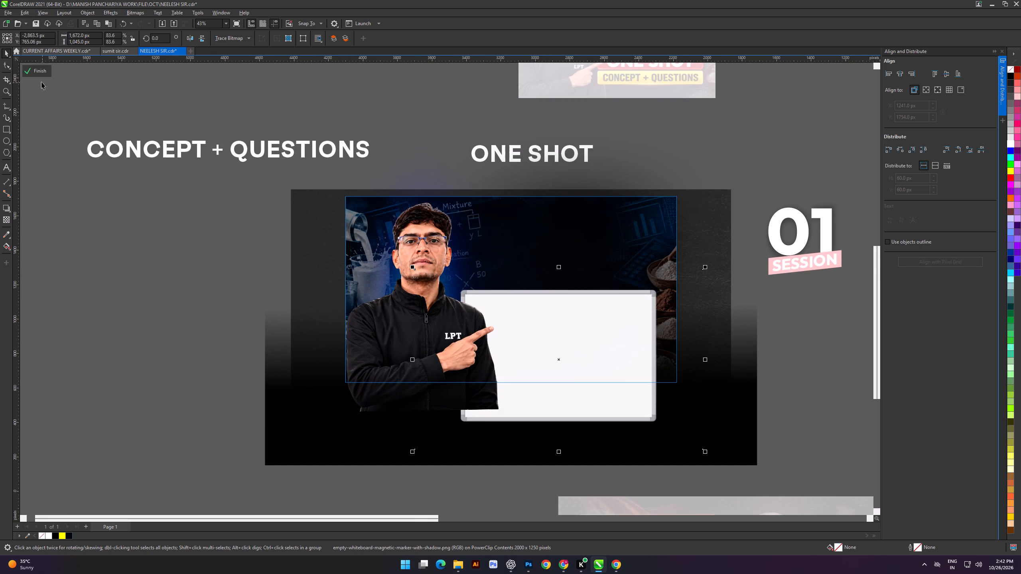
left_click(33, 68)
left_click(114, 274)
left_click_drag(215, 310, 225, 310)
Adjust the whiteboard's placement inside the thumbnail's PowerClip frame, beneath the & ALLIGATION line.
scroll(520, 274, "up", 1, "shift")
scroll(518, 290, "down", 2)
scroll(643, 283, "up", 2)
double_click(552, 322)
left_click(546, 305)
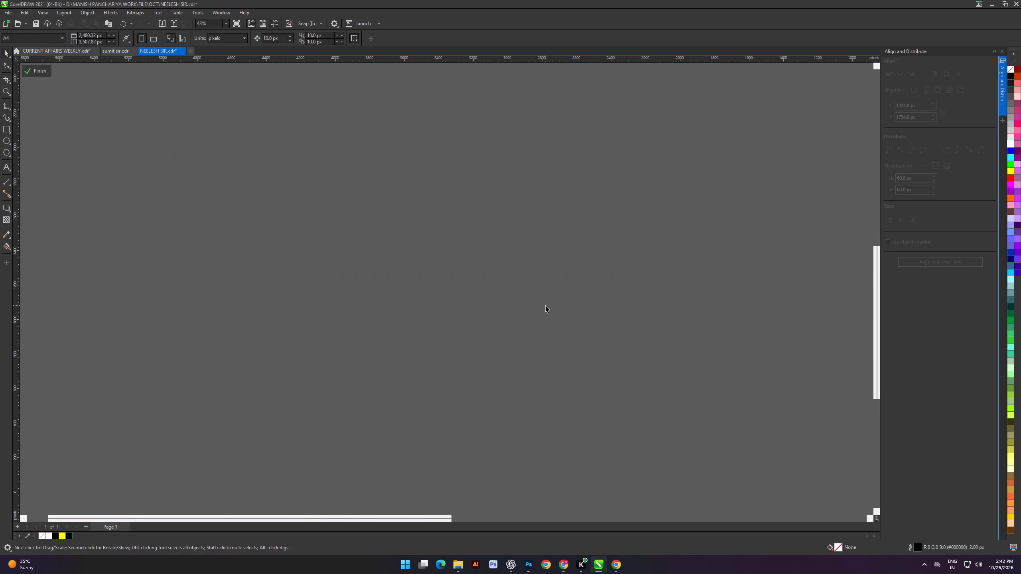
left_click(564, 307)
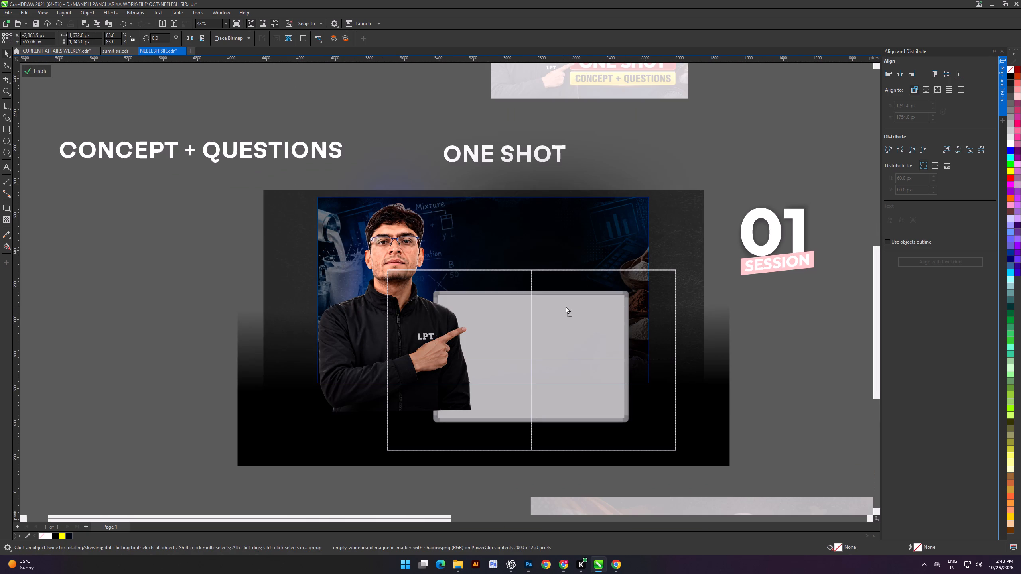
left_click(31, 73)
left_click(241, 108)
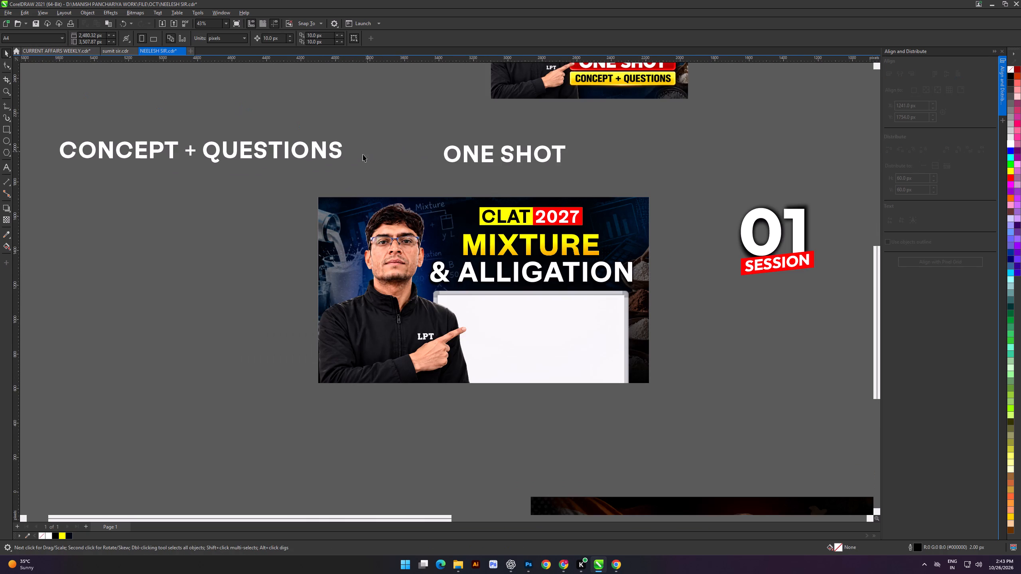
Place the CLAT 2027 label and MIXTURE & ALLIGATION title objects inside the thumbnail's PowerClip frame.
left_click_drag(368, 164, 645, 313)
key("d")
left_click(550, 319)
Move the whiteboard slightly upward within the PowerClip frame, closer to the & ALLIGATION line.
double_click(544, 326)
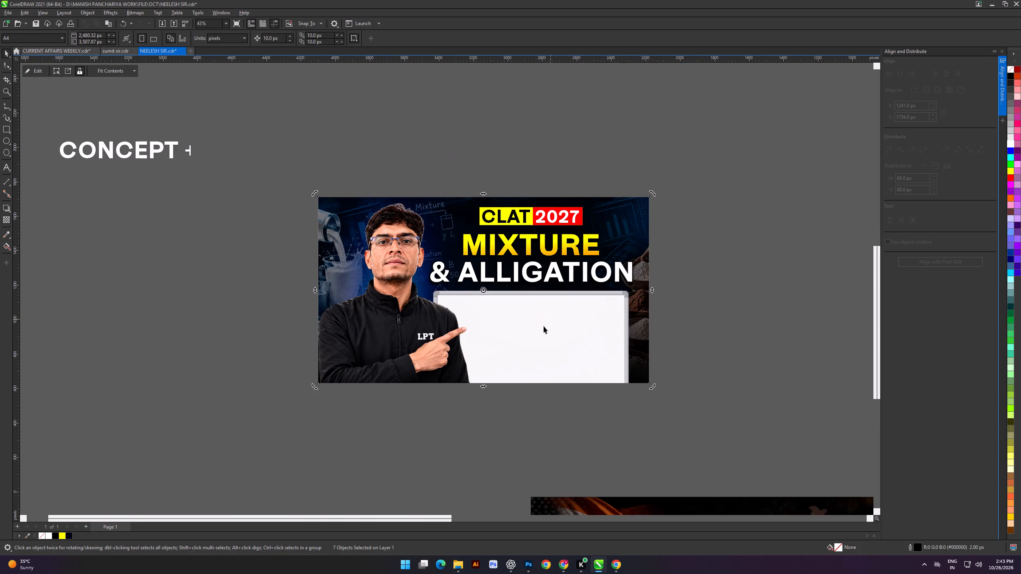
left_click(546, 319)
left_click(552, 309)
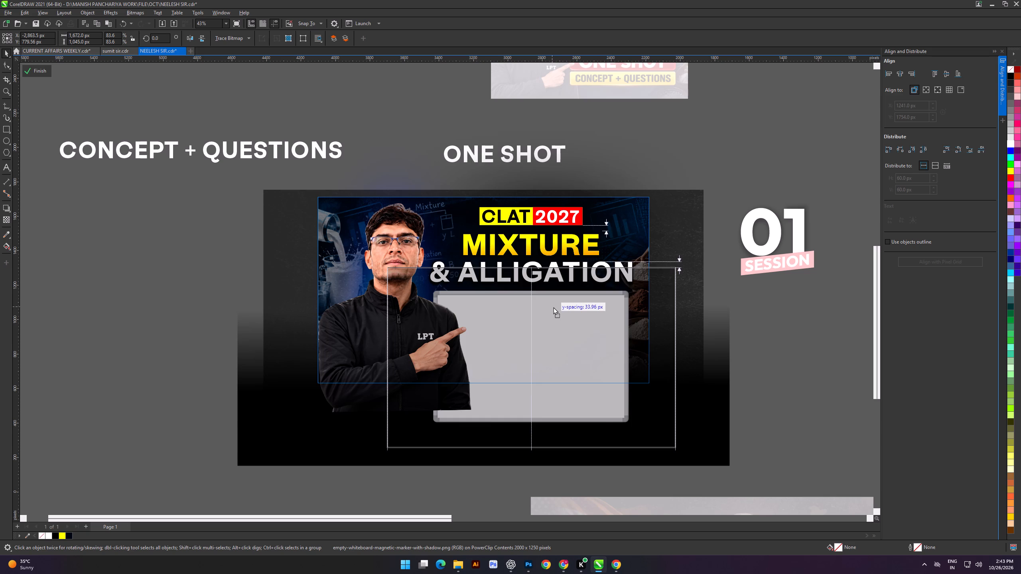
scroll(530, 296, "up", 5)
left_click(538, 309)
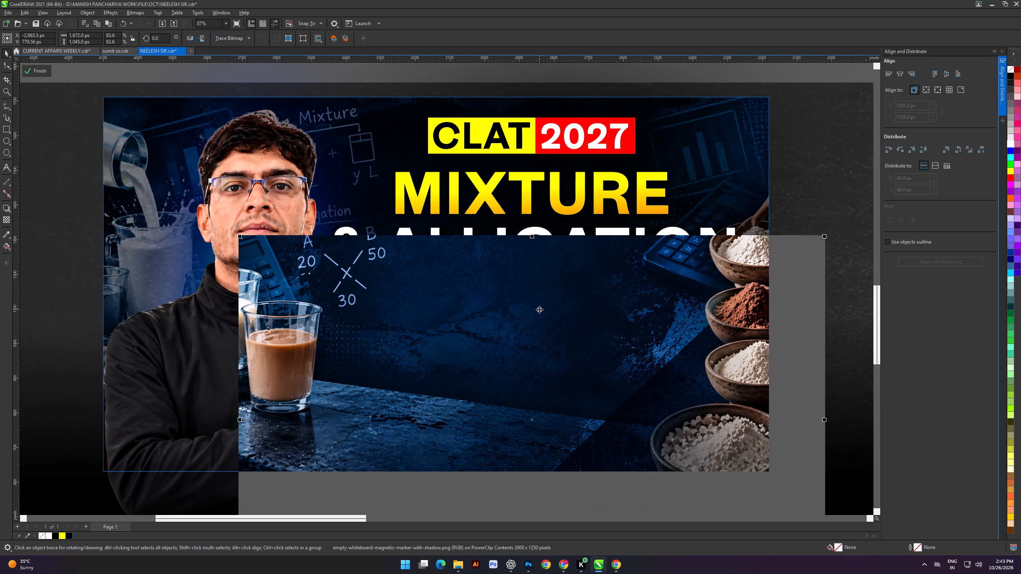
left_click(30, 72)
Review the thumbnail layout with the whiteboard against the reference design.
scroll(599, 225, "down", 10)
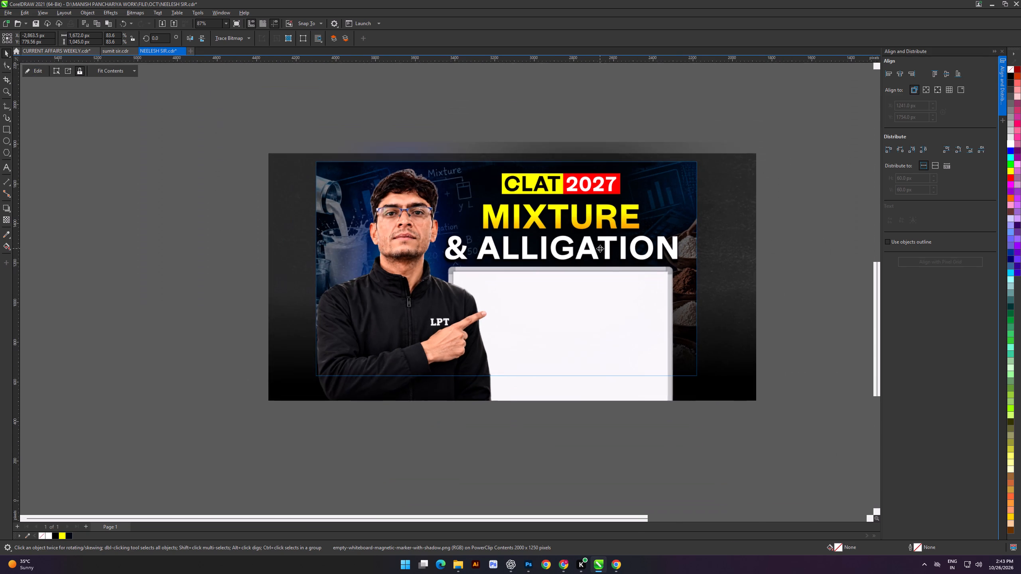
left_click(265, 242)
scroll(418, 291, "down", 1)
scroll(496, 294, "up", 2, "shift")
scroll(493, 293, "down", 3)
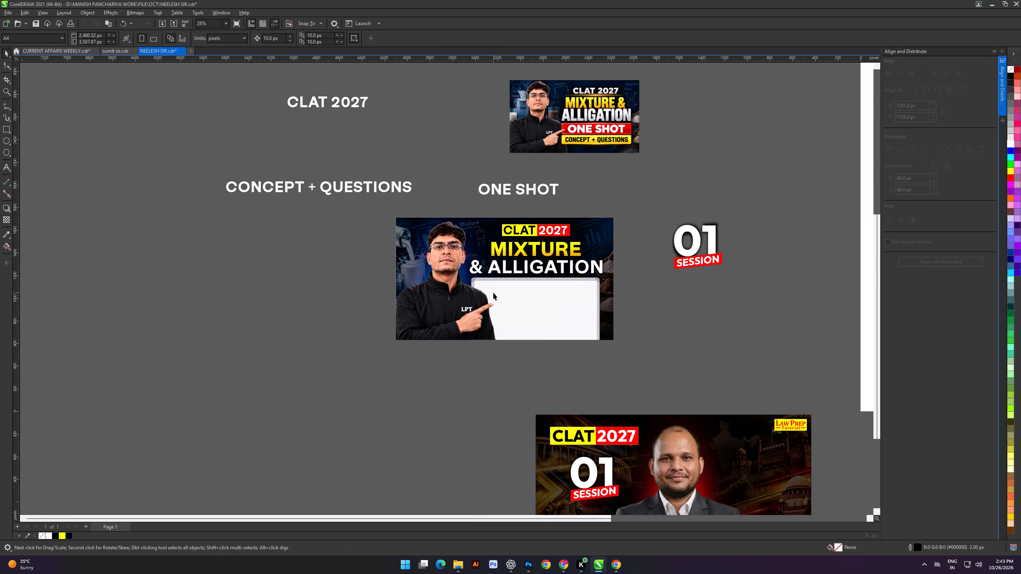
scroll(493, 293, "down", 1, "shift")
scroll(493, 293, "down", 4, "alt")
left_click(269, 273)
scroll(343, 275, "up", 2, "shift")
scroll(375, 278, "down", 3, "alt")
left_click(293, 256)
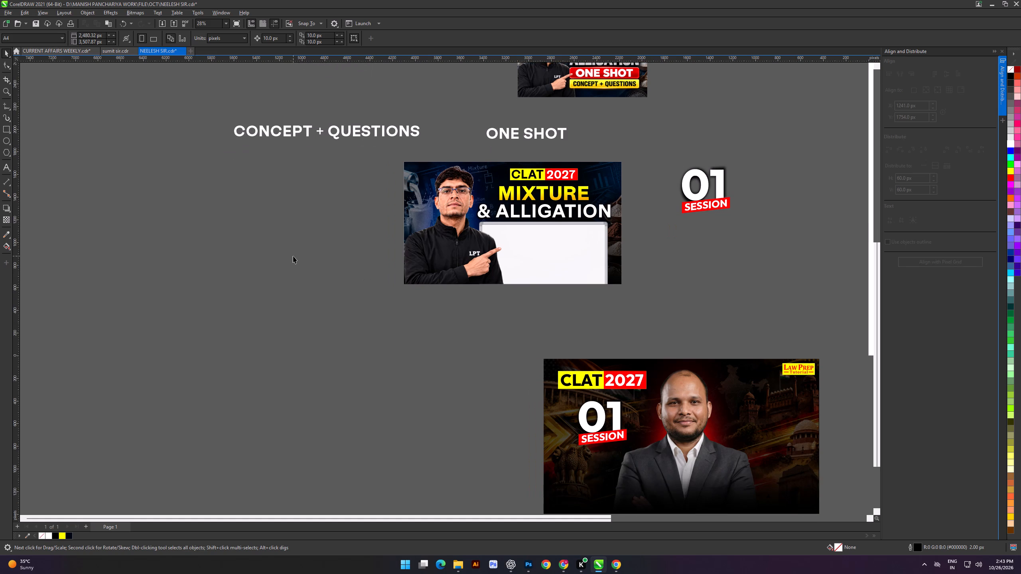
Stretch the whiteboard's right side inside the PowerClip frame, making the image about 1,697 px wide.
scroll(518, 203, "up", 1)
scroll(583, 229, "up", 1)
double_click(602, 244)
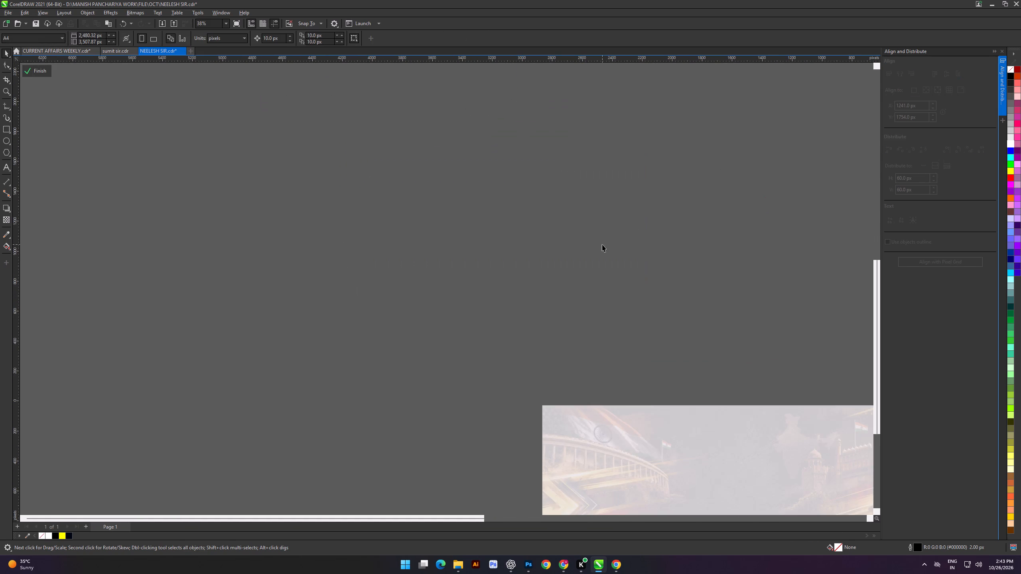
left_click(599, 242)
scroll(645, 271, "up", 10)
scroll(651, 285, "down", 5)
left_click(591, 217)
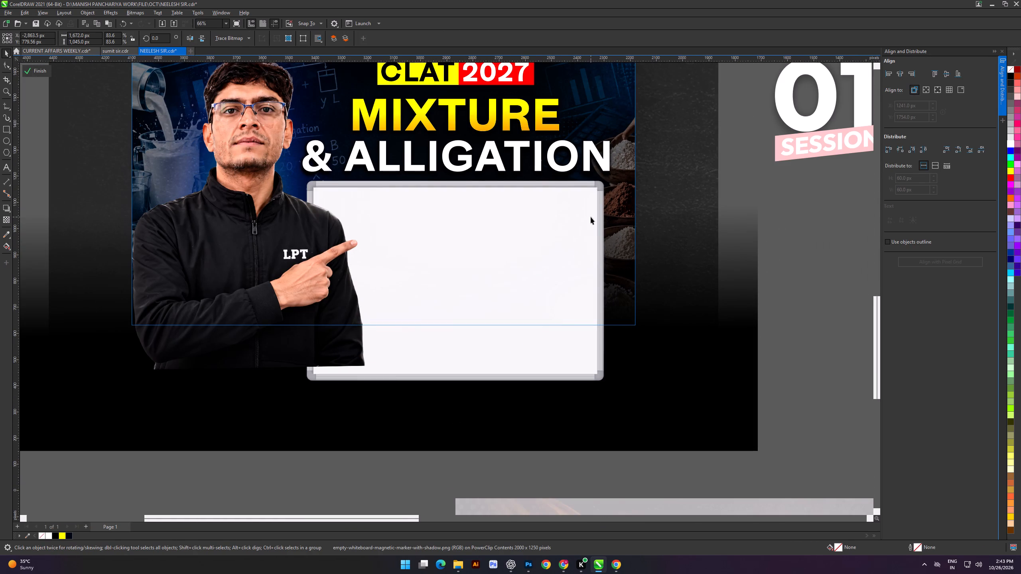
double_click(581, 213)
left_click_drag(678, 286, 679, 286)
left_click_drag(679, 286, 684, 286)
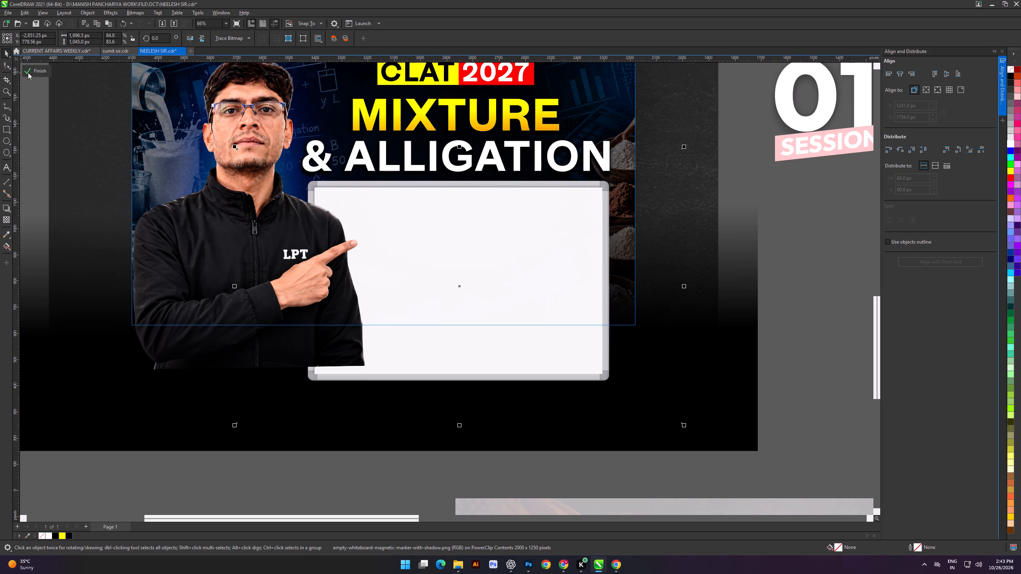
left_click(31, 72)
left_click(49, 110)
Move the ONE SHOT text onto the upper part of the whiteboard and fill it with red (#FF0000).
scroll(470, 185, "down", 12)
scroll(402, 174, "up", 4, "alt")
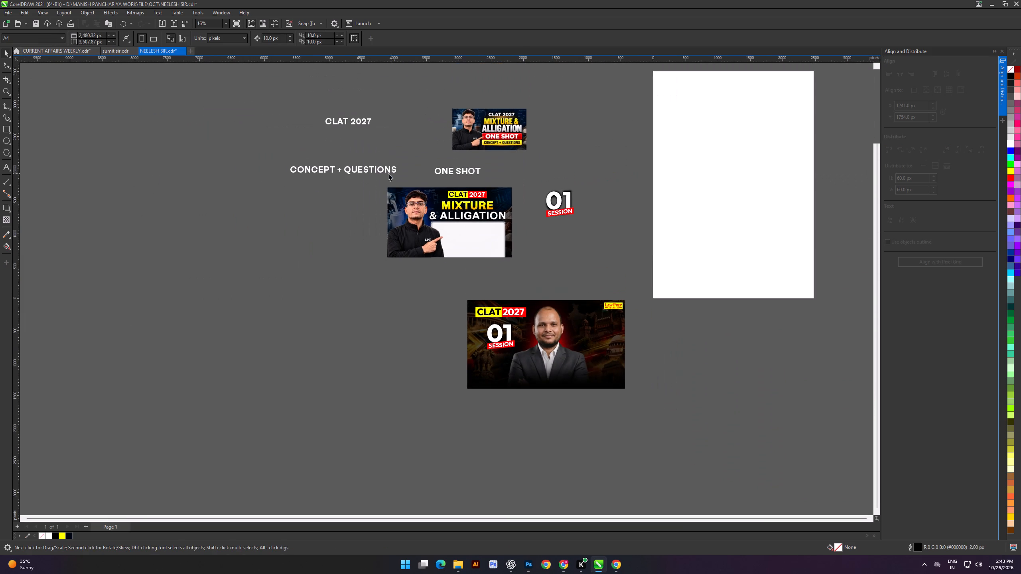
left_click(324, 247)
scroll(349, 155, "up", 3)
scroll(505, 182, "up", 4)
left_click_drag(524, 175, 524, 180)
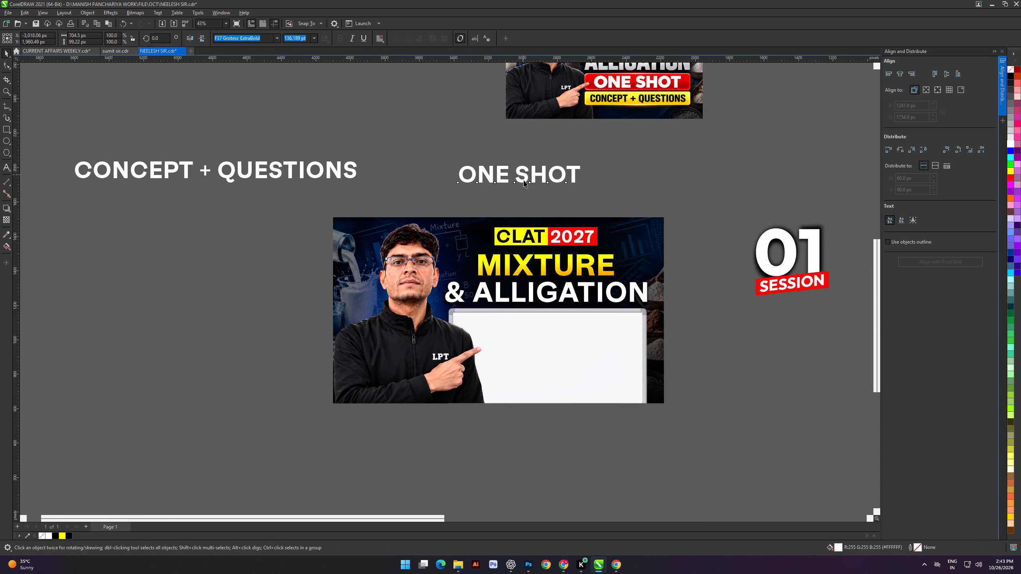
left_click_drag(524, 180, 545, 339)
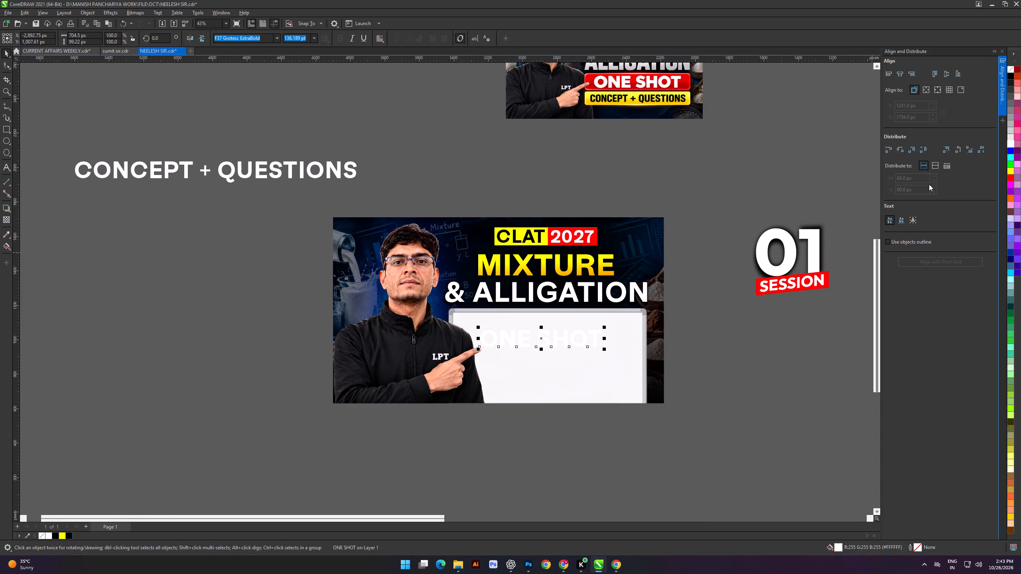
left_click(1012, 178)
left_click(874, 344)
scroll(599, 357, "up", 9, "shift")
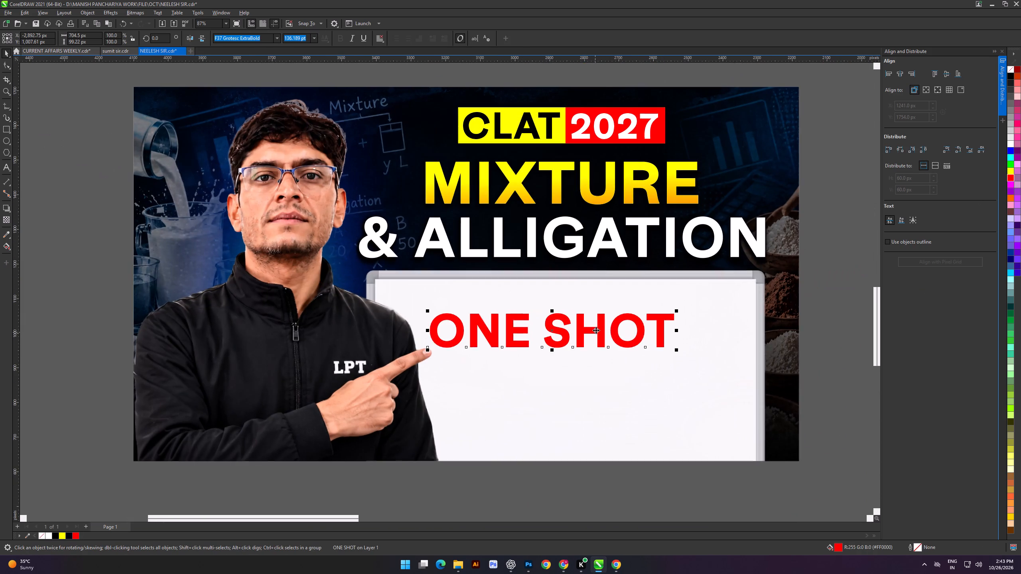
Enlarge the red ONE SHOT text to about 875 px wide (169 pt), near the whiteboard's top edge.
left_click_drag(596, 330, 598, 319)
left_click_drag(680, 339, 721, 351)
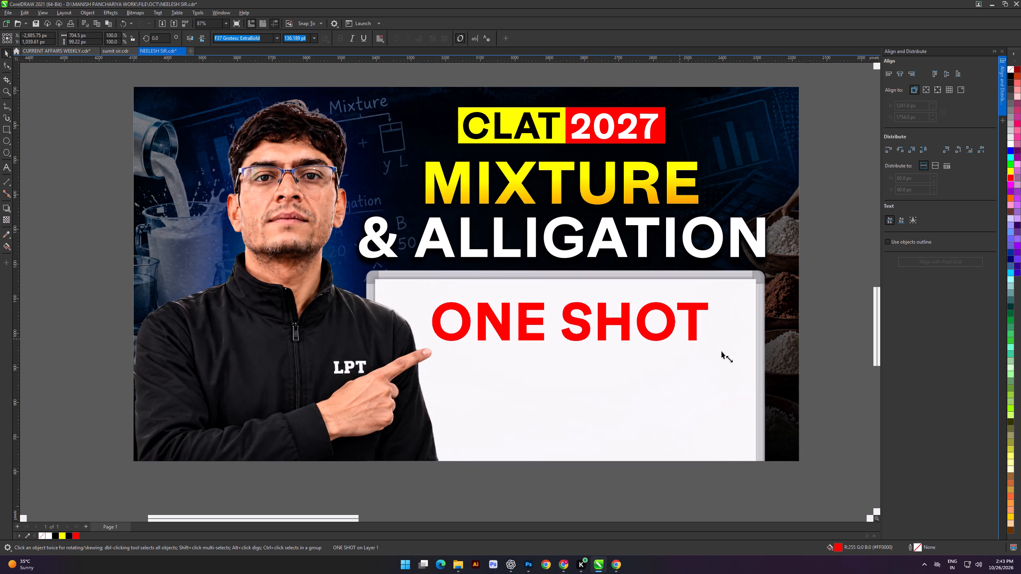
left_click_drag(721, 351, 739, 358)
scroll(573, 298, "down", 2)
scroll(507, 322, "up", 5)
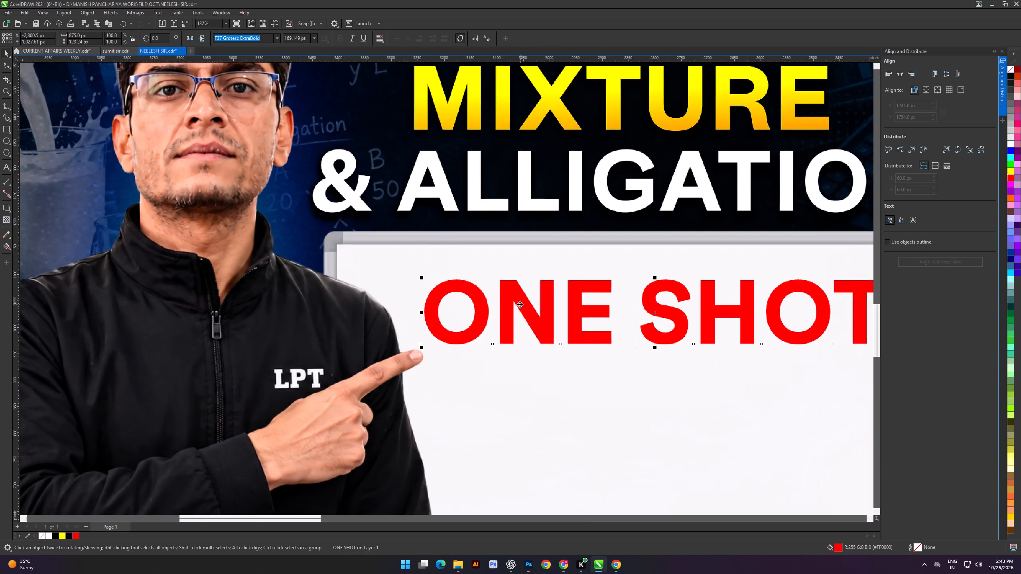
Pull the slanted red rectangle out from behind the SESSION text and clear its transformations.
scroll(518, 304, "down", 9)
left_click(749, 309)
left_click_drag(729, 270, 726, 328)
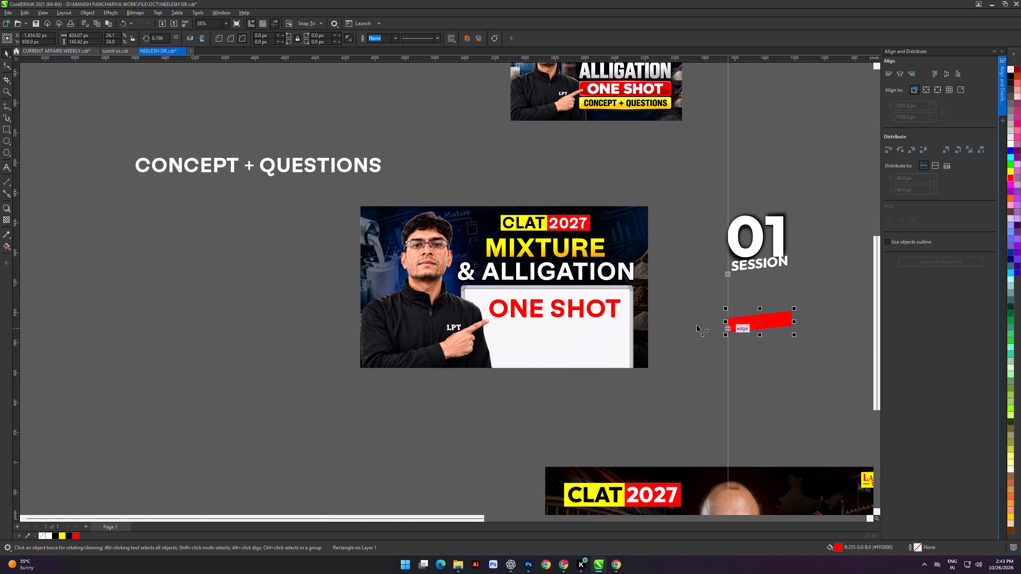
left_click(91, 10)
left_click(89, 80)
left_click_drag(386, 124, 390, 126)
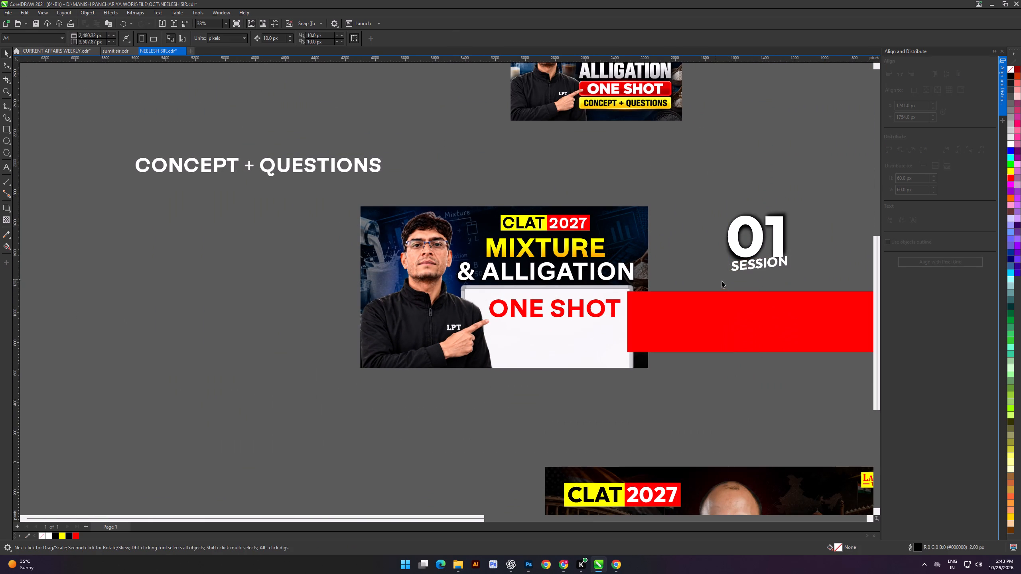
Place the red rectangle over the ONE SHOT text on the whiteboard, resized to about 922 by 174 px.
scroll(701, 322, "down", 7)
left_click(747, 312)
left_click_drag(795, 346, 684, 361)
scroll(650, 315, "up", 6)
left_click_drag(652, 291, 442, 299)
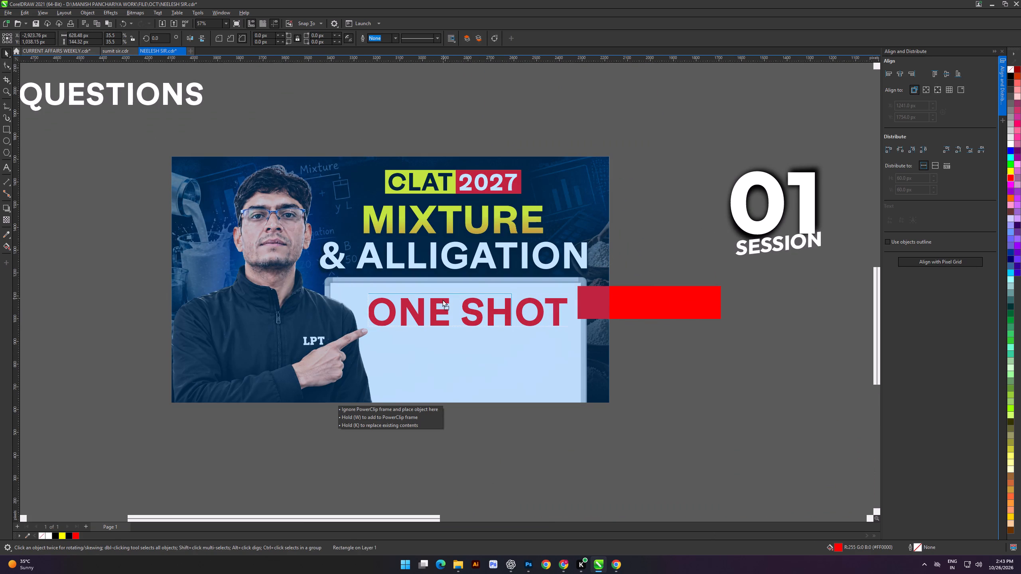
left_click_drag(442, 299, 438, 299)
scroll(427, 309, "up", 4)
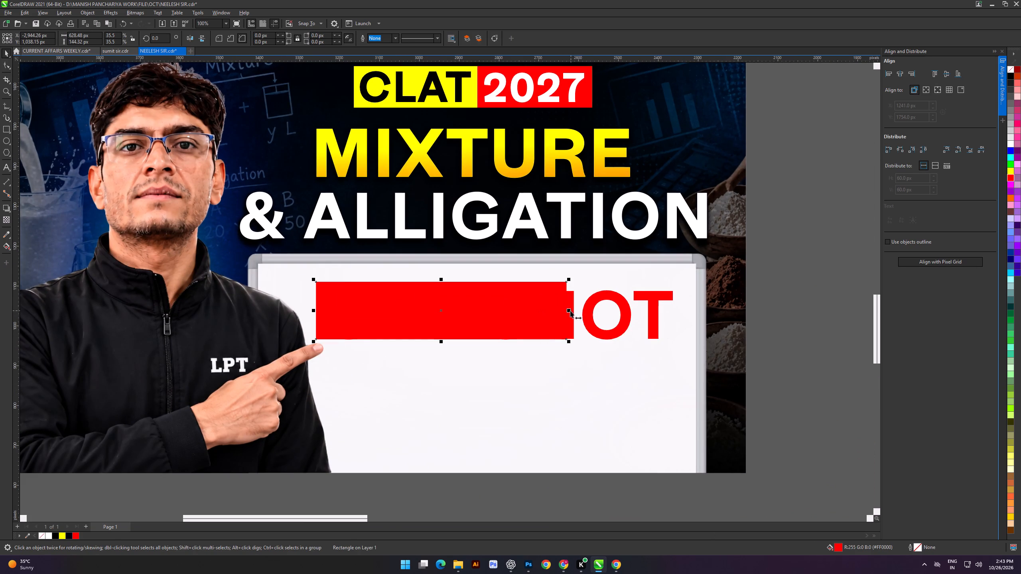
left_click_drag(570, 311, 687, 326)
left_click_drag(499, 342, 499, 343, "shift")
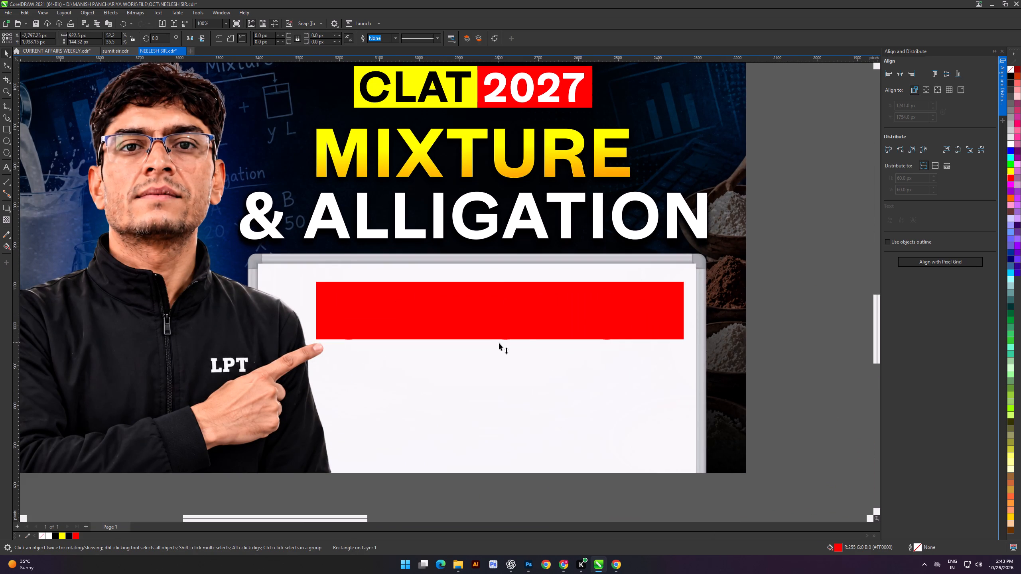
left_click_drag(499, 343, 499, 348, "shift")
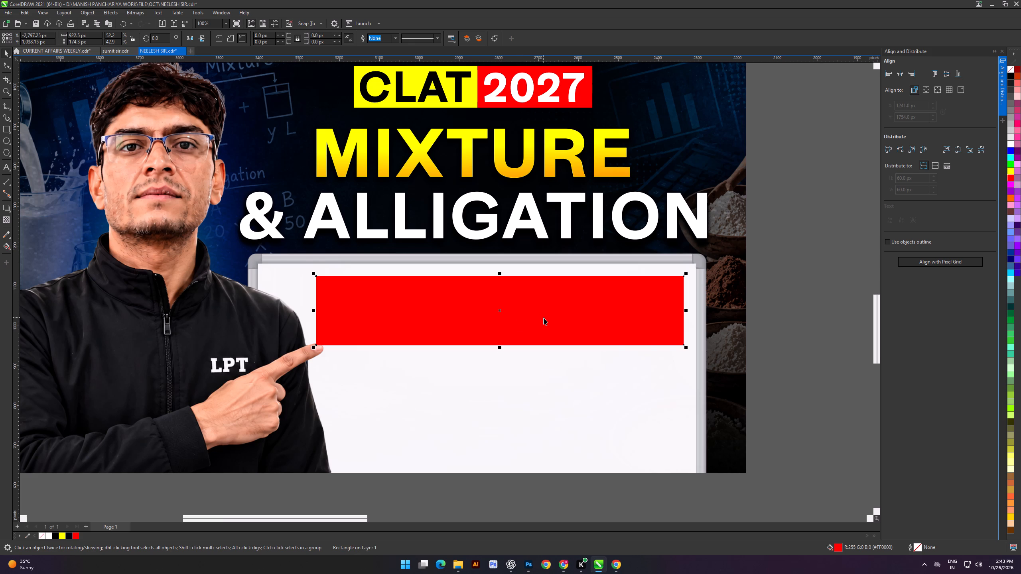
Order the red rectangle behind the ONE SHOT text while keeping it in front of the thumbnail background.
key("ctrl+Page_Down")
key("ctrl+Page_Down")
key("ctrl+Page_Down")
key("ctrl+Page_Down")
key("ctrl+Page_Down")
key("ctrl+Page_Down")
key("ctrl+Page_Up")
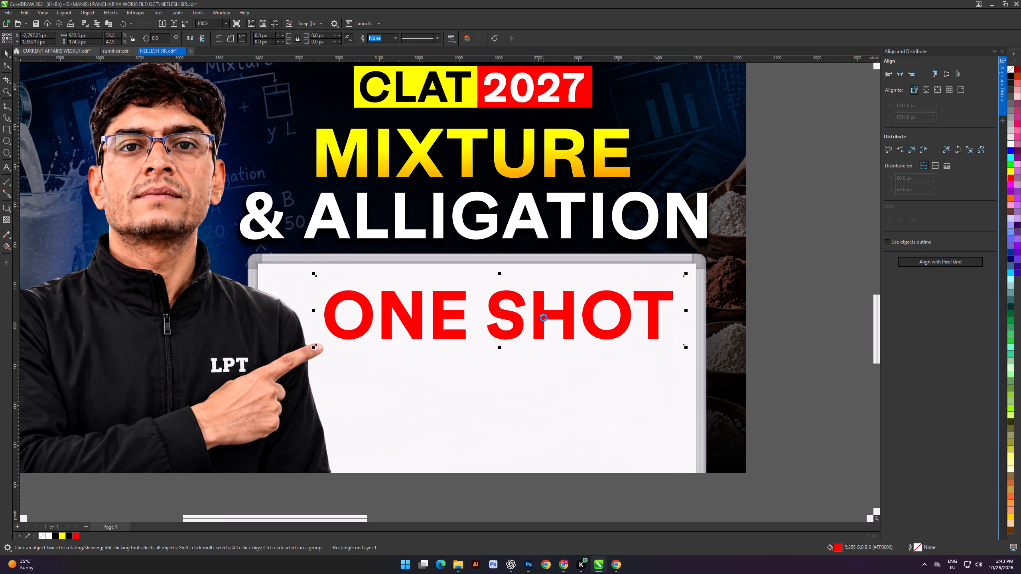
key("ctrl+Page_Up")
left_click(818, 249)
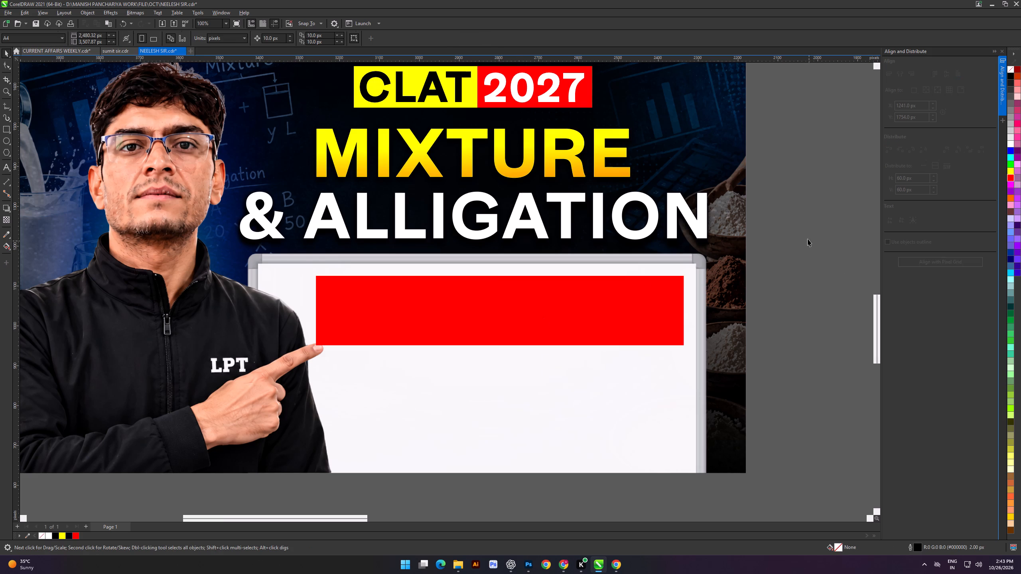
Fill the ONE SHOT text on the red rectangle with white (#FFFFFF).
left_click_drag(808, 238, 320, 379)
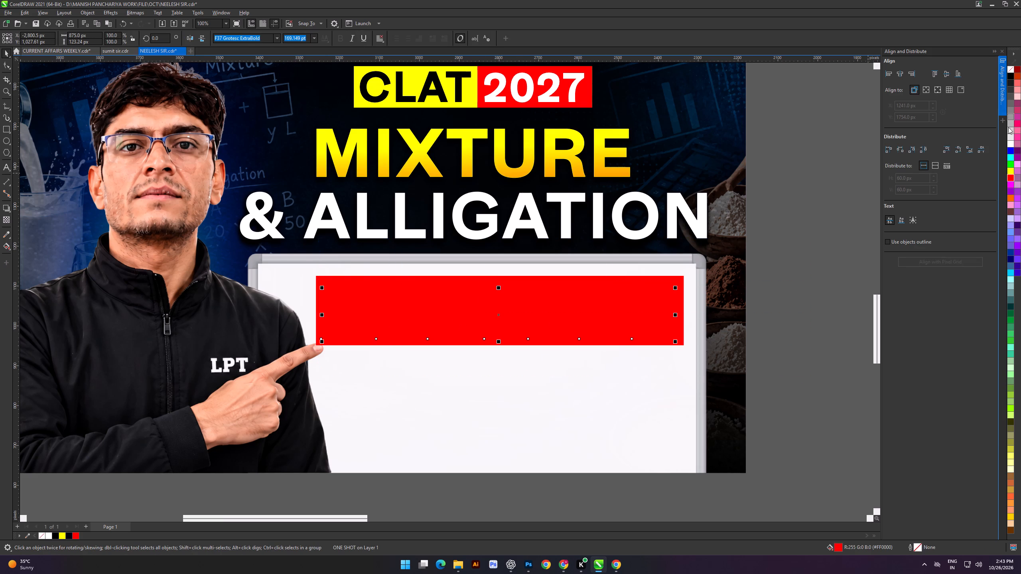
left_click(1010, 144)
left_click(868, 266)
Shift the ONE SHOT text and its red rectangle together about 27 px left on the whiteboard.
scroll(487, 320, "up", 8, "shift")
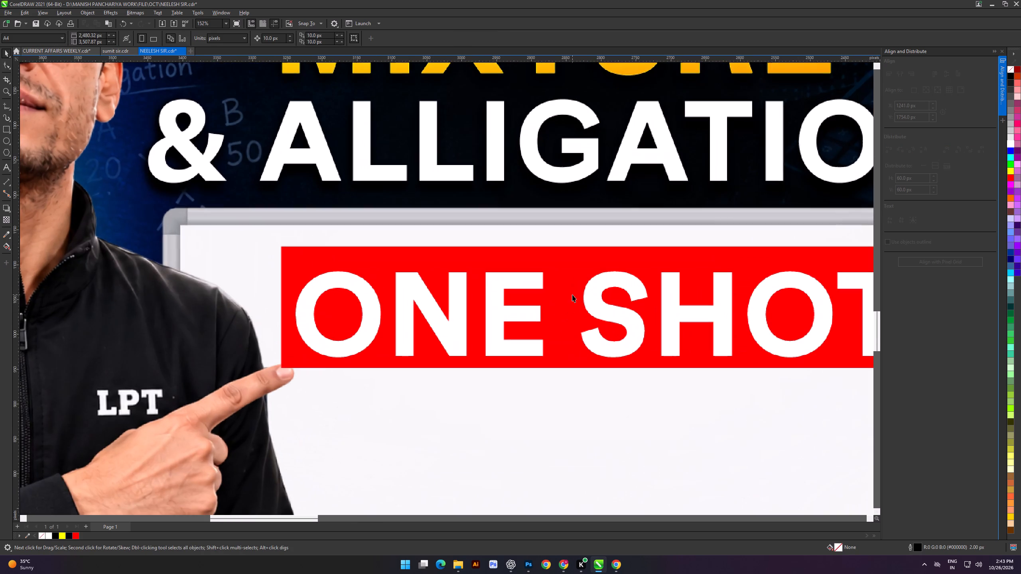
scroll(573, 295, "down", 9)
scroll(559, 297, "up", 2)
left_click_drag(567, 296, 566, 290)
scroll(570, 294, "down", 10)
left_click(503, 275)
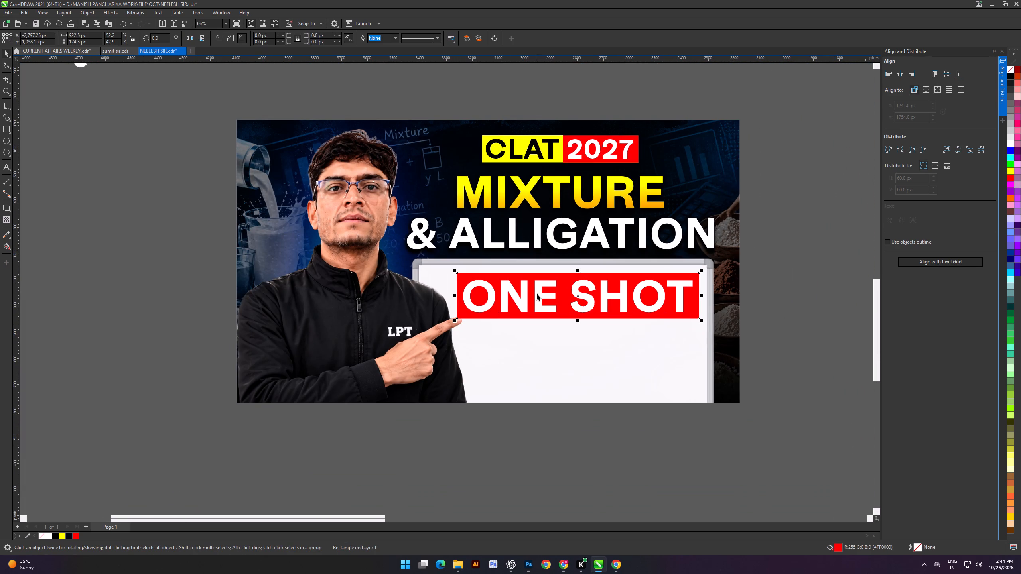
left_click(524, 295, "shift")
left_click_drag(524, 295, 516, 295)
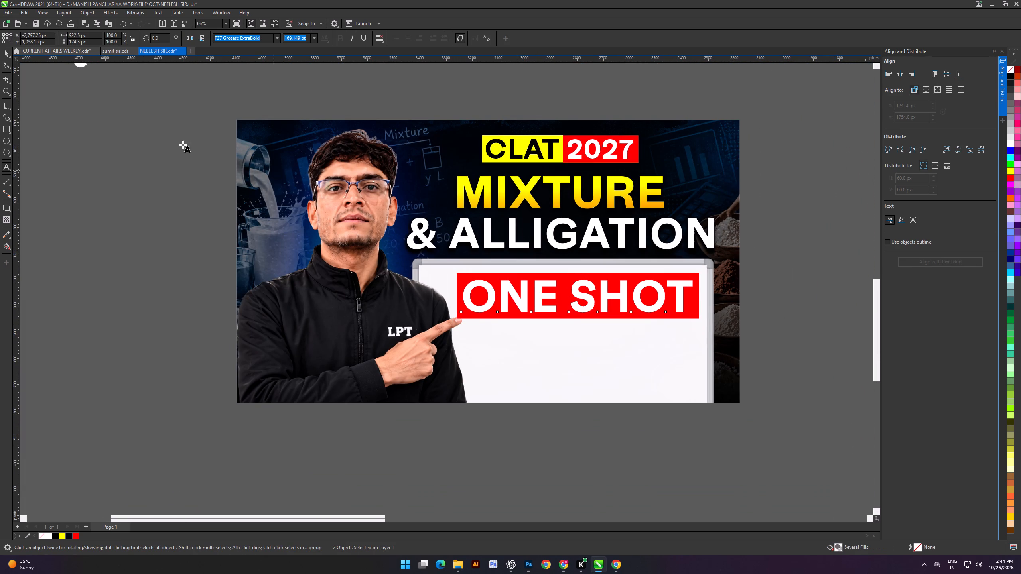
left_click(2, 50)
left_click(794, 267)
left_click_drag(791, 264, 370, 350)
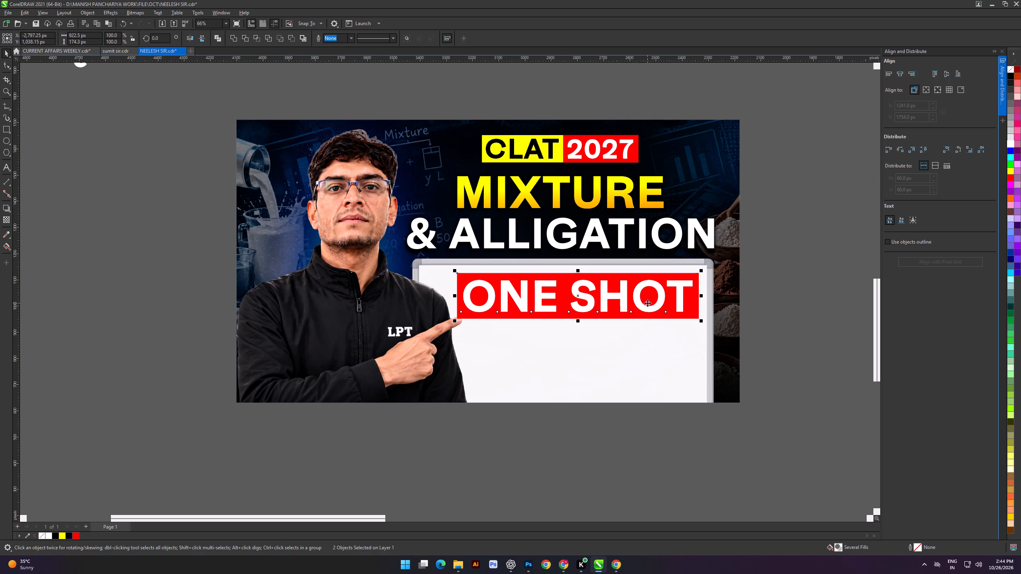
left_click_drag(626, 295, 619, 295)
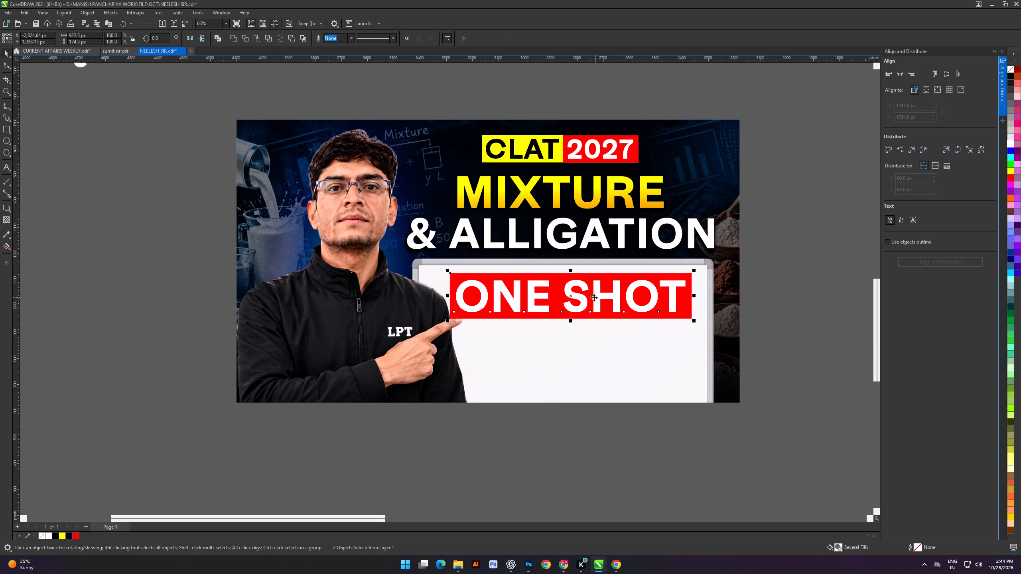
Place the ONE SHOT text and its red rectangle inside the thumbnail's PowerClip frame.
left_click(591, 296)
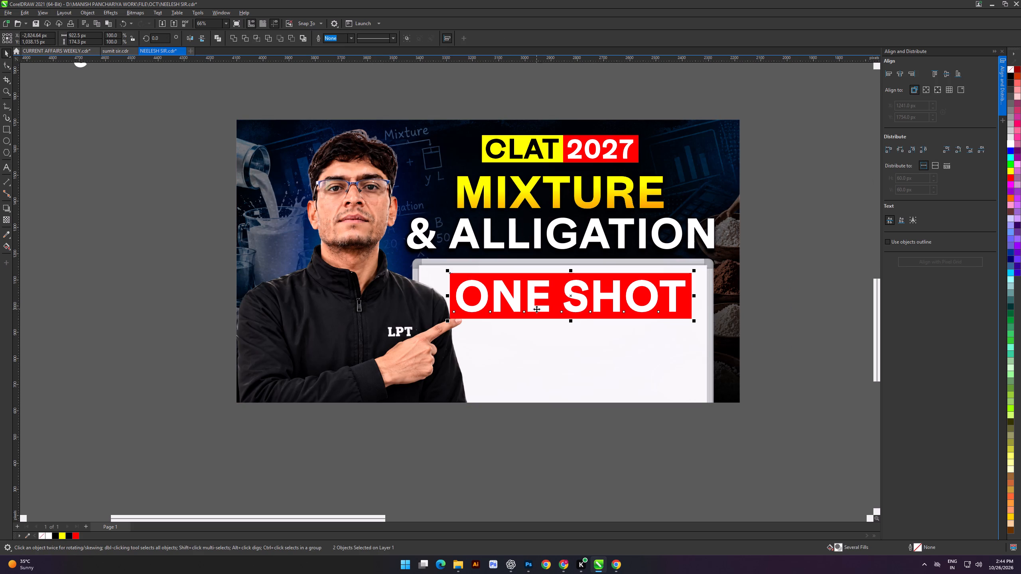
key("d")
Edit the PowerClip contents and extend the red rectangle's left side toward the man, making it about 959 px wide.
double_click(554, 356)
left_click(536, 302)
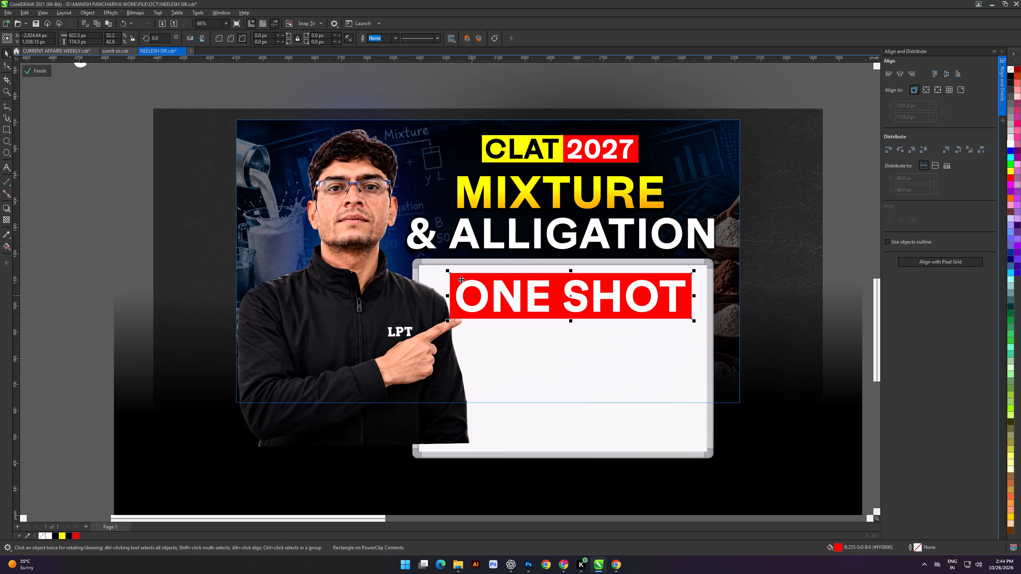
left_click(423, 272)
left_click(464, 287)
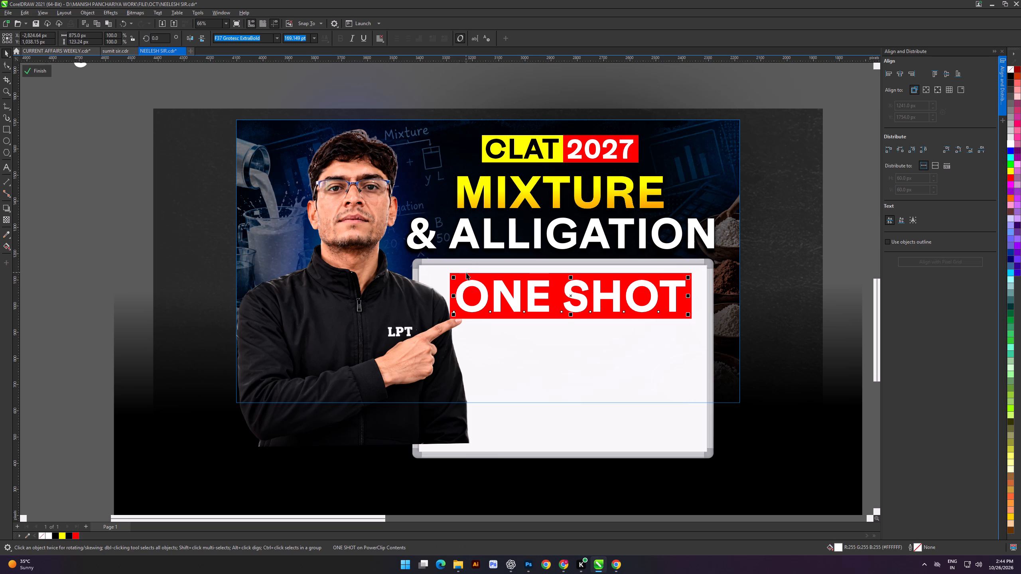
left_click(469, 274)
left_click_drag(447, 296, 440, 301)
Order the red rectangle behind the man's cutout but in front of the whiteboard, and finish editing the PowerClip.
key("ctrl+Page_Down")
key("ctrl+Page_Down")
key("ctrl+Page_Down")
key("ctrl+Page_Down")
key("ctrl+Page_Down")
key("ctrl+Page_Down")
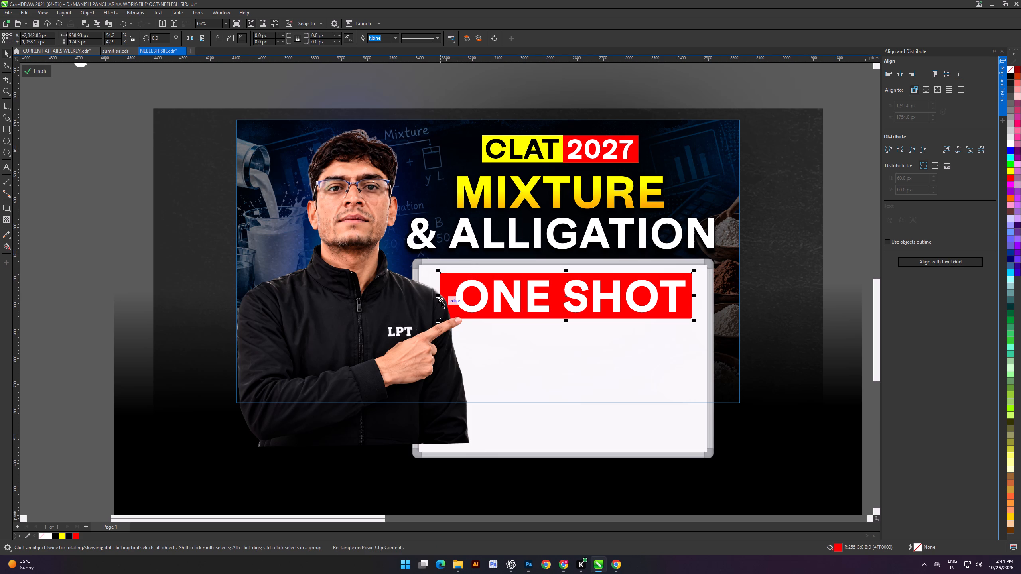
key("ctrl+Page_Down")
key("ctrl+Page_Up")
scroll(469, 267, "up", 1)
scroll(509, 268, "down", 4, "shift")
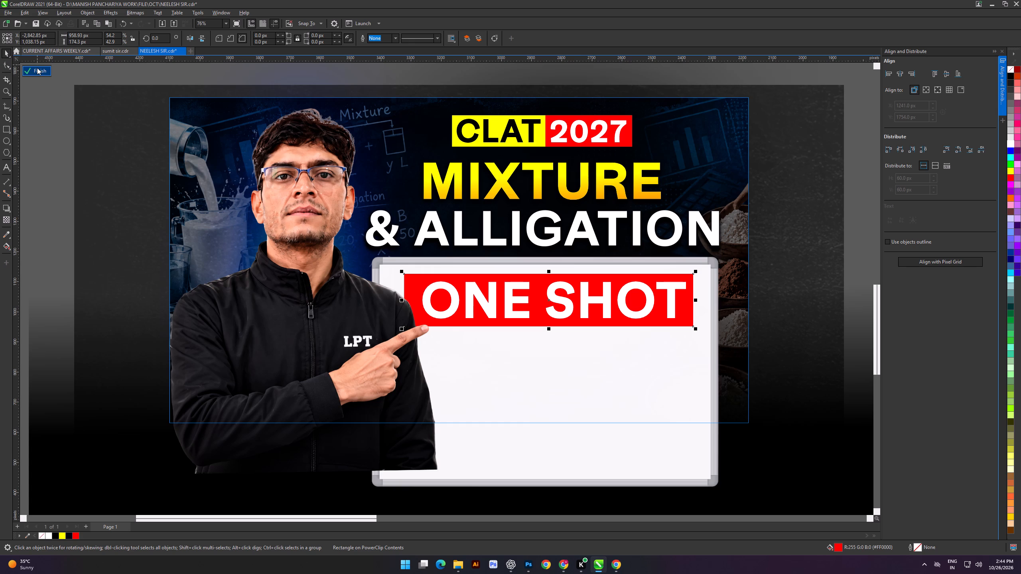
left_click(37, 69)
left_click(73, 165)
Move the CONCEPT + QUESTIONS text to just below the thumbnail.
scroll(458, 233, "down", 20)
scroll(458, 233, "down", 2)
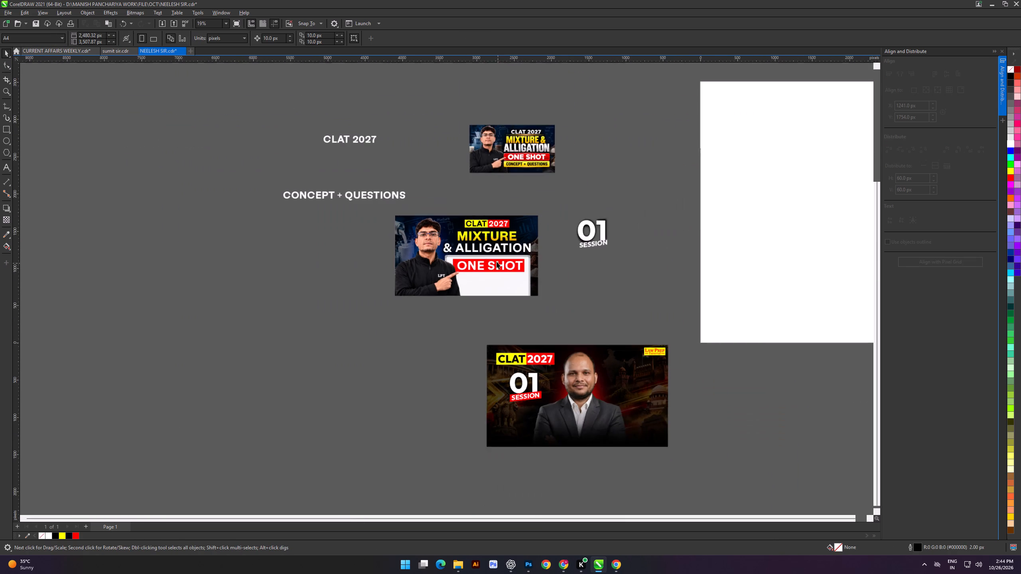
scroll(484, 251, "up", 9, "shift")
scroll(434, 210, "down", 4)
scroll(415, 199, "up", 2, "alt")
left_click_drag(364, 199, 365, 224)
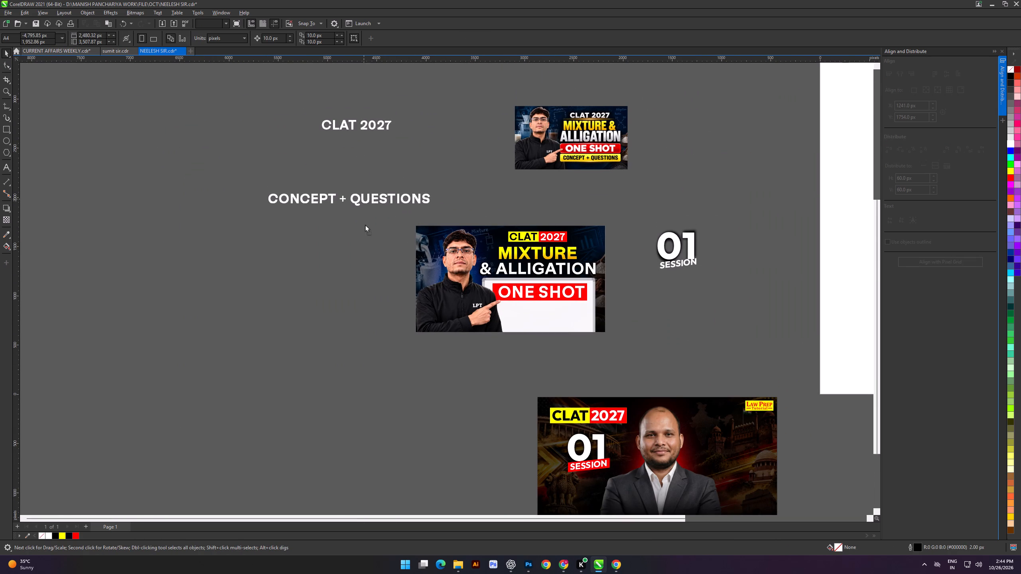
left_click_drag(365, 224, 592, 356)
left_click(574, 368)
scroll(571, 352, "up", 5)
left_click(581, 392)
Change the CONCEPT + QUESTIONS text's font to Tusker Grotesk 6500 Medium.
left_click(590, 356)
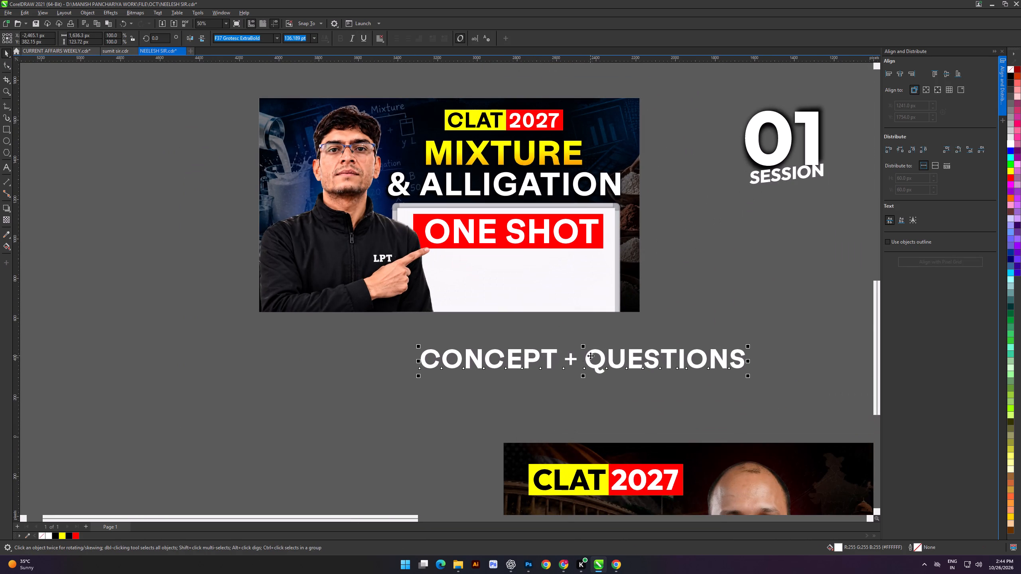
left_click(278, 41)
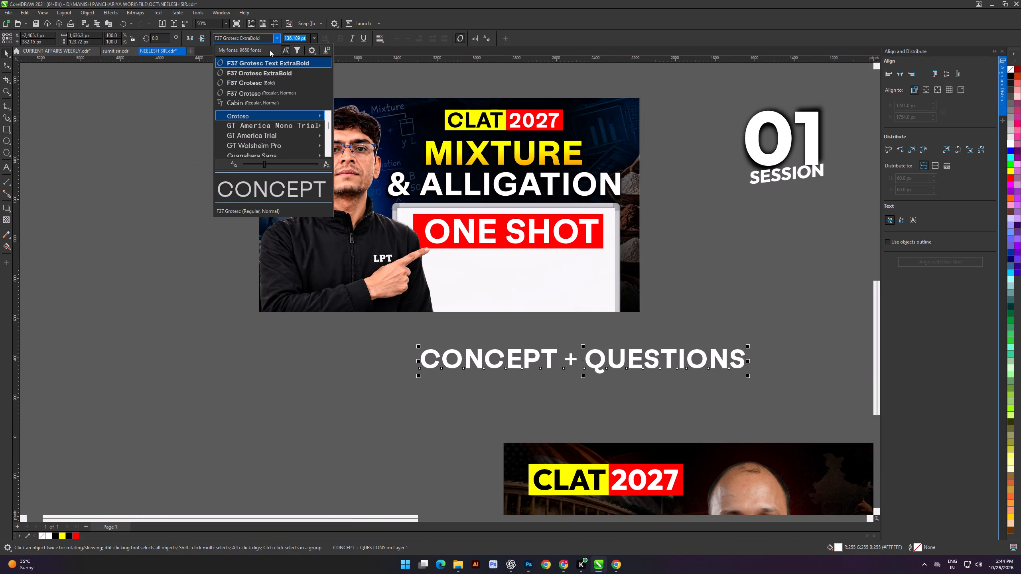
left_click(266, 37)
type("tu")
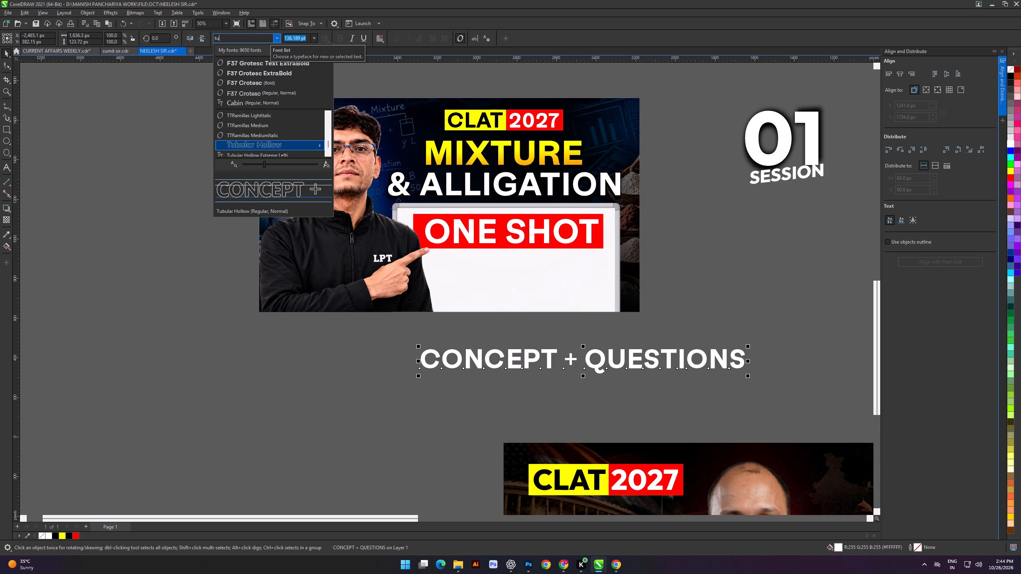
type("sker")
key("Return")
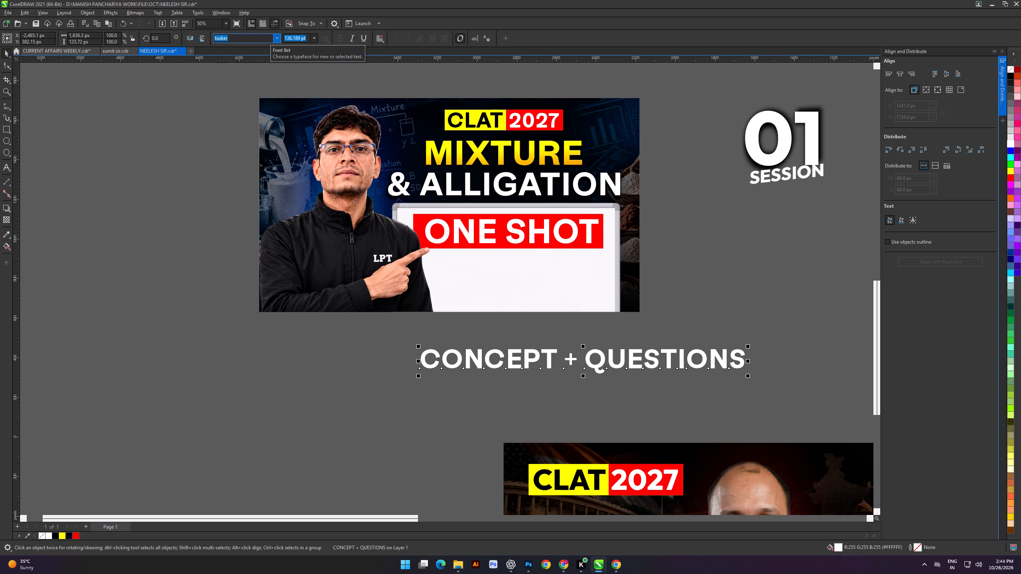
left_click(276, 37)
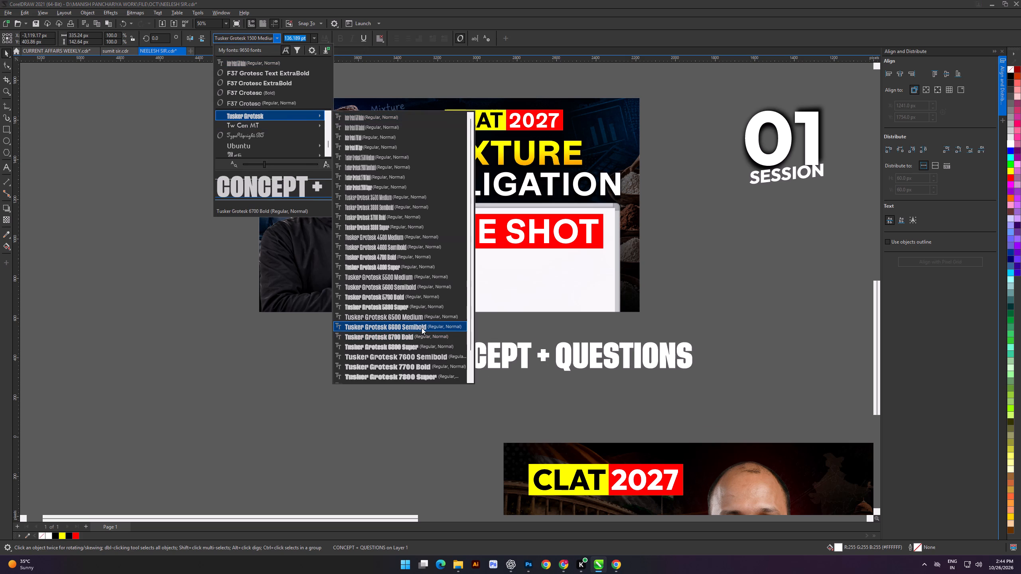
left_click(420, 319)
left_click(445, 391)
Scale the CONCEPT + QUESTIONS text down to about 747 px wide (about 74.6 pt).
left_click(498, 352)
left_click(527, 354)
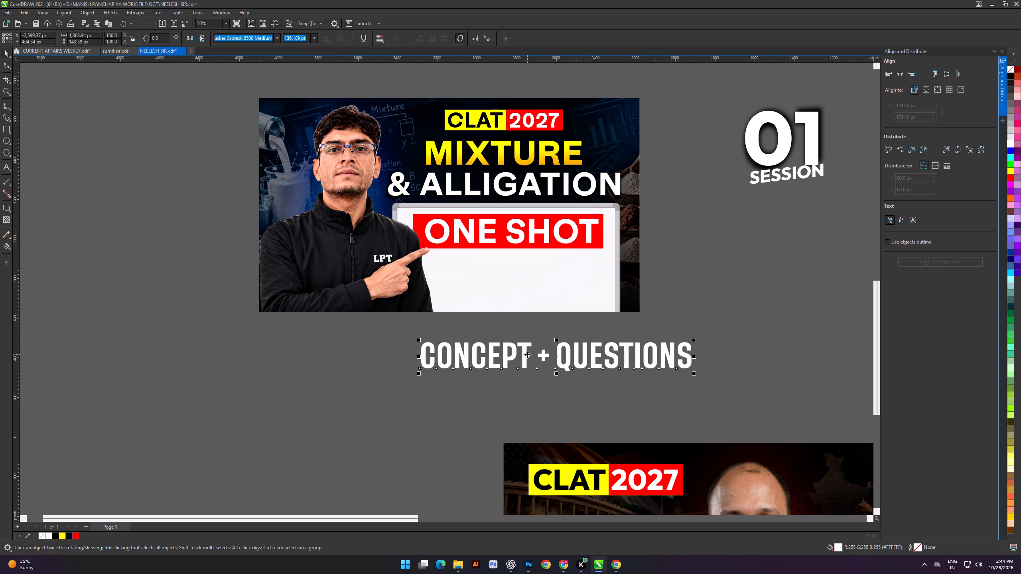
left_click_drag(696, 373, 574, 394)
left_click_drag(526, 407, 525, 398)
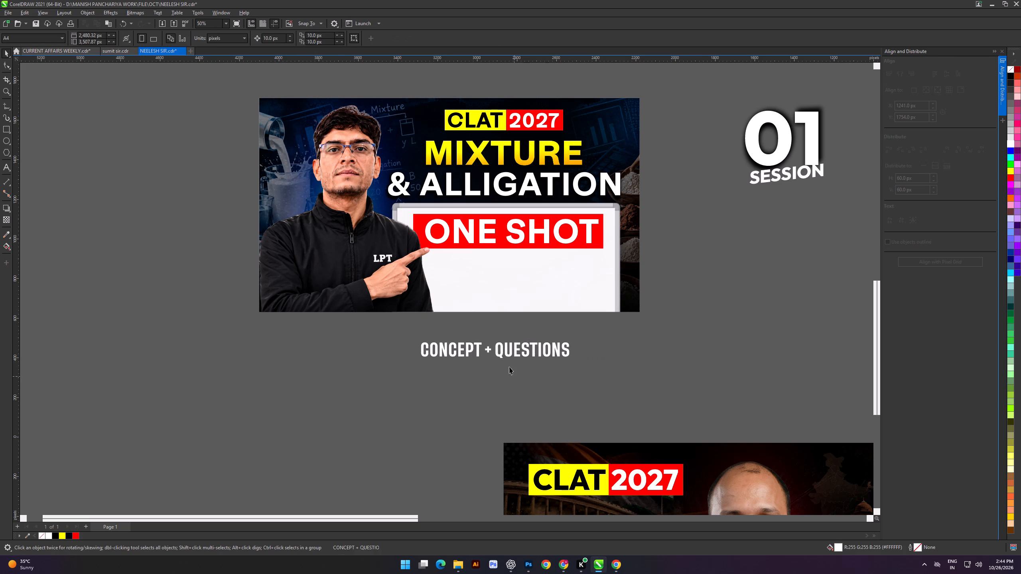
left_click_drag(499, 352, 509, 289)
left_click_drag(513, 351, 526, 296)
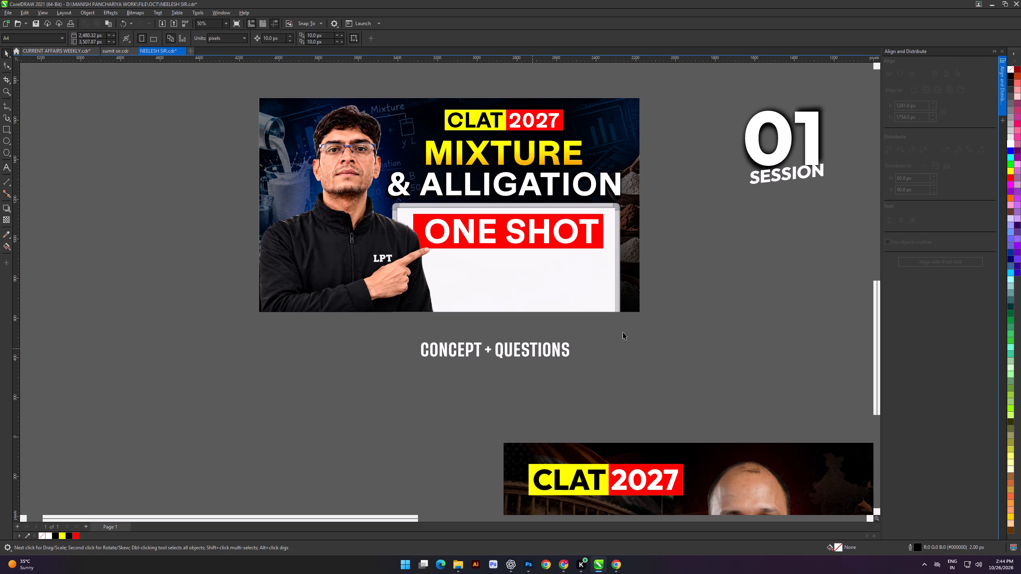
Fill the CONCEPT + QUESTIONS text with black (#000000).
left_click(1012, 73)
left_click(556, 335)
left_click_drag(404, 397, 691, 292)
left_click(1010, 75)
left_click(750, 342)
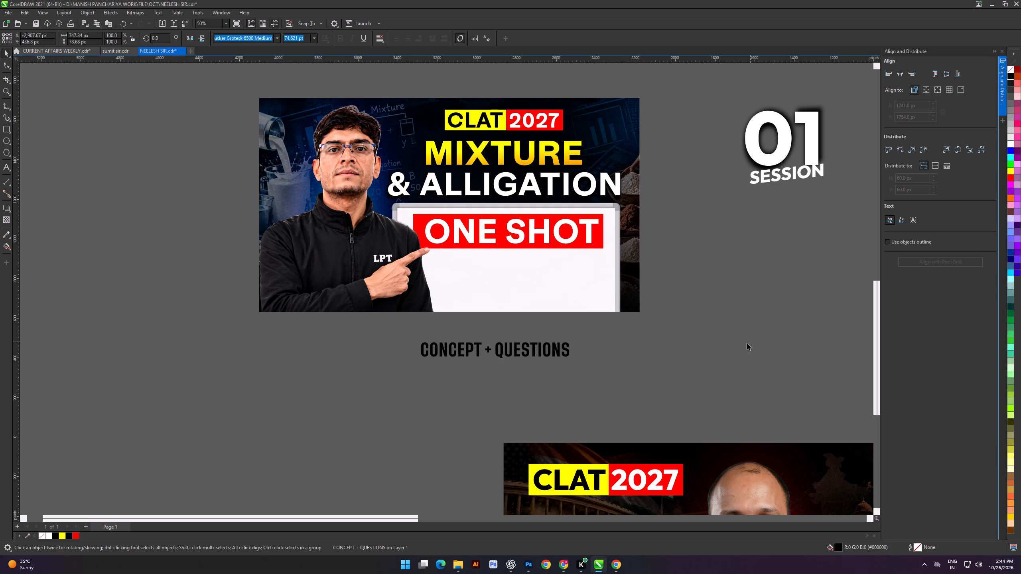
Move the CONCEPT + QUESTIONS text onto the whiteboard, directly beneath the ONE SHOT rectangle.
left_click_drag(513, 354, 527, 268)
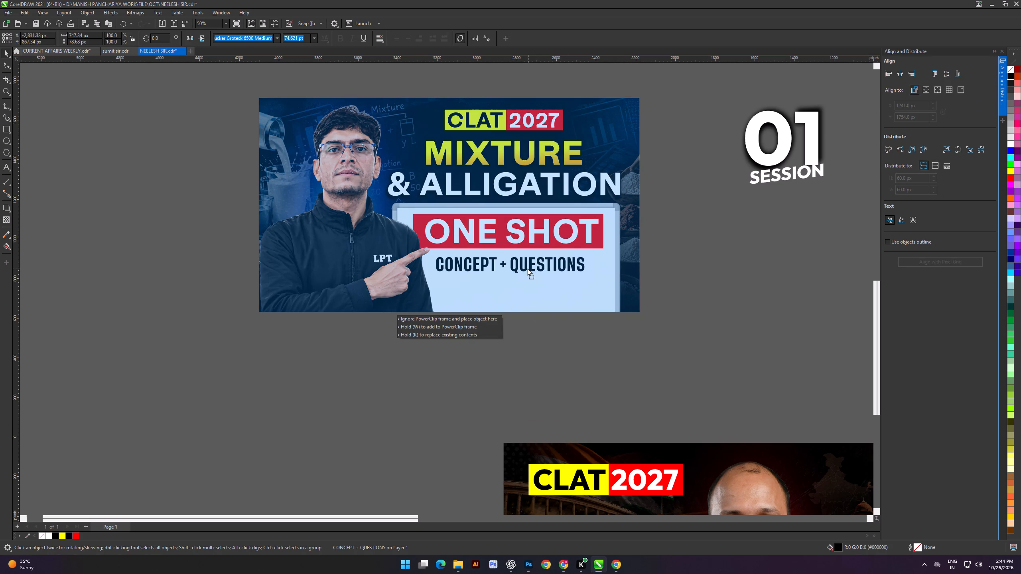
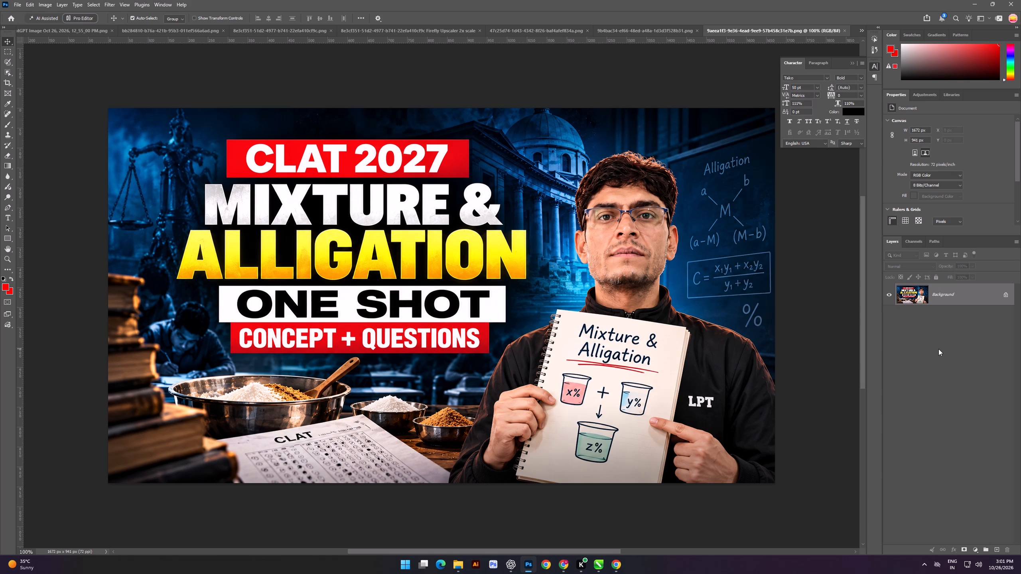
Convert the new thumbnail's background layer to a smart object.
right_click(947, 283)
left_click(956, 375)
left_click(929, 399)
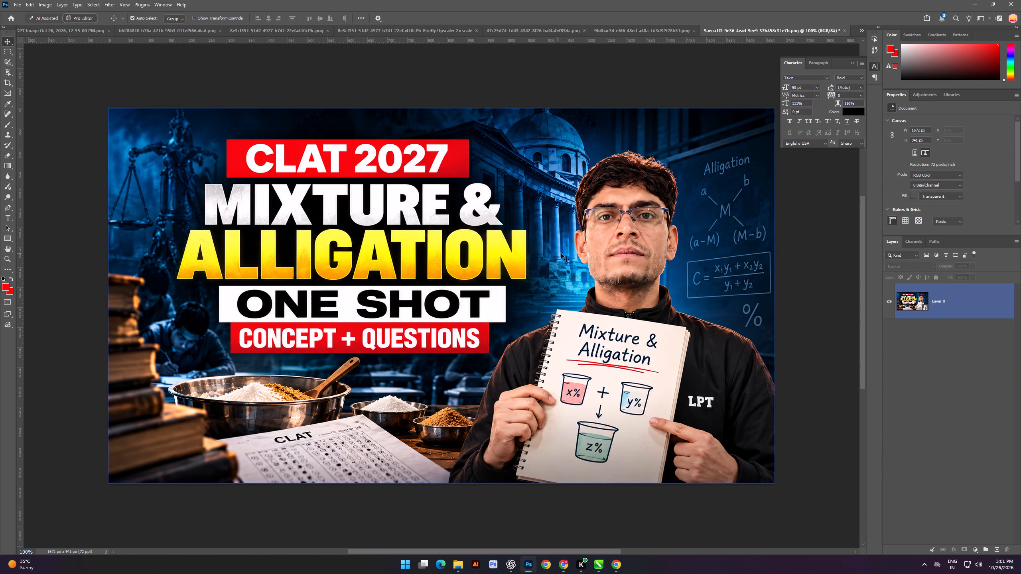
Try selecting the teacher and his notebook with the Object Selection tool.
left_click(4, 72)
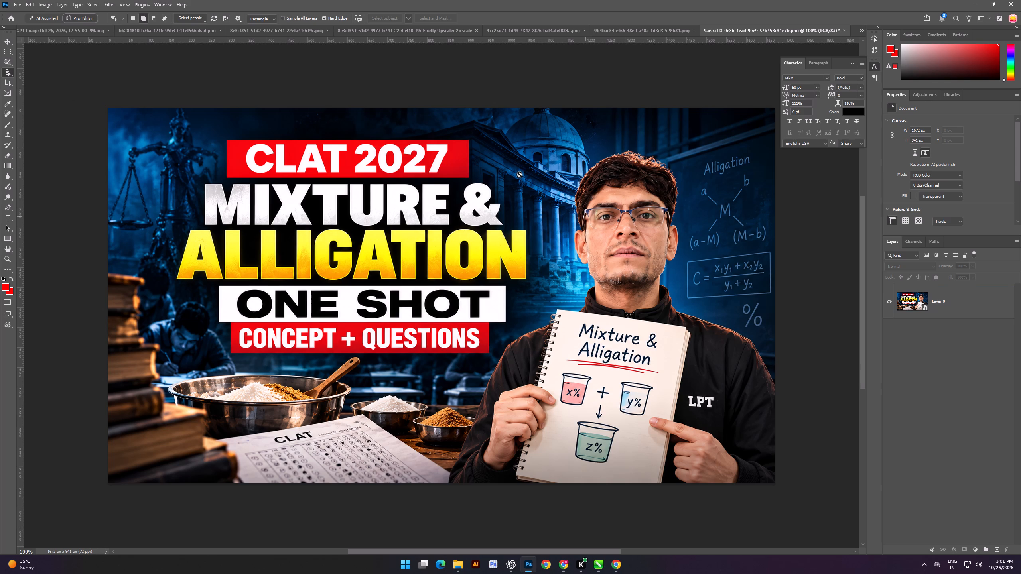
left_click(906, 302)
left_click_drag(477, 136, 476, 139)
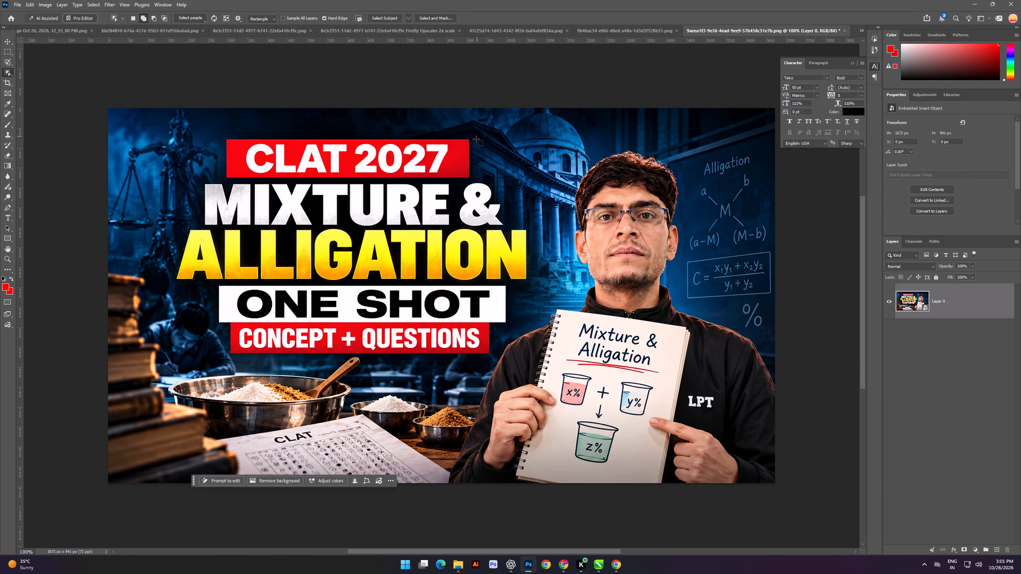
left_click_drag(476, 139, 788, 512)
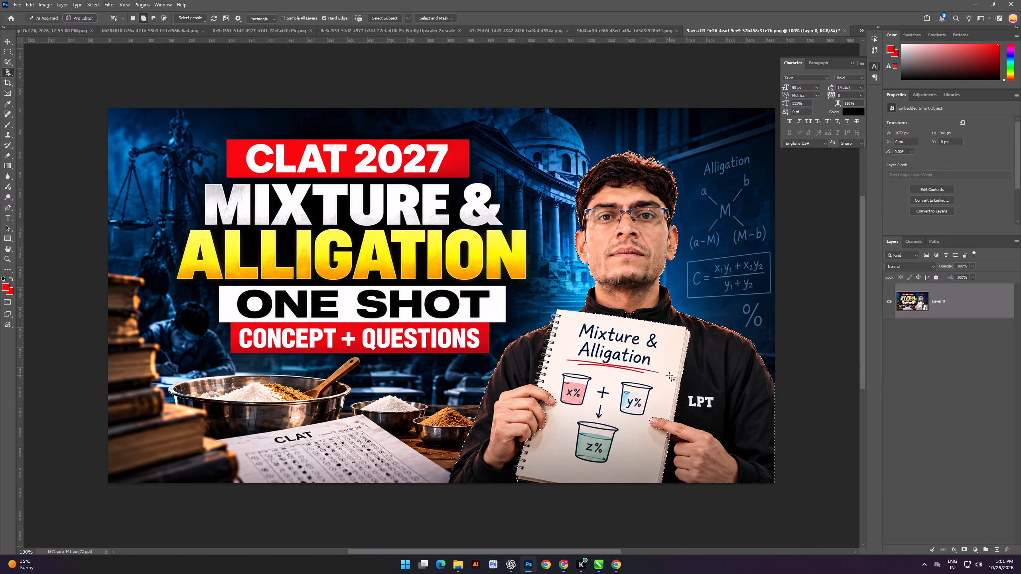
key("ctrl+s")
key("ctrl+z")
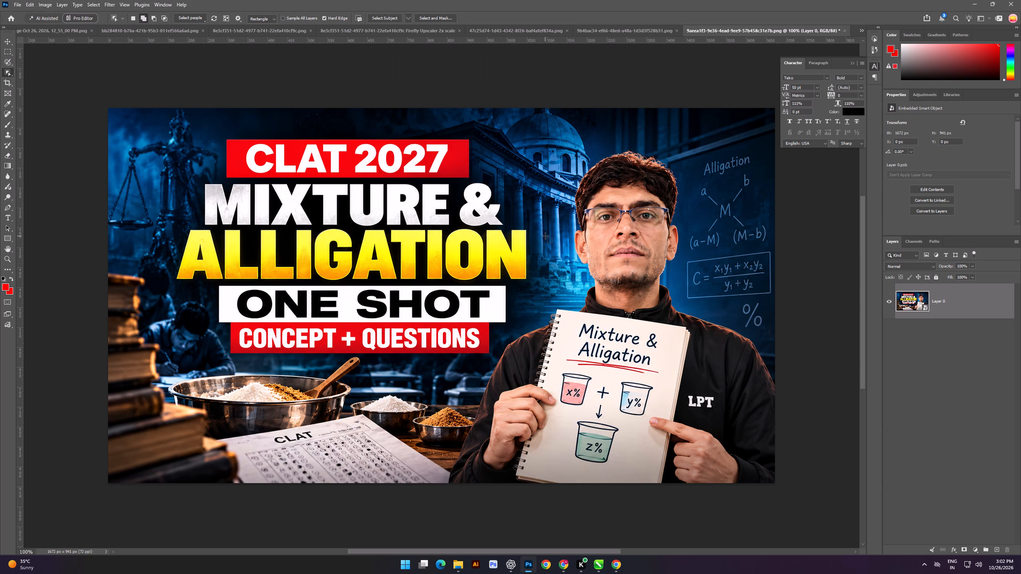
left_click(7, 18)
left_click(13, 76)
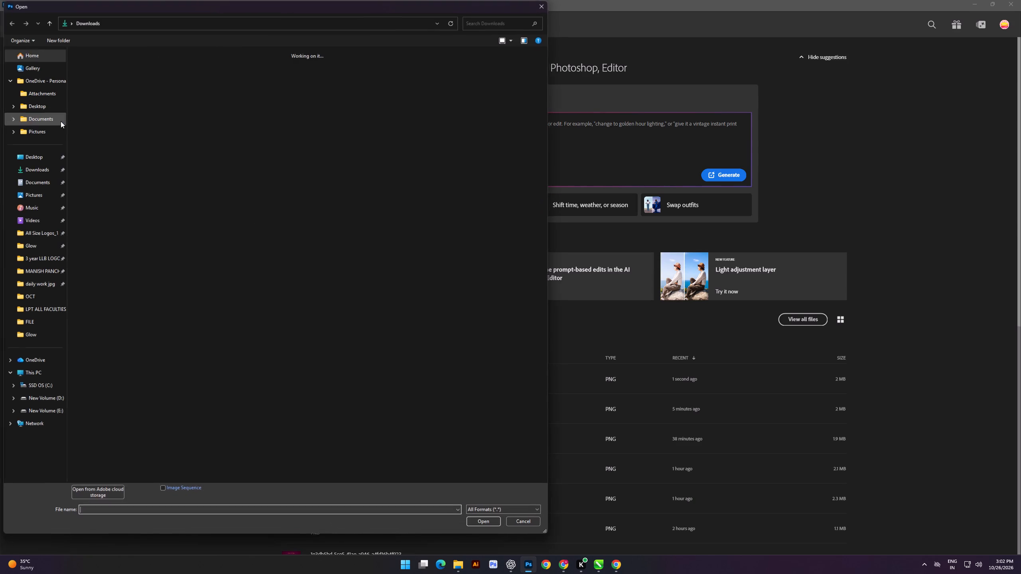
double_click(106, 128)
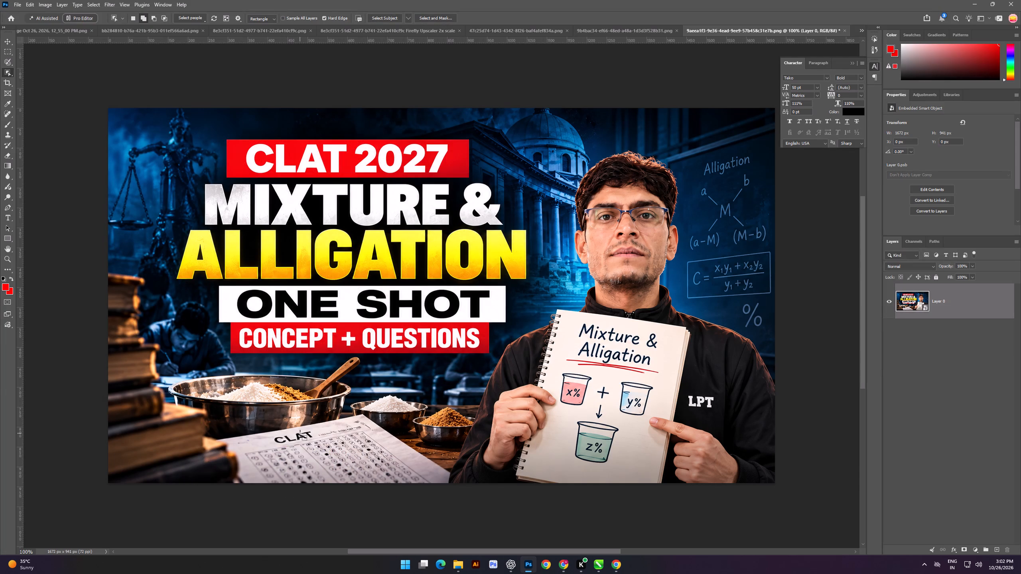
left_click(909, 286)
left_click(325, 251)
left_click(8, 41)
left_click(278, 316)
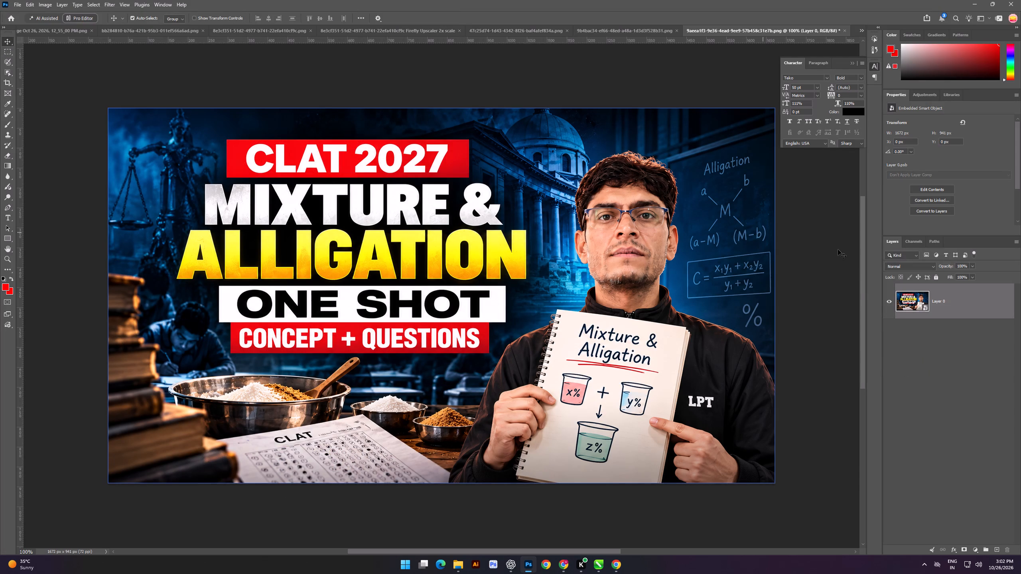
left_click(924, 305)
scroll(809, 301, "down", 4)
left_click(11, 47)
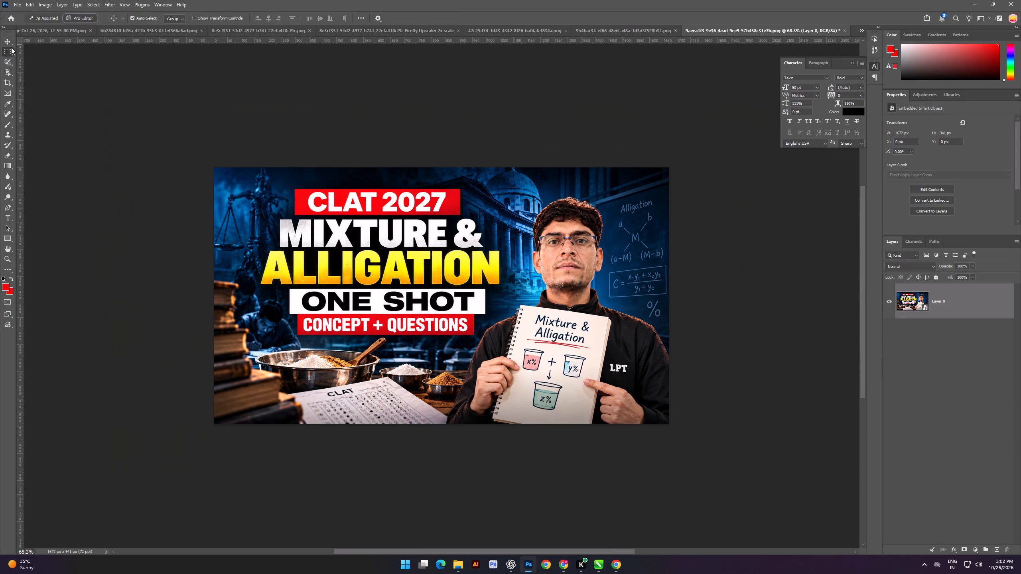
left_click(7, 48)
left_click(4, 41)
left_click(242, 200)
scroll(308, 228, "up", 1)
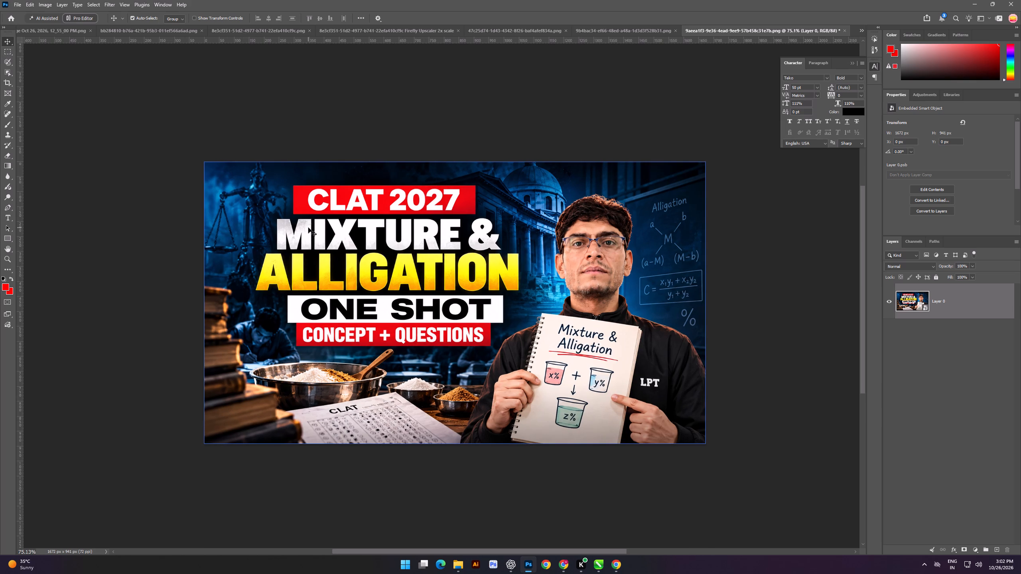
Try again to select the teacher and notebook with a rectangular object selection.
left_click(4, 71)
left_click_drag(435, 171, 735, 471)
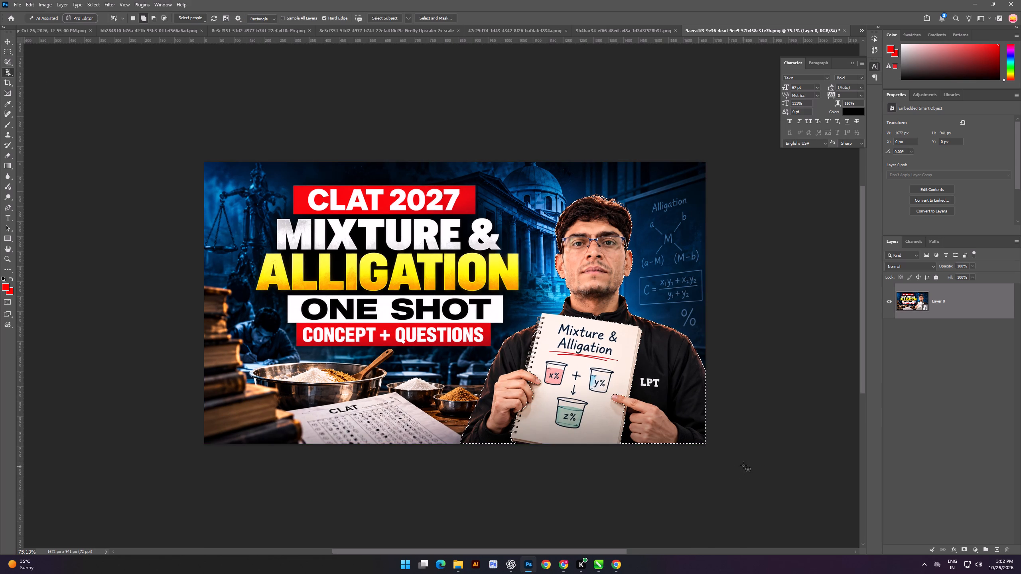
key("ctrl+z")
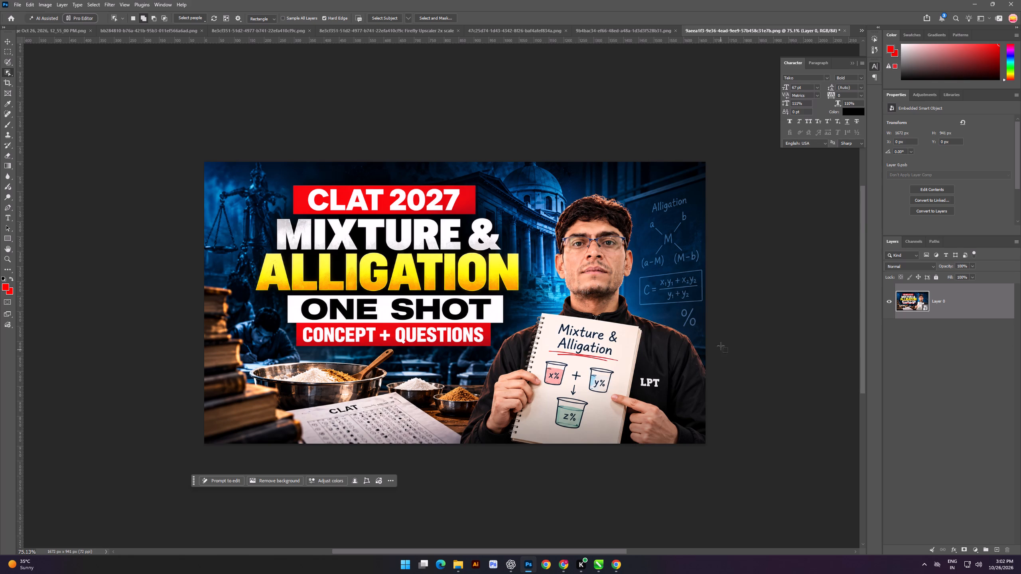
Remove the background so only the teacher holding the notebook is left on a transparent canvas.
left_click(276, 480)
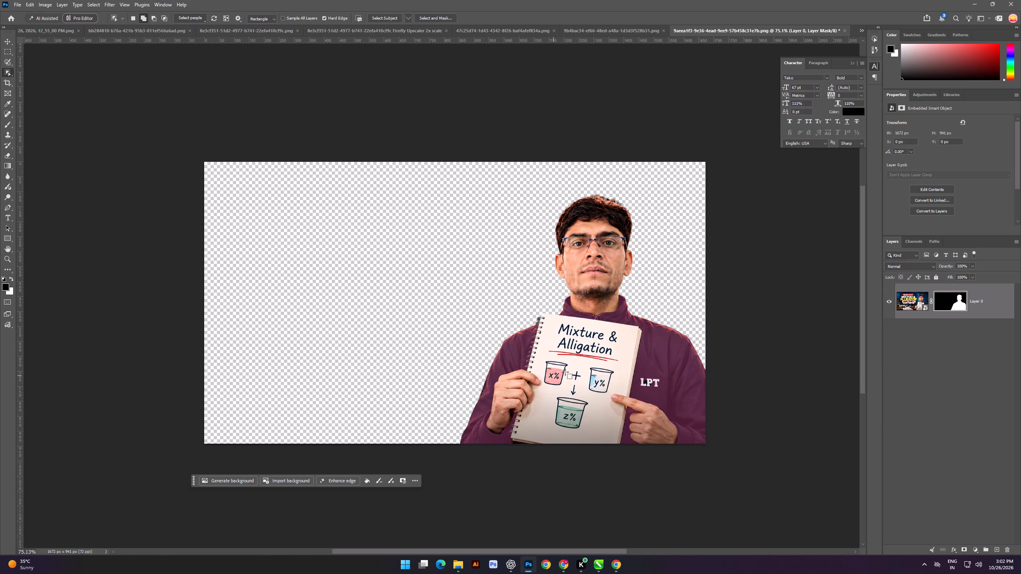
left_click(929, 378)
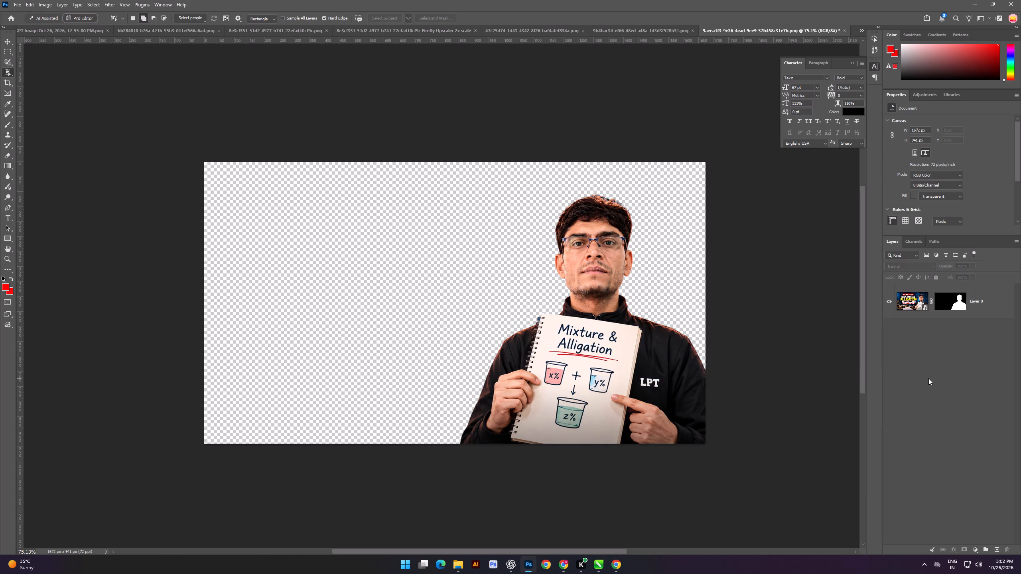
scroll(643, 256, "down", 2)
scroll(604, 281, "up", 2)
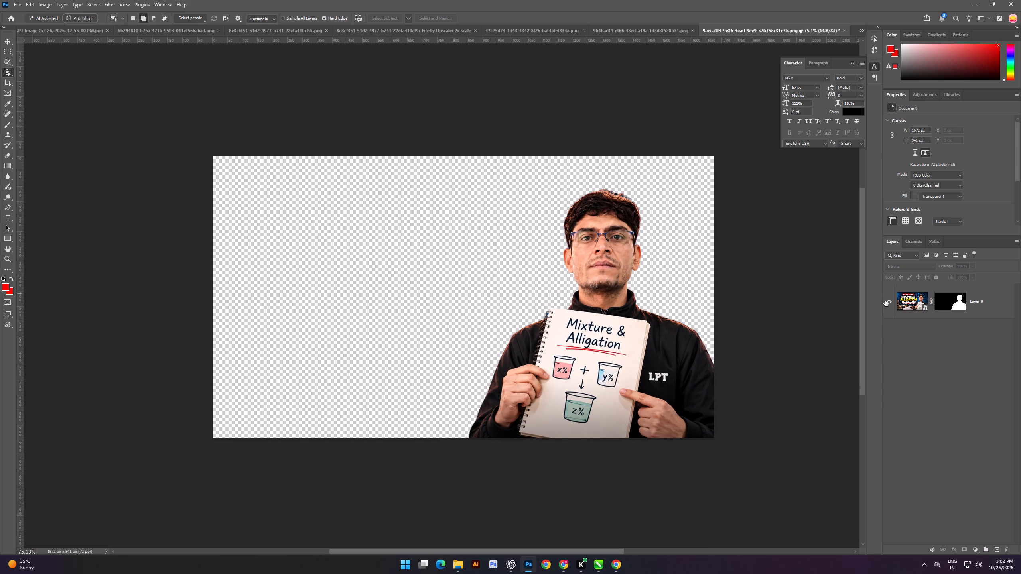
left_click(14, 0)
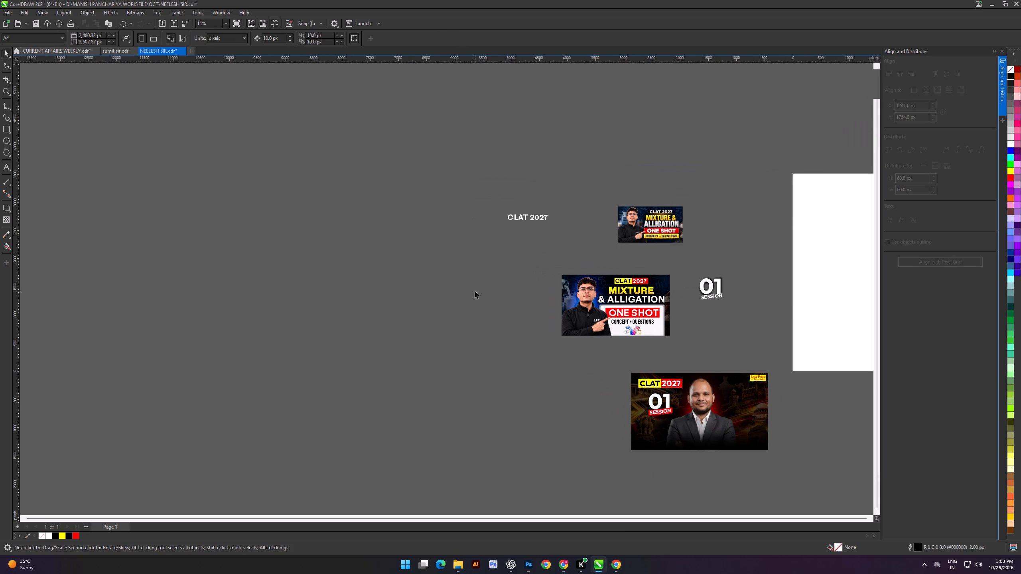
scroll(503, 283, "up", 1)
key("ctrl+i")
left_click(500, 281)
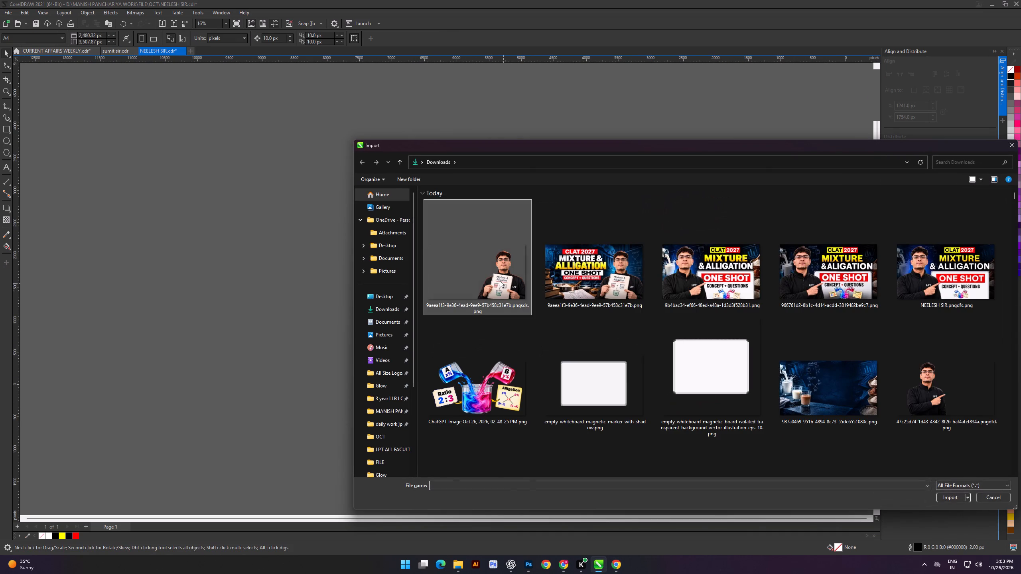
left_click(566, 281, "ctrl")
key("Return")
left_click_drag(121, 254, 319, 376)
left_click_drag(284, 146, 418, 283)
left_click_drag(428, 304, 410, 287)
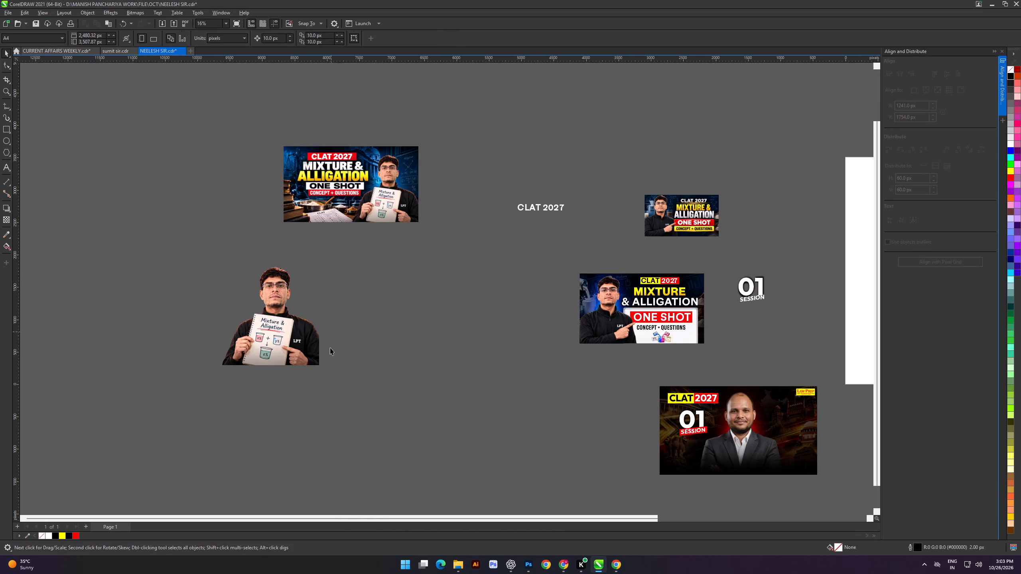
Move the imported cut-out and thumbnail farther away from the existing designs to clear working space.
left_click_drag(328, 354, 178, 245)
left_click_drag(280, 342, 199, 318)
left_click_drag(345, 213, 246, 155)
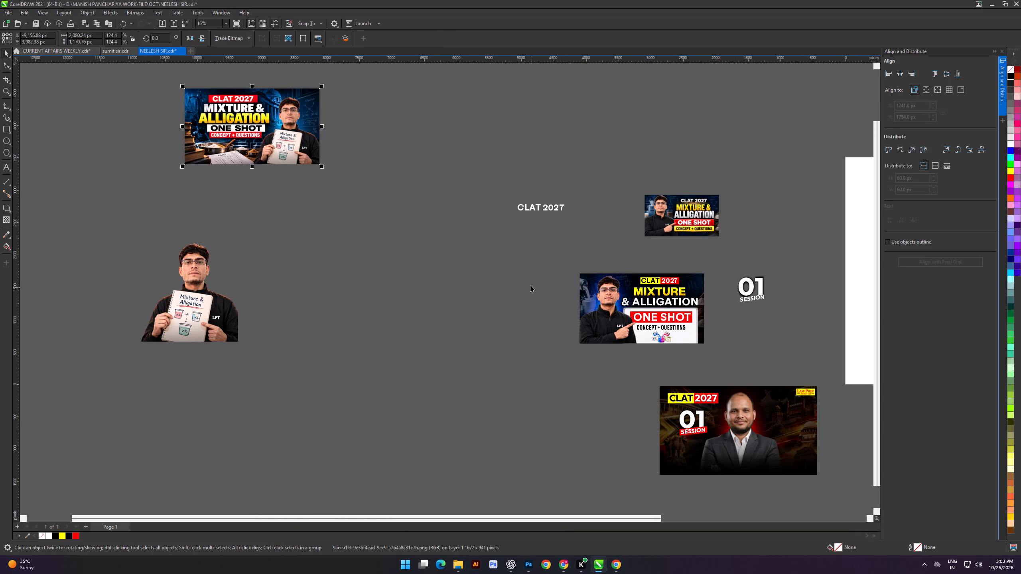
Place a copy of the larger CLAT 2027 Mixture & Alligation thumbnail in the empty space beside the original.
left_click_drag(528, 267, 739, 365)
right_click_drag(636, 321, 415, 326)
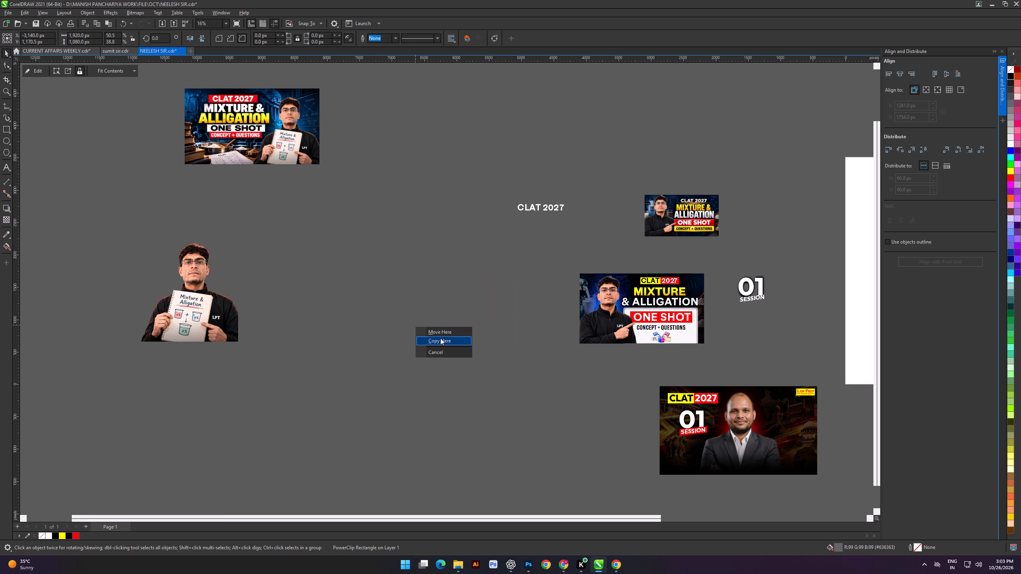
left_click(442, 340)
left_click_drag(439, 447, 440, 440)
Cut the headline text, ONE SHOT banner and whiteboard out of the copy's PowerClip and paste them outside its frame.
double_click(420, 341)
scroll(420, 341, "up", 5)
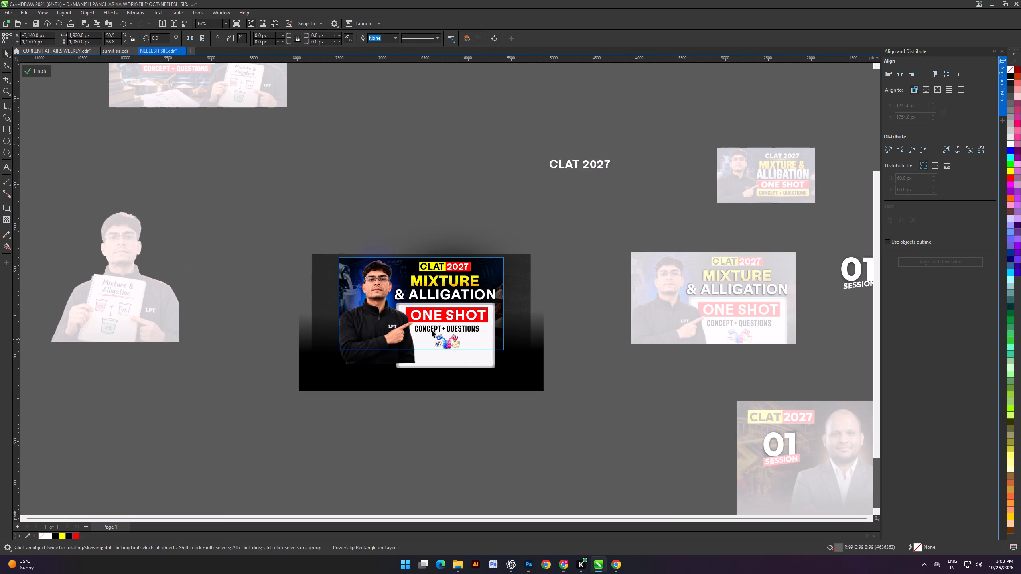
left_click(370, 216)
left_click_drag(357, 228, 554, 367)
left_click(364, 223)
left_click_drag(361, 212, 519, 385)
key("ctrl+c")
key("ctrl+x")
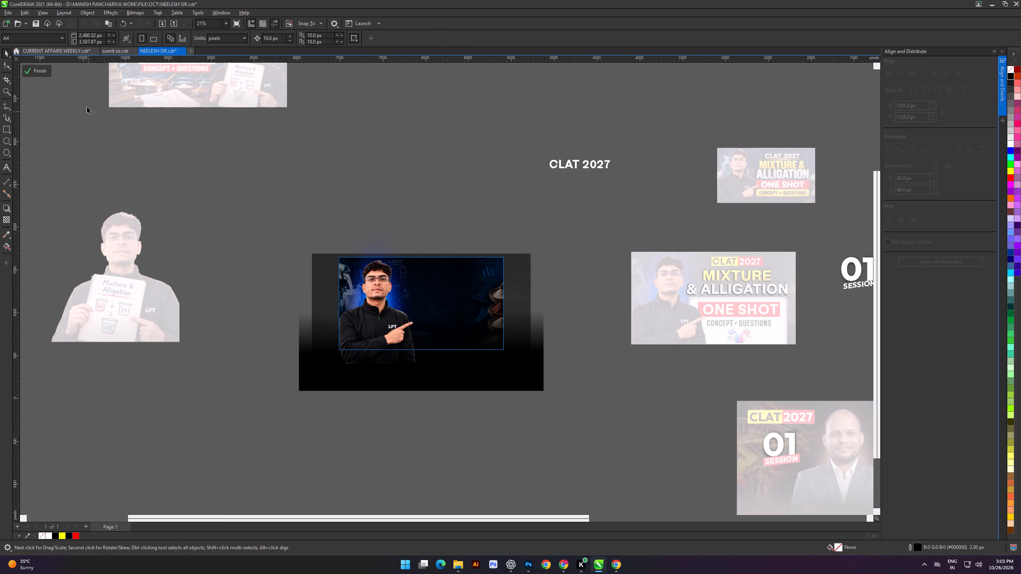
left_click(43, 69)
left_click(311, 174)
key("ctrl+v")
left_click(449, 194)
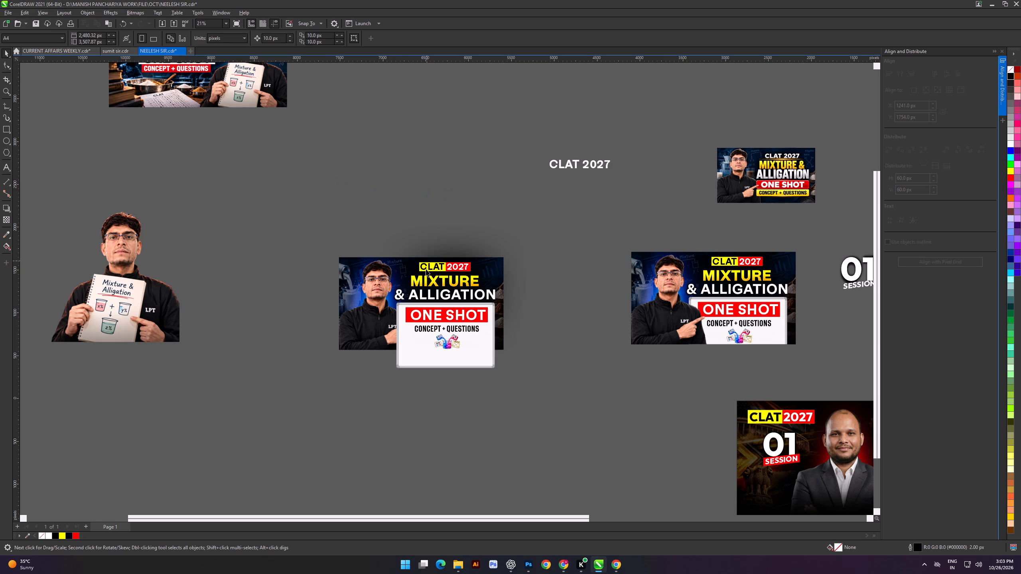
Move the pointing teacher and the blue glow out of the copy's PowerClip frame and finish editing its contents.
double_click(365, 285)
left_click(353, 331)
left_click_drag(370, 322, 259, 410)
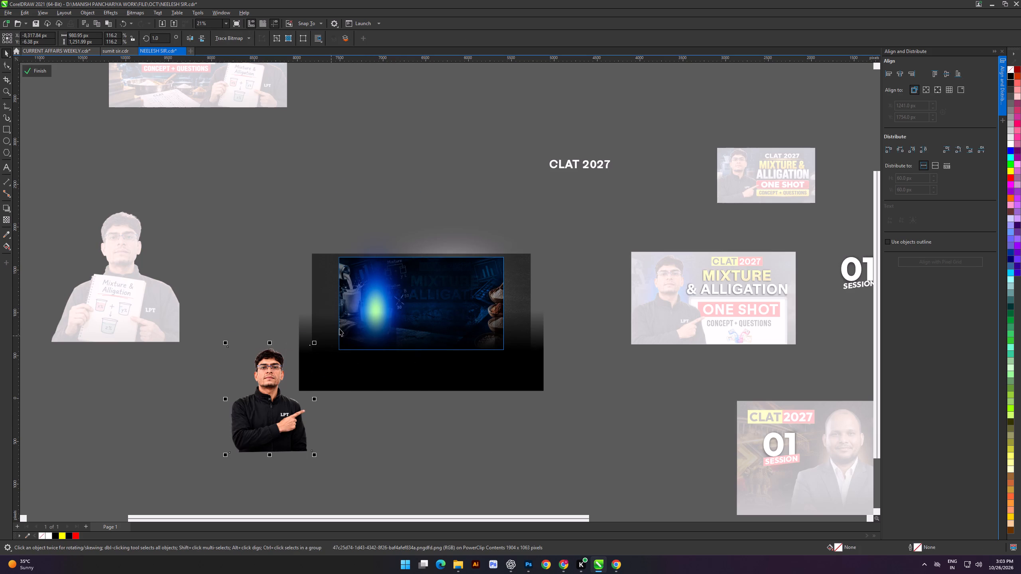
left_click(369, 291)
left_click_drag(378, 294, 264, 313)
left_click(35, 69)
left_click(371, 185)
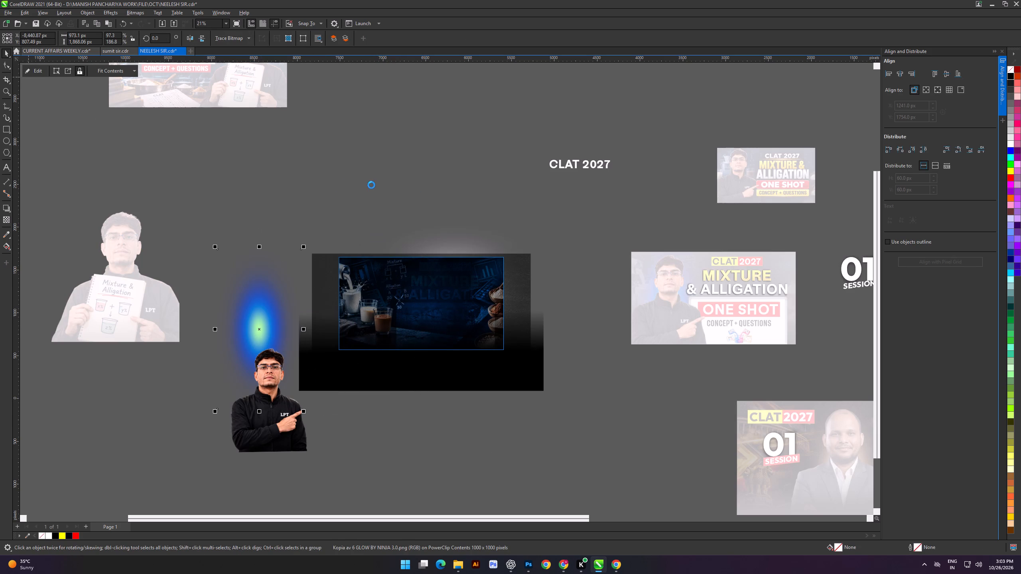
Move the extracted headline text and whiteboard off the copied thumbnail, up beside the imported cut-out.
left_click(412, 206)
left_click_drag(363, 232, 560, 402)
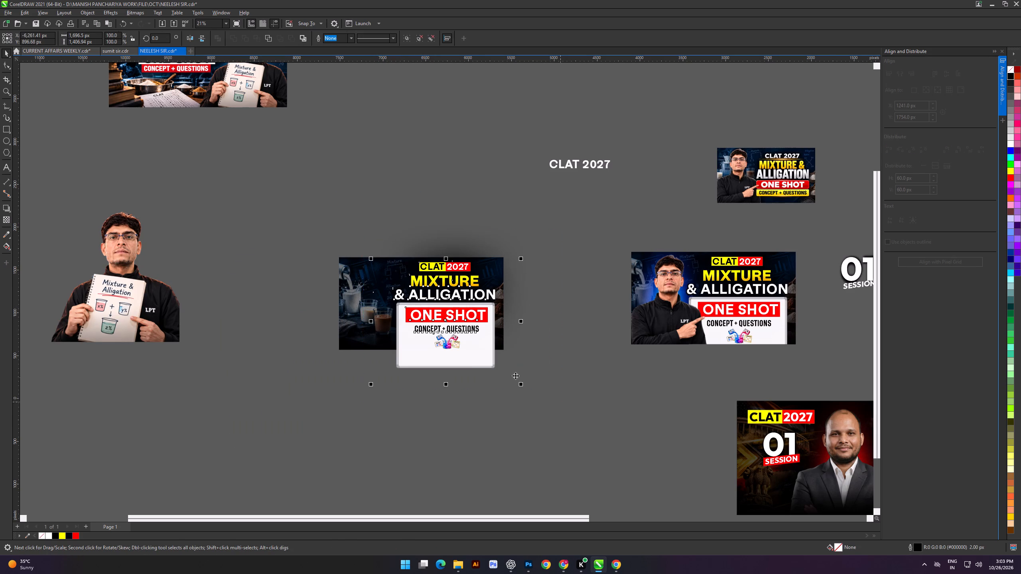
left_click_drag(476, 358, 279, 250)
Move the notebook cut-out onto the copied thumbnail's background, scale it down to about 1,587 px wide and bring it to the front.
left_click(112, 307)
left_click_drag(86, 303, 471, 331)
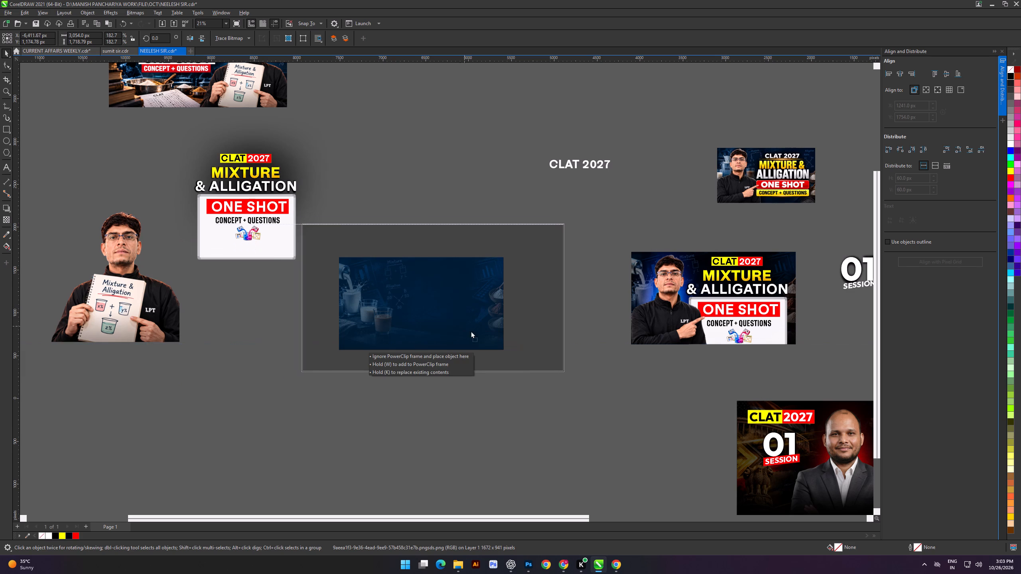
left_click_drag(471, 331, 473, 332)
left_click_drag(569, 375, 505, 381, "shift")
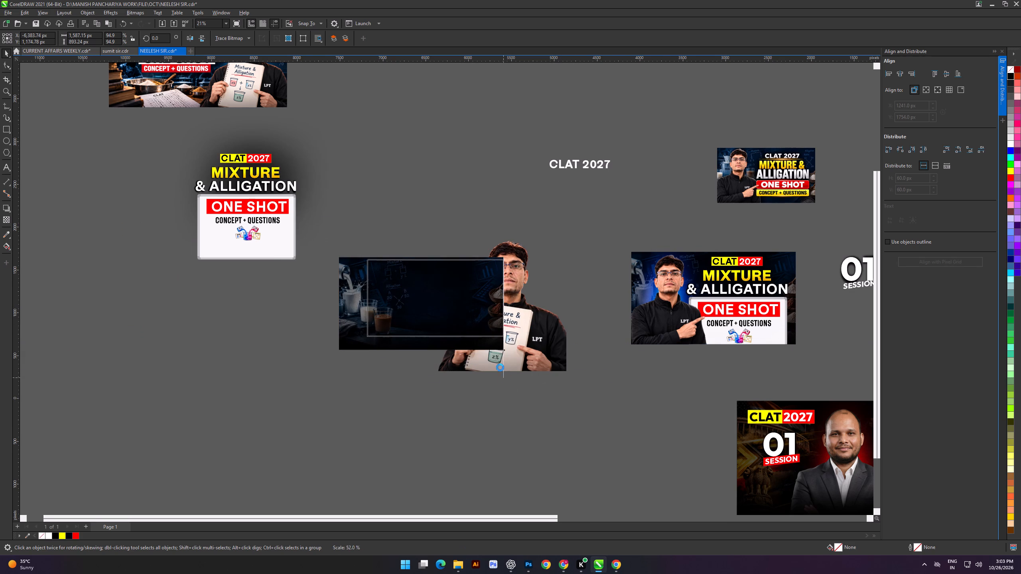
scroll(449, 320, "up", 3)
key("shift+Page_Up")
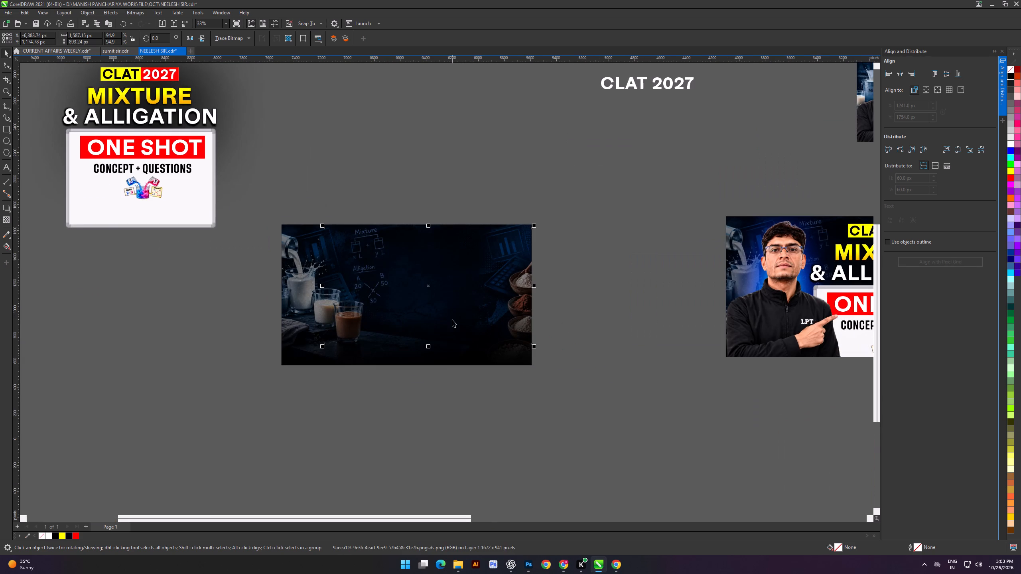
left_click_drag(461, 303, 437, 299)
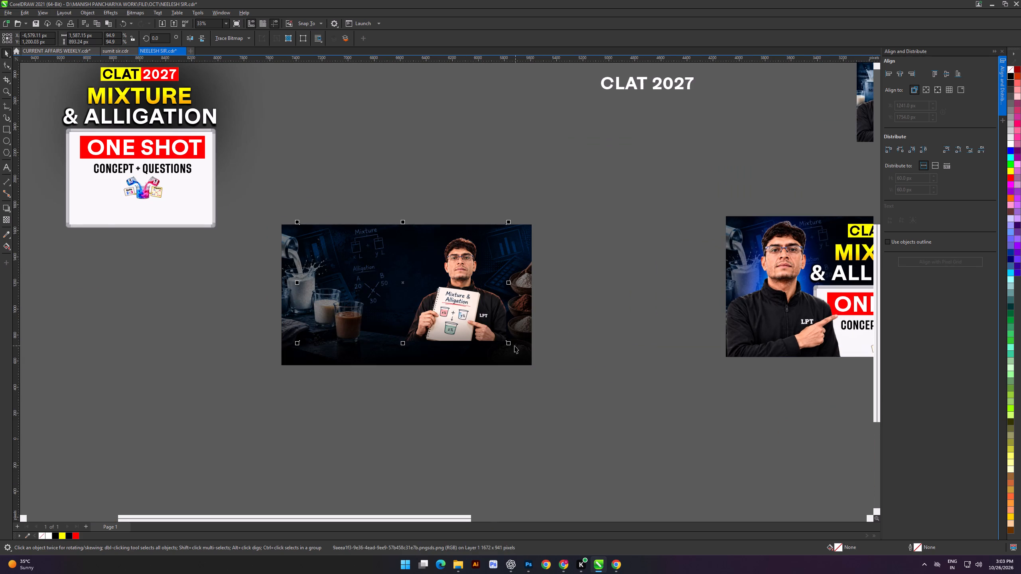
Enlarge the notebook cut-out to about 1,920 px wide and shift it to the background's lower right corner.
left_click_drag(511, 343, 527, 359, "shift")
left_click_drag(494, 324, 501, 338)
scroll(484, 336, "up", 1)
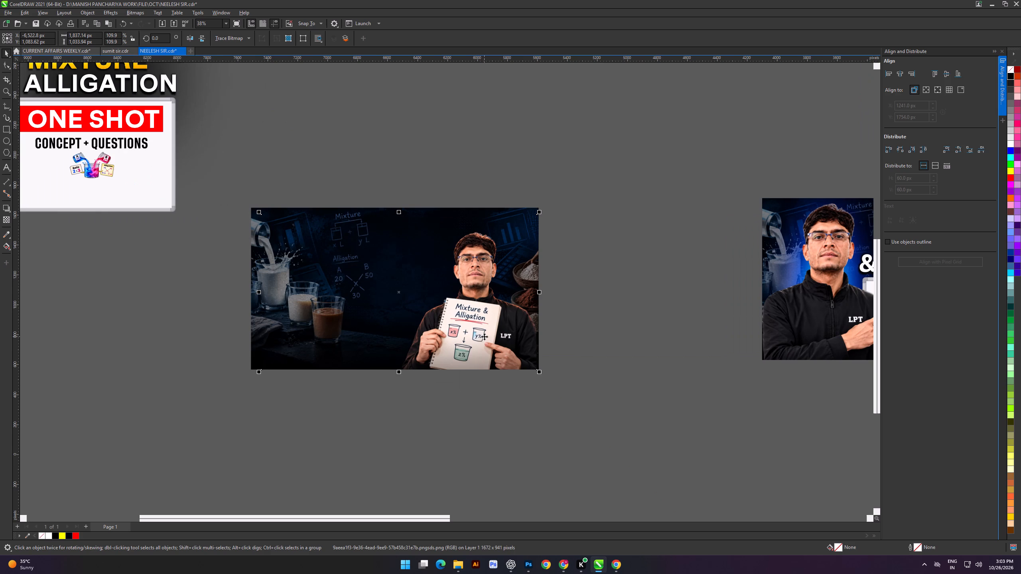
scroll(484, 336, "up", 2, "shift")
left_click_drag(493, 460, 494, 450)
left_click(485, 369)
left_click_drag(554, 371, 564, 384, "shift")
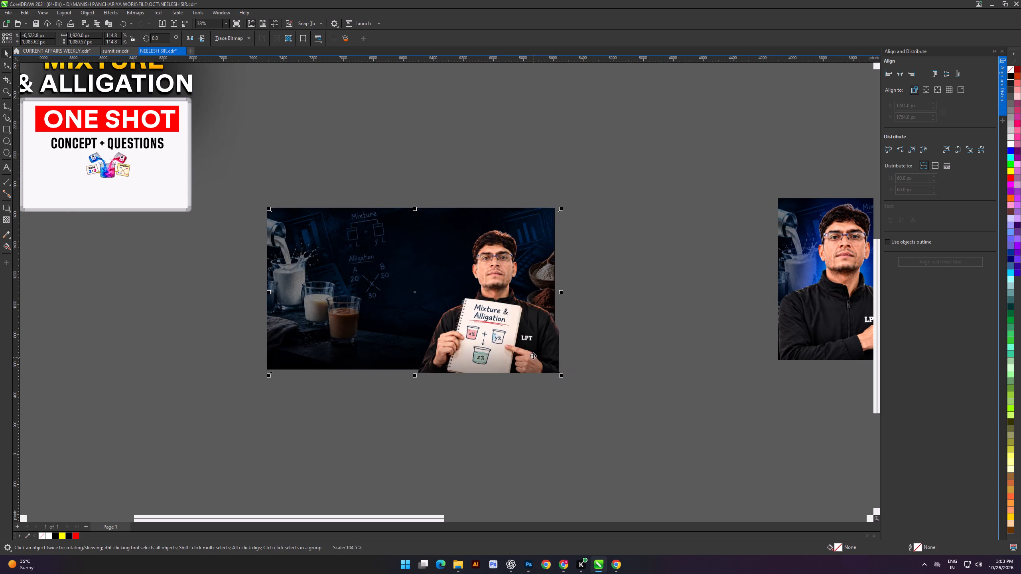
left_click_drag(533, 356, 531, 350)
scroll(503, 342, "up", 2)
left_click_drag(505, 352, 504, 342)
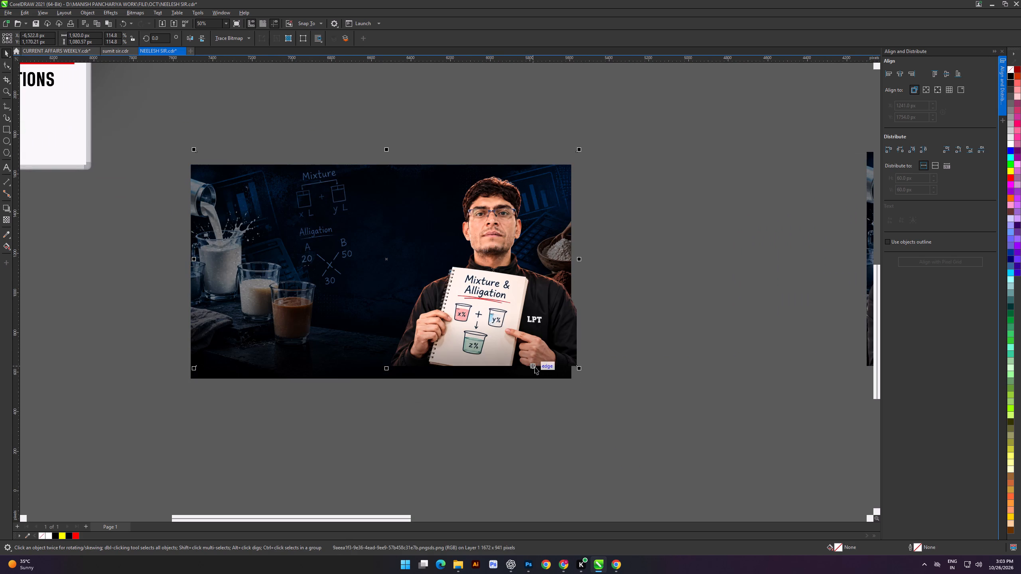
Refine the notebook cut-out to about 2,055 px wide, with its base just covering the background's bottom and right edges.
left_click_drag(195, 369, 159, 399)
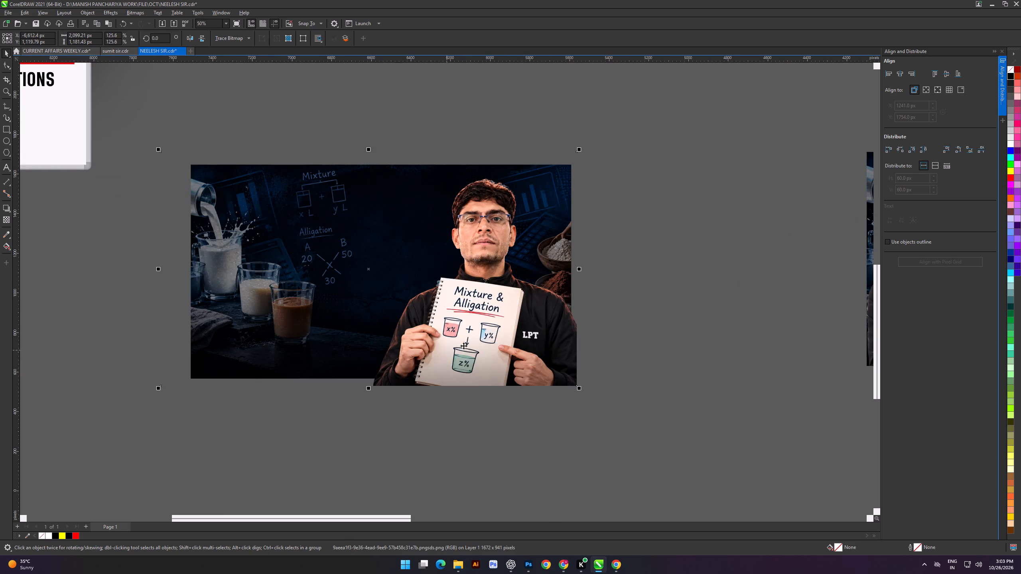
left_click_drag(482, 342, 488, 342)
left_click(520, 421)
left_click(524, 372)
key("Up")
key("Up")
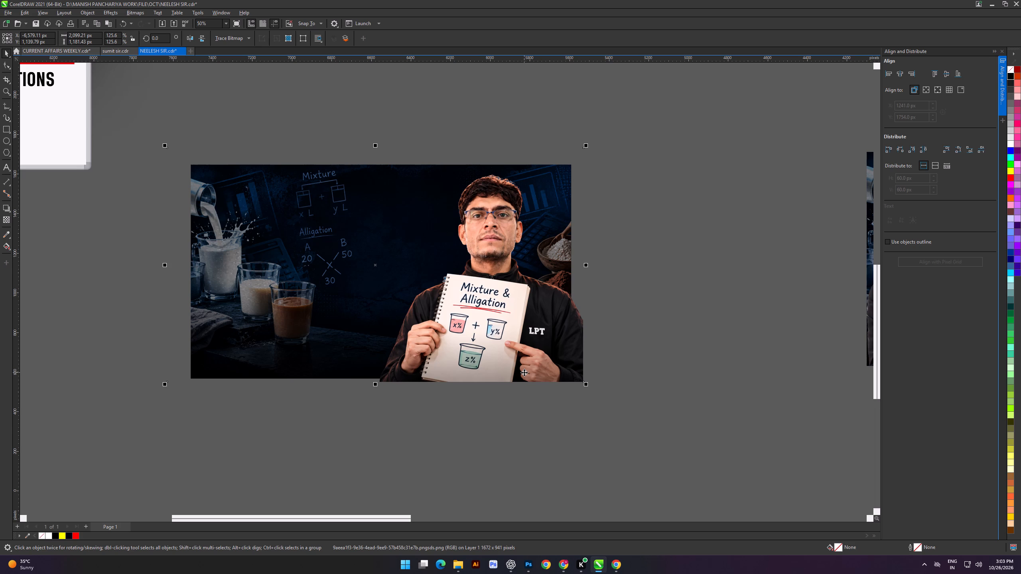
scroll(593, 374, "up", 5)
left_click_drag(577, 393, 568, 393, "shift")
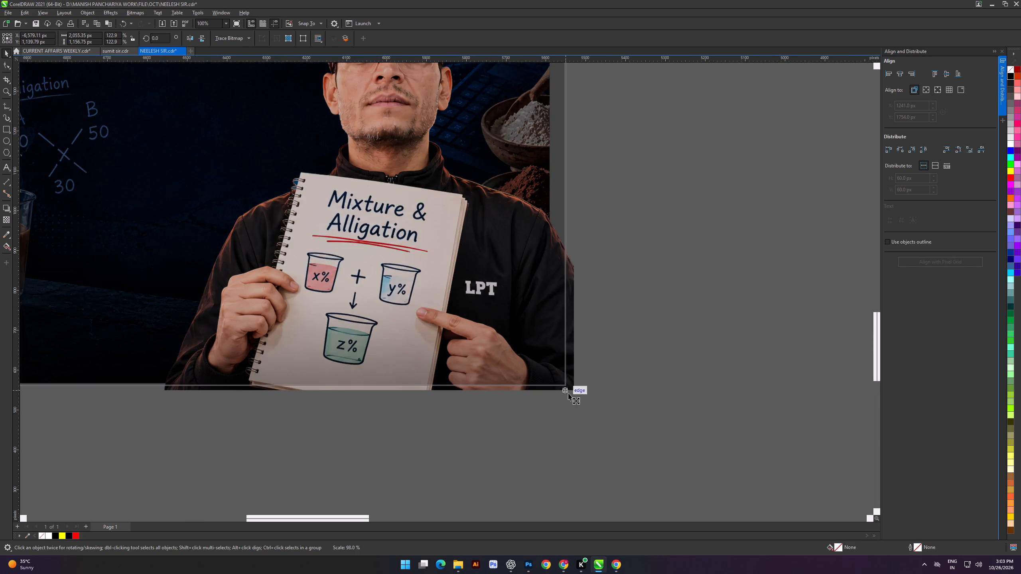
left_click_drag(568, 393, 568, 393, "shift")
scroll(539, 360, "down", 5)
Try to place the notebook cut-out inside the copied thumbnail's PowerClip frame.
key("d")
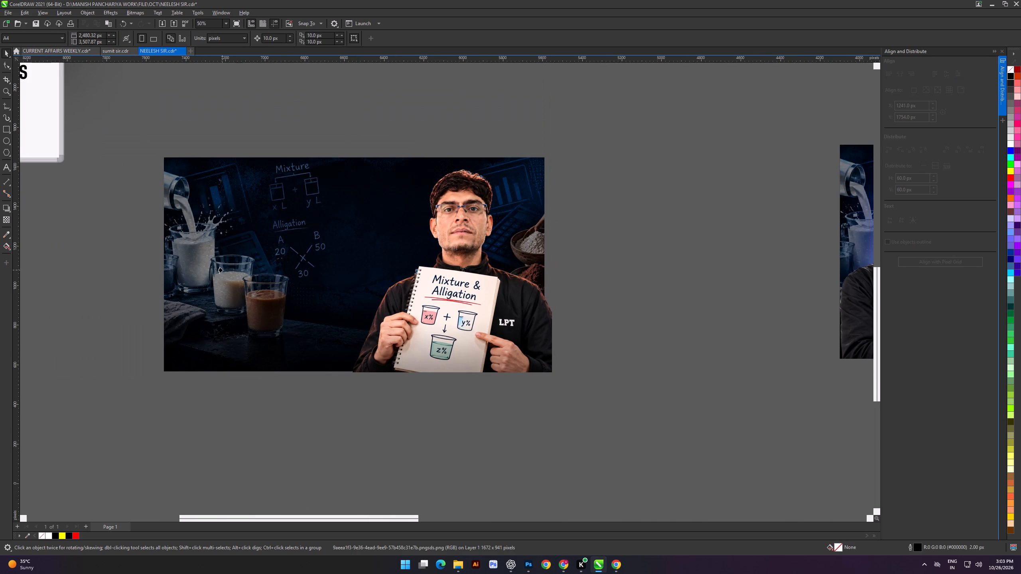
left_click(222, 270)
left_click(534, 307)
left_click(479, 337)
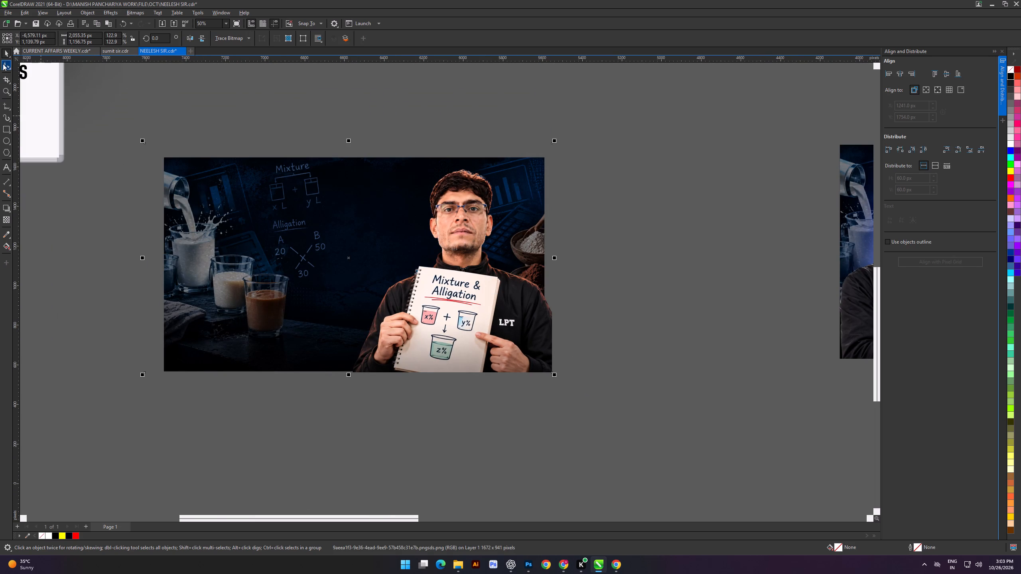
Trim the empty area beside and above the teacher by reshaping the cut-out bitmap's boundary nodes with the Shape tool.
left_click(6, 65)
left_click_drag(105, 133, 425, 400)
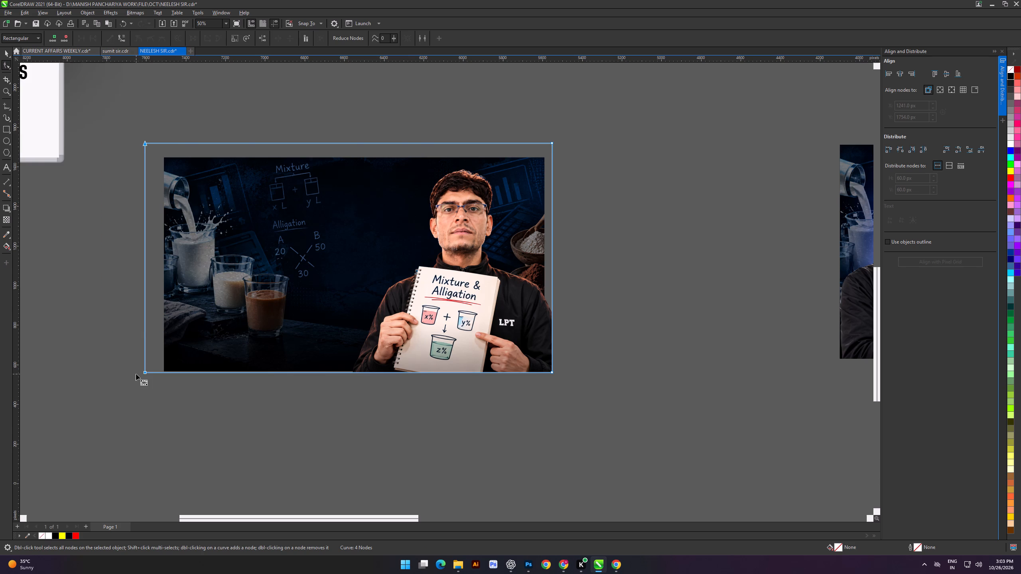
left_click_drag(145, 372, 345, 372)
left_click_drag(327, 111, 349, 131)
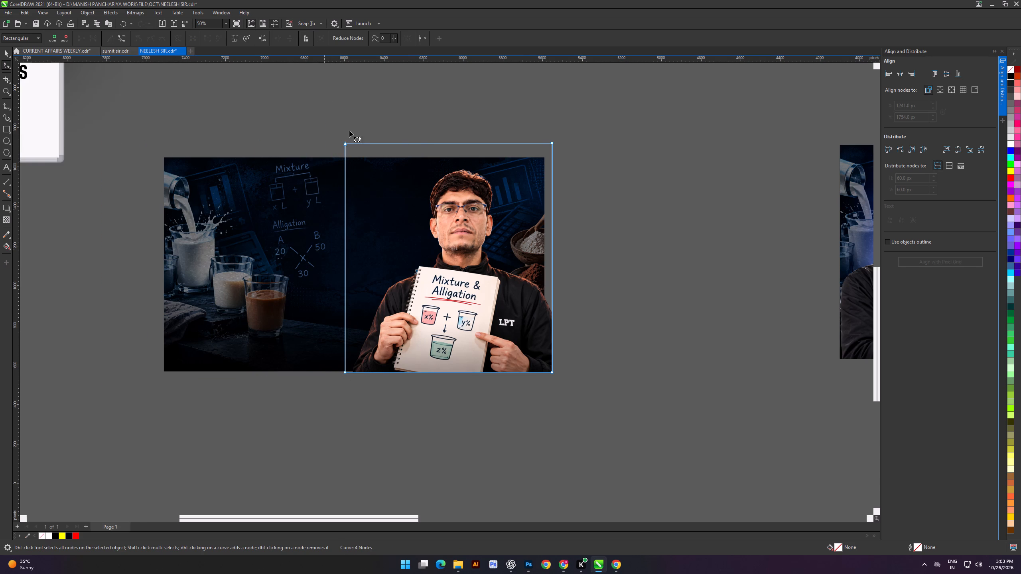
left_click_drag(349, 131, 671, 204)
left_click_drag(554, 143, 558, 165)
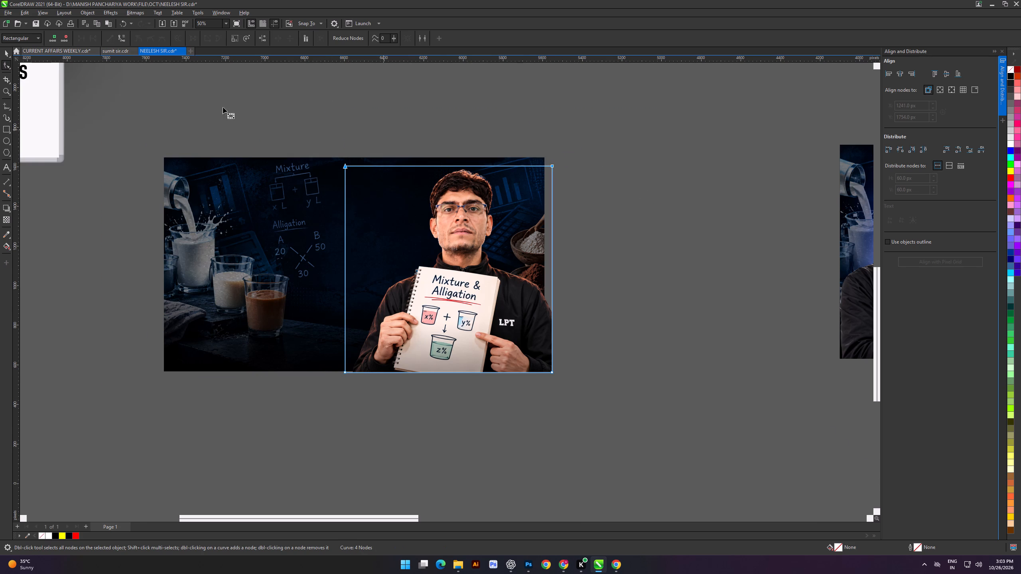
Place the trimmed notebook cut-out inside the copied thumbnail's PowerClip frame.
left_click(4, 52)
key("d")
left_click(177, 267)
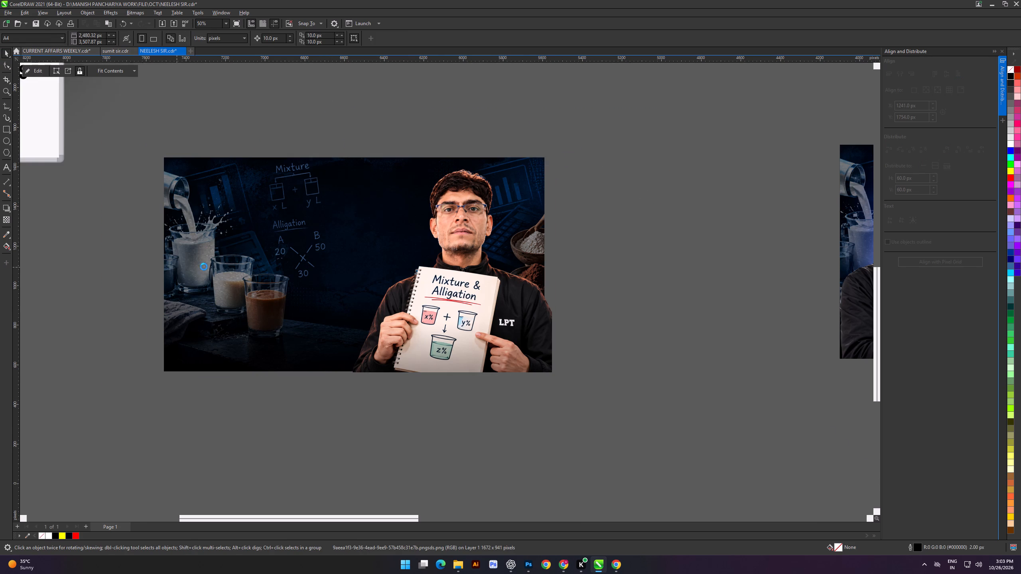
scroll(499, 367, "down", 3)
left_click_drag(479, 407, 472, 405)
Copy the black fade rectangle from the original thumbnail's PowerClip contents, finish editing and paste it outside the frame.
double_click(753, 315)
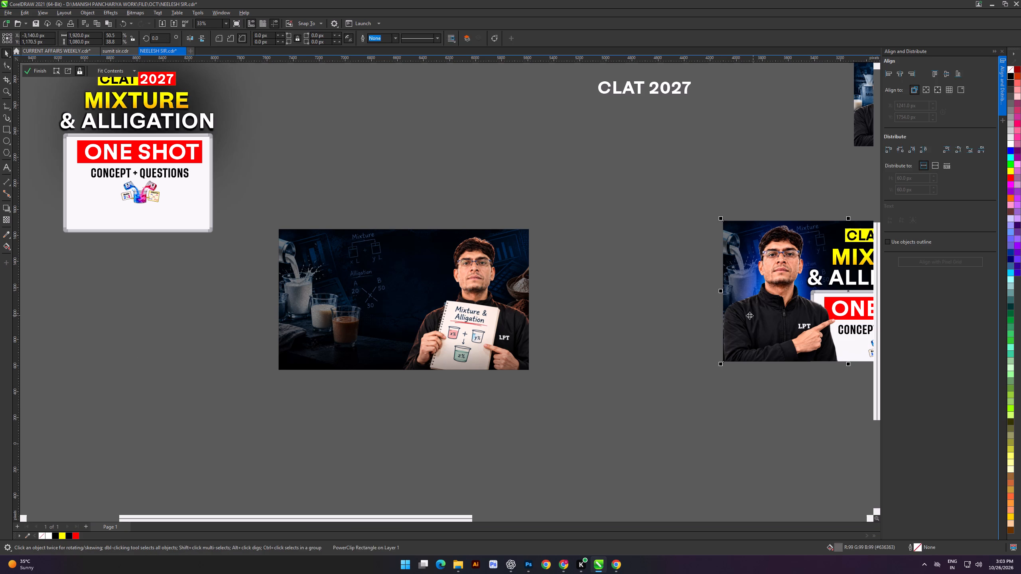
scroll(693, 312, "down", 4)
left_click(676, 363)
key("ctrl+c")
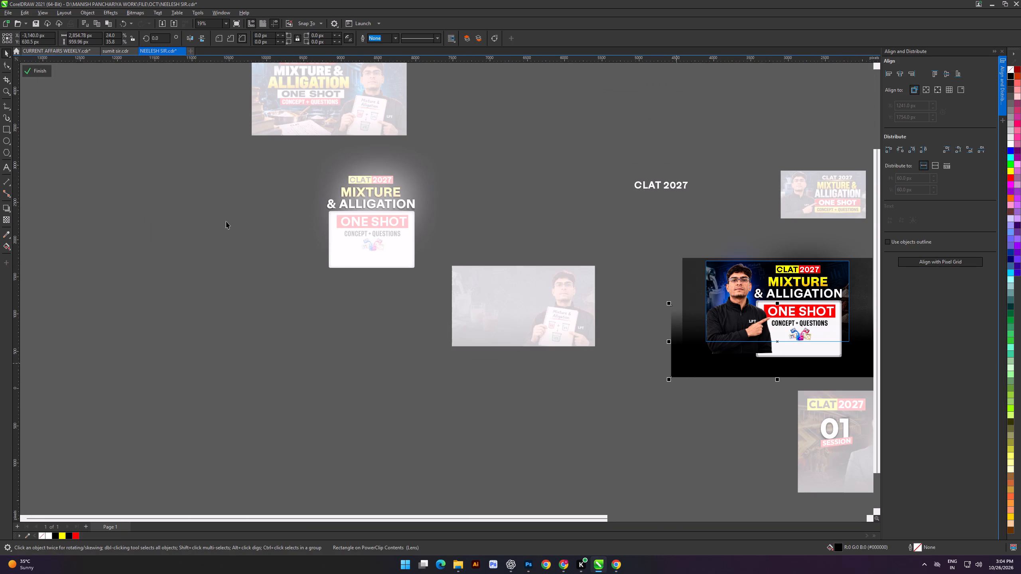
left_click(41, 68)
left_click(157, 292)
key("ctrl+v")
Position the black fade over the copied thumbnail's lower edge and place it inside that PowerClip frame.
left_click_drag(699, 362, 514, 366)
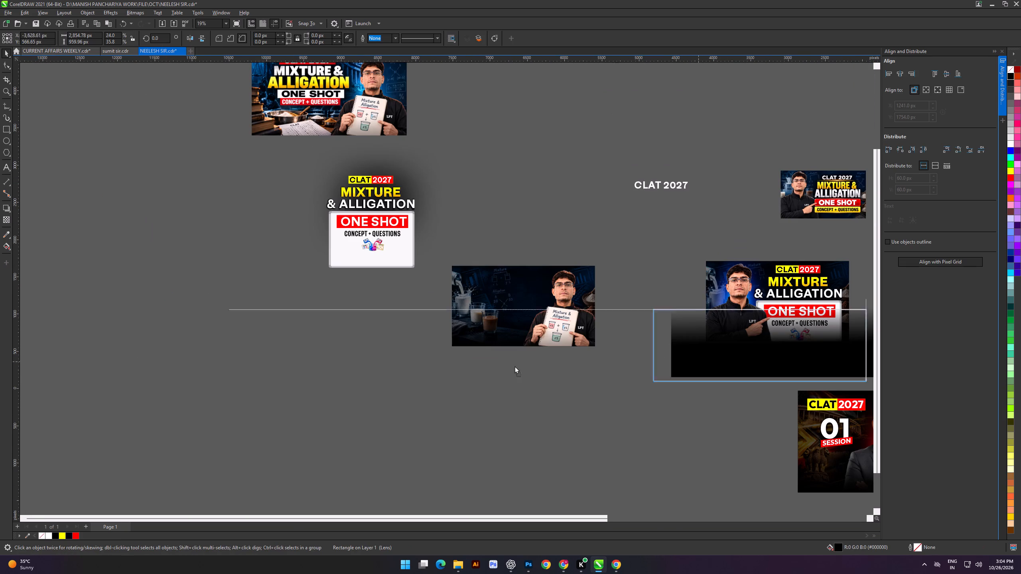
left_click_drag(514, 366, 463, 372)
scroll(560, 356, "up", 9)
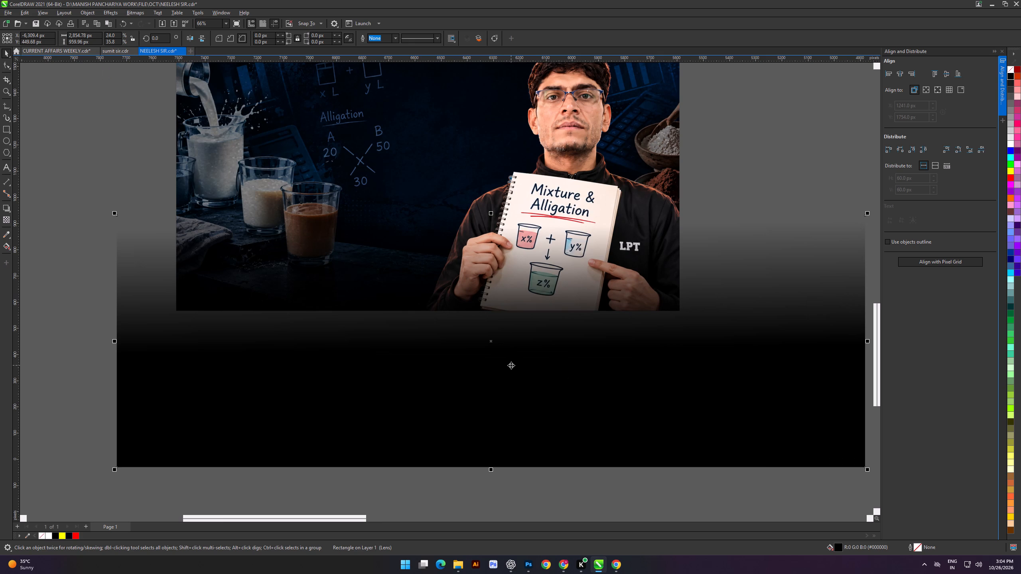
scroll(538, 374, "down", 2)
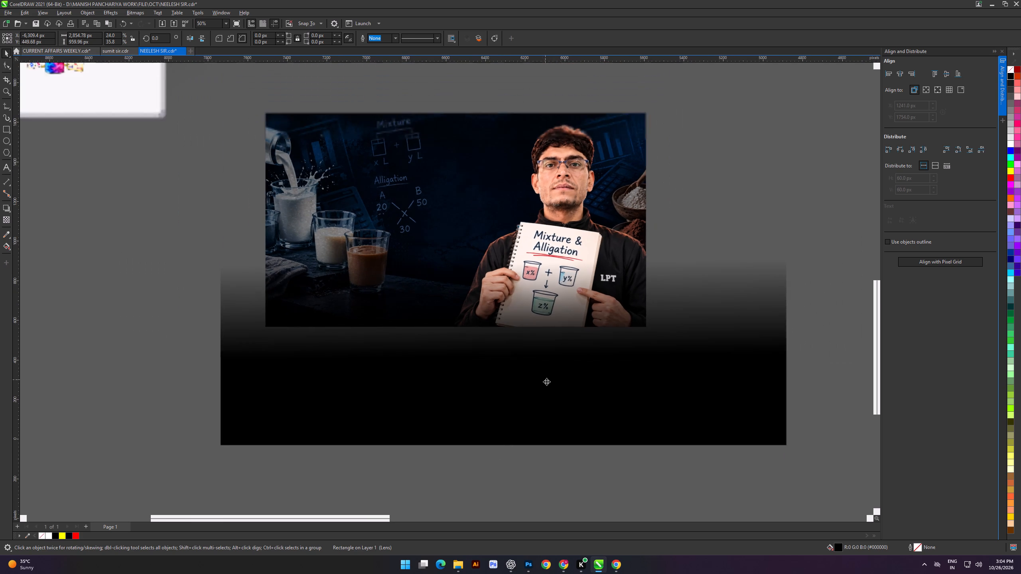
left_click_drag(550, 383, 534, 373)
key("d")
left_click(453, 195)
scroll(485, 300, "down", 3)
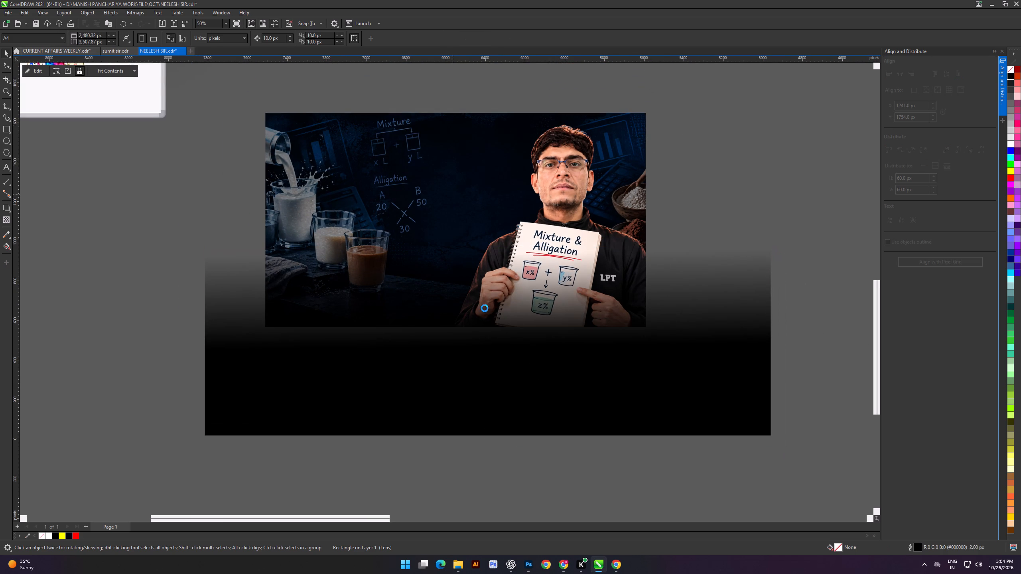
scroll(485, 308, "down", 2)
left_click(484, 392)
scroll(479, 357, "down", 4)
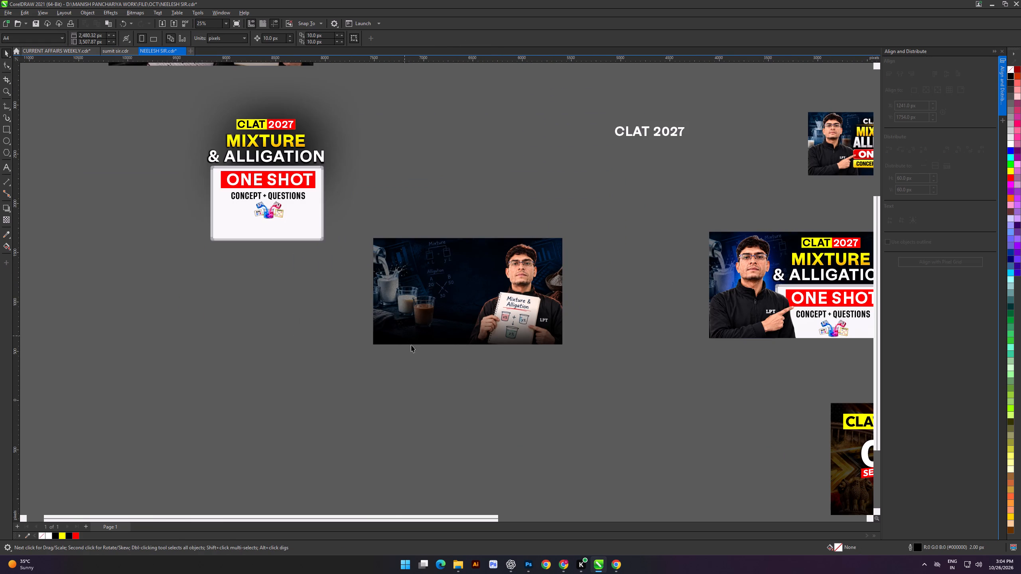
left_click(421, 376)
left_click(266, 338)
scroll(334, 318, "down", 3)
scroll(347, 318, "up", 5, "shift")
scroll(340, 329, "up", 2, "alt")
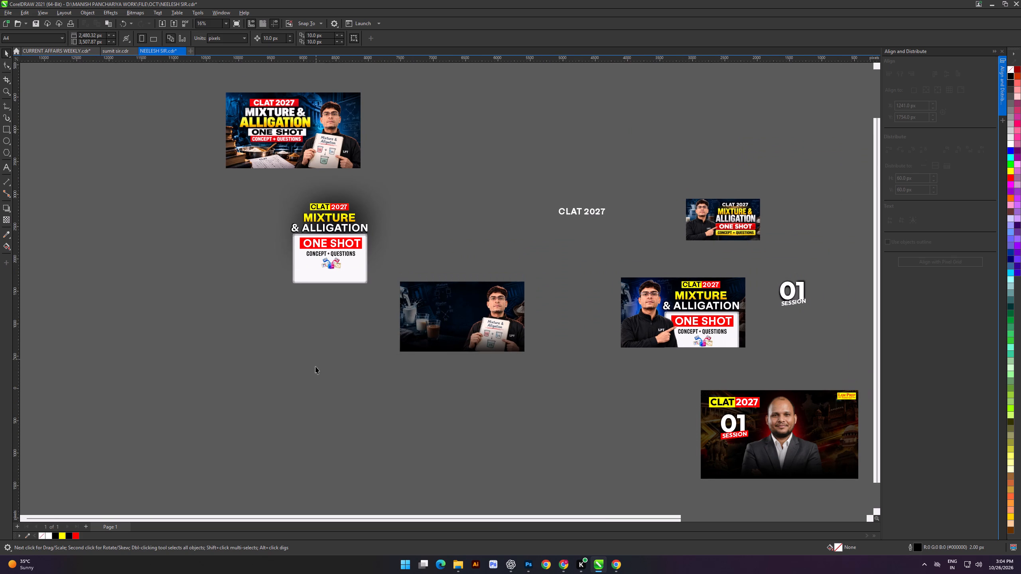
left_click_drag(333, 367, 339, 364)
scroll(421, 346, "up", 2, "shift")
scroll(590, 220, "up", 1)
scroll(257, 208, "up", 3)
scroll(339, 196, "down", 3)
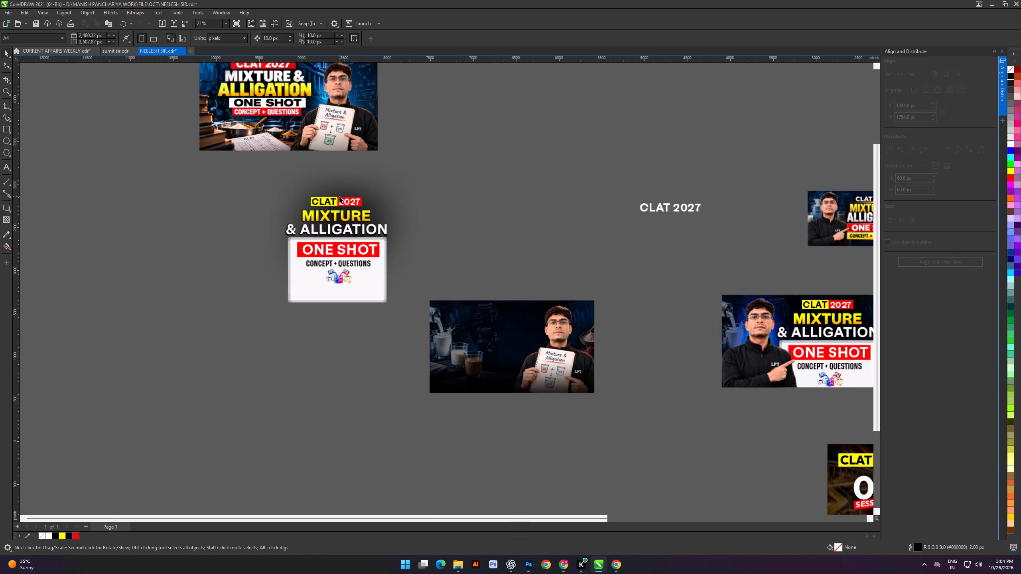
Pull a dark blurred ellipse, 977 by 307 px, out from behind the extracted headline and move it onto the background's upper left.
left_click(355, 189)
left_click_drag(358, 188, 302, 193)
left_click_drag(329, 195, 272, 194)
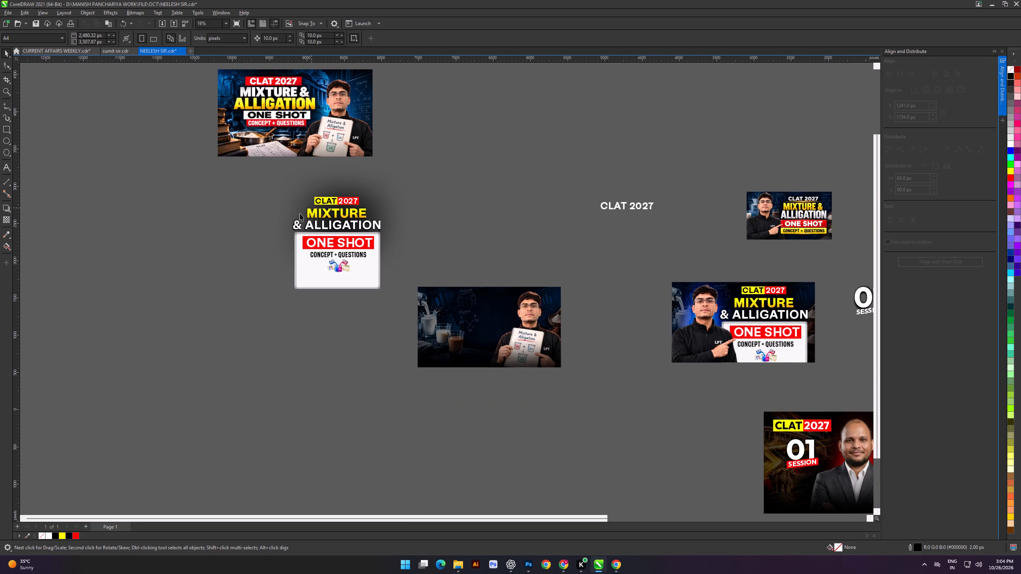
left_click_drag(293, 213, 235, 210)
left_click_drag(309, 202, 233, 330)
left_click(288, 390)
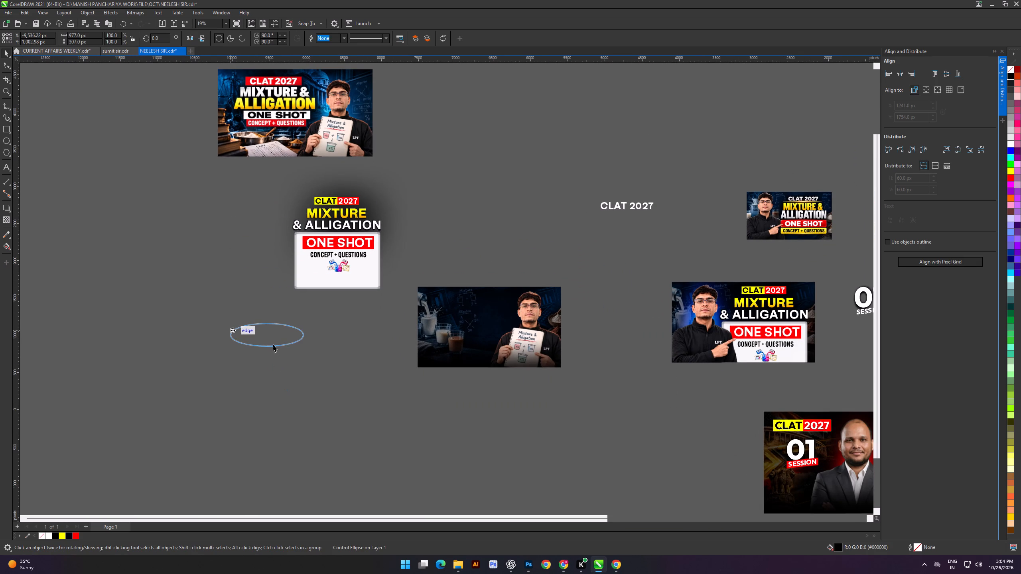
left_click_drag(265, 336, 458, 303)
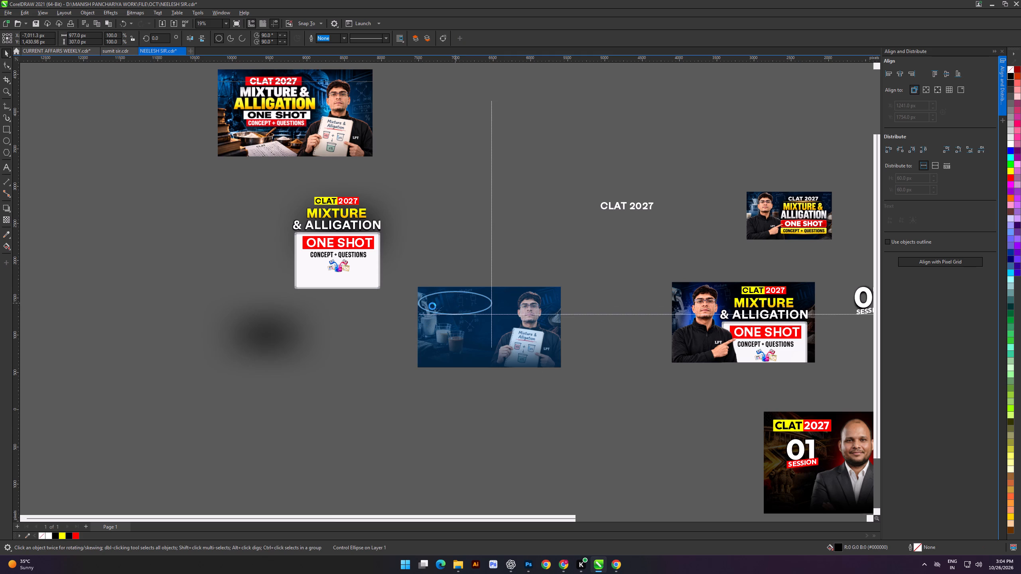
left_click(311, 340)
Reposition the dark ellipse lower over the milk glasses and place a copy of it just above.
left_click(446, 300)
right_click_drag(446, 300, 445, 336)
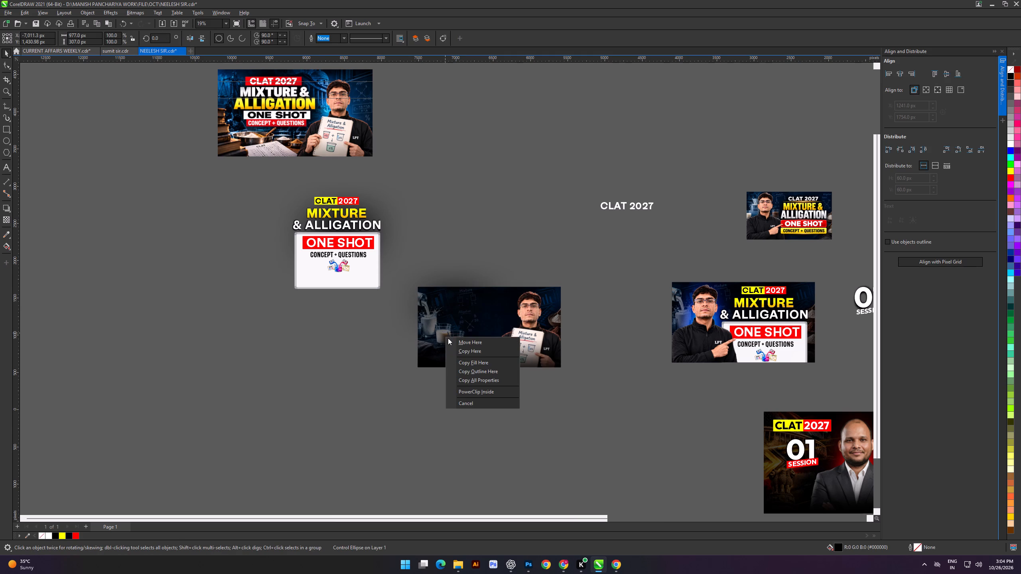
left_click(457, 346)
left_click(375, 332)
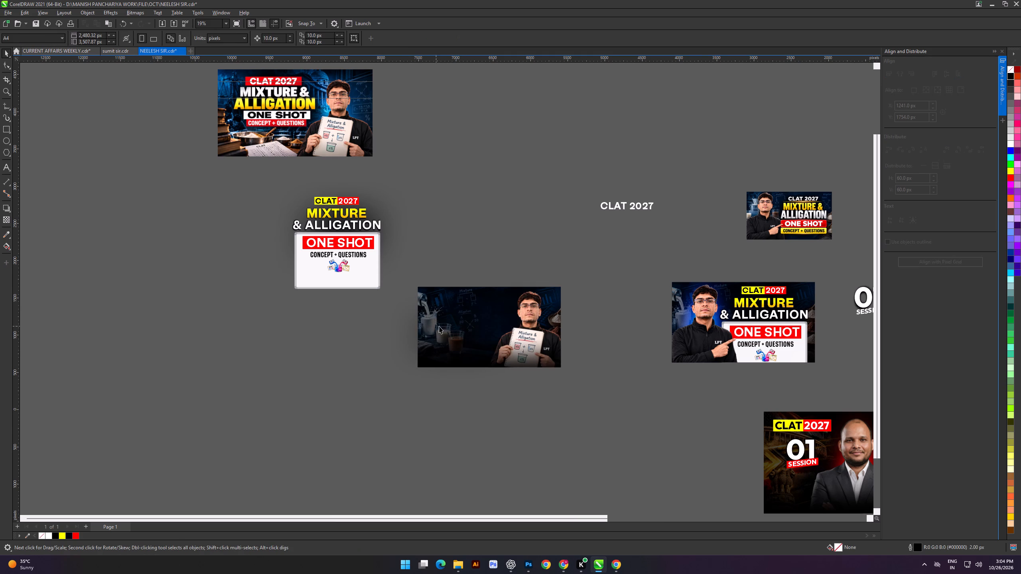
left_click(445, 305)
left_click(452, 340)
right_click_drag(450, 332, 444, 310)
left_click(455, 320)
left_click(403, 355)
Select the dark ellipses over the background's left side and place them inside the copied thumbnail's PowerClip frame.
scroll(457, 317, "up", 12)
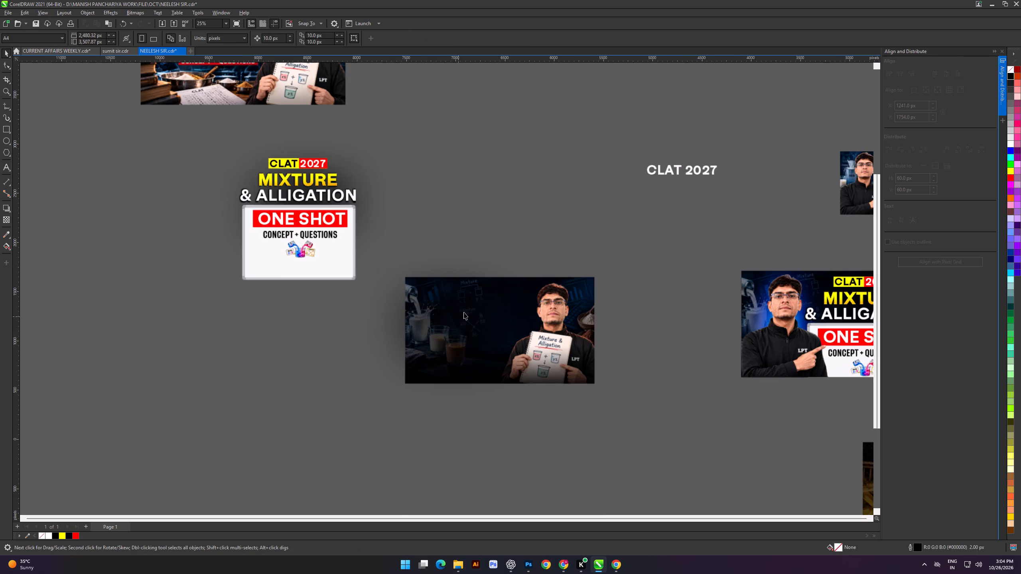
left_click(461, 254)
left_click(449, 321)
left_click(396, 399)
left_click_drag(335, 445, 560, 243)
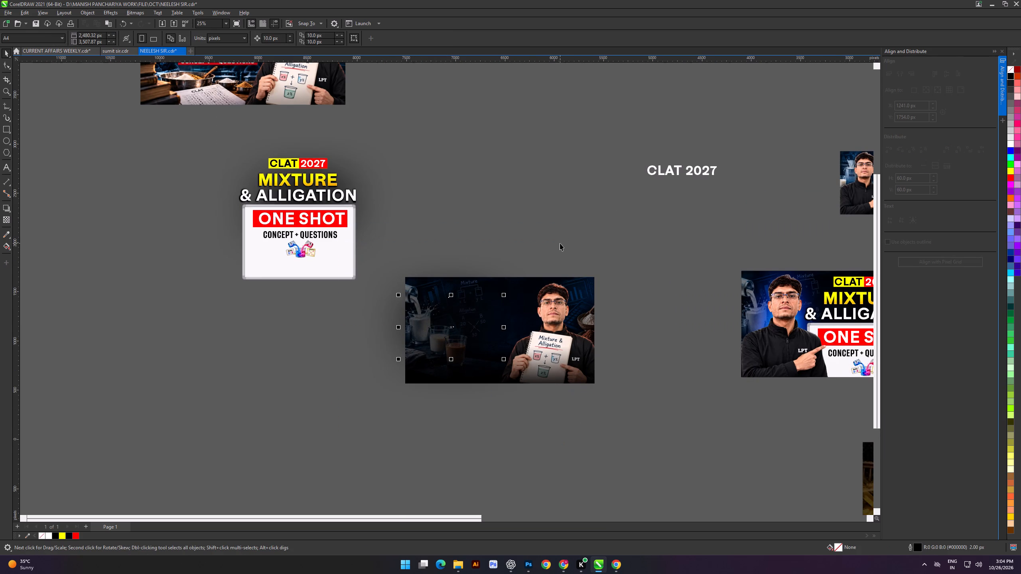
key("d")
left_click(546, 305)
left_click(548, 391)
Place a dark ellipse slightly higher over the background's upper left inside the copied thumbnail's PowerClip and finish editing the contents.
left_click_drag(372, 424, 564, 212)
double_click(506, 319)
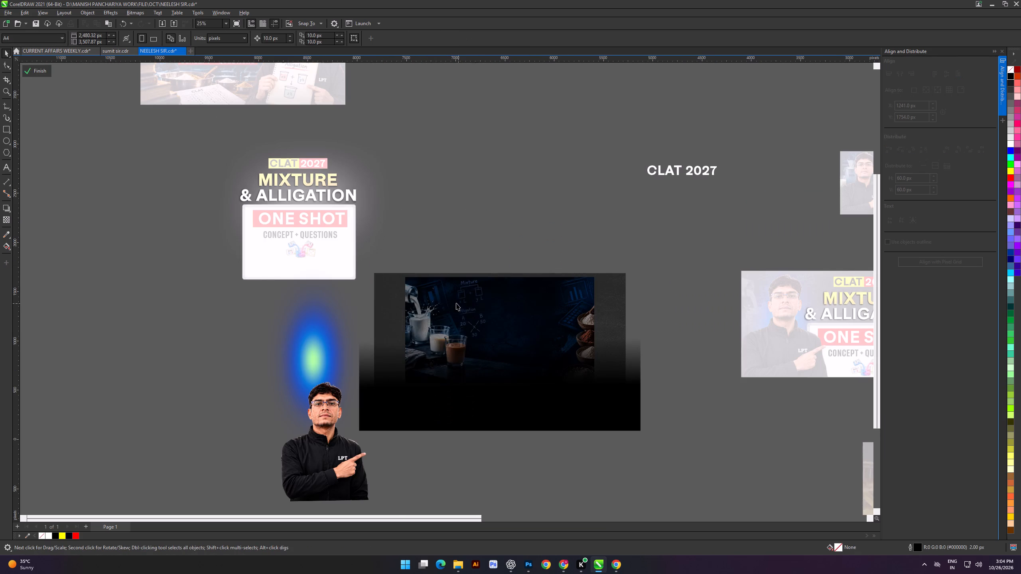
left_click(455, 303)
right_click_drag(440, 303, 436, 285)
left_click(452, 299)
left_click(320, 321)
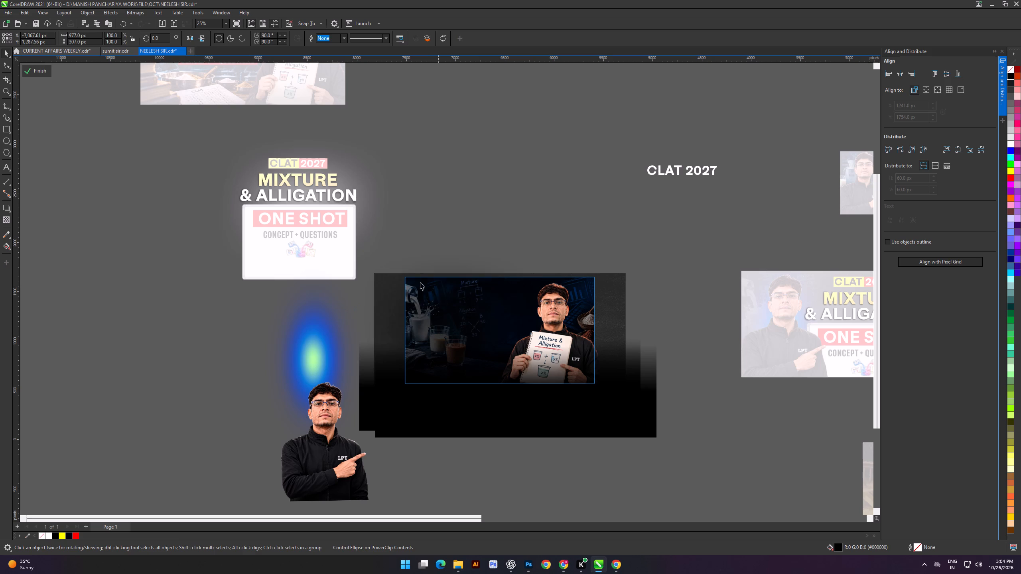
left_click(528, 196)
left_click(25, 67)
left_click(100, 232)
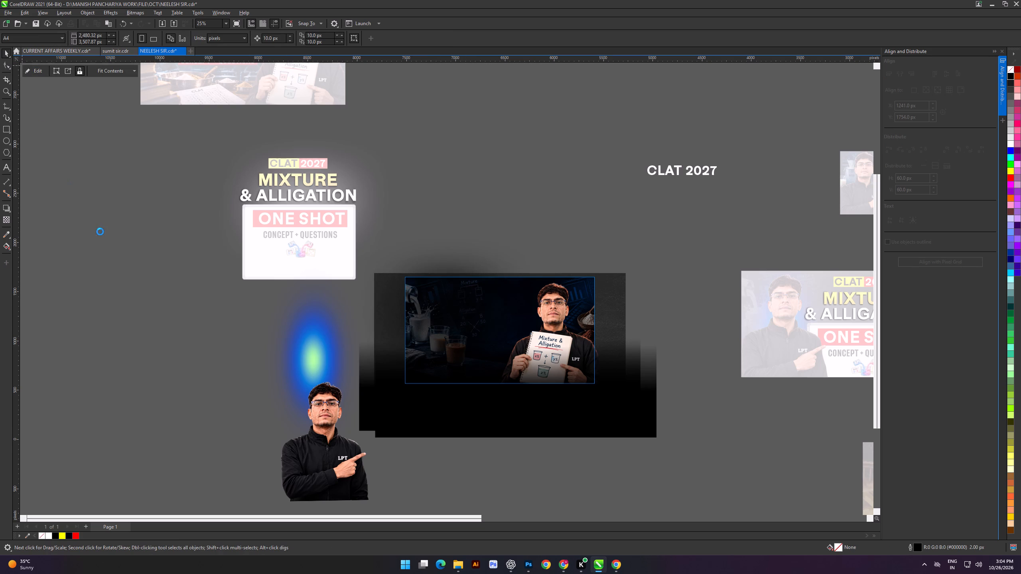
Reopen the copied thumbnail's PowerClip contents, position the blue glow behind the notebook-holding teacher's head and shoulders, and finish editing.
scroll(583, 331, "up", 2, "shift")
left_click(541, 208)
scroll(549, 269, "up", 2, "alt")
scroll(513, 257, "down", 3)
double_click(534, 313)
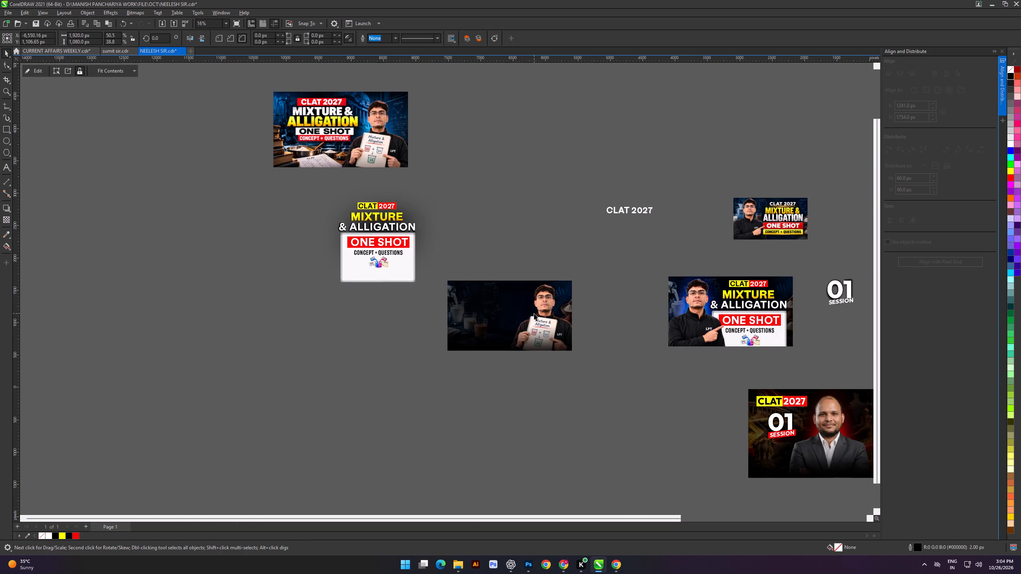
left_click(381, 336)
left_click_drag(372, 327, 530, 314)
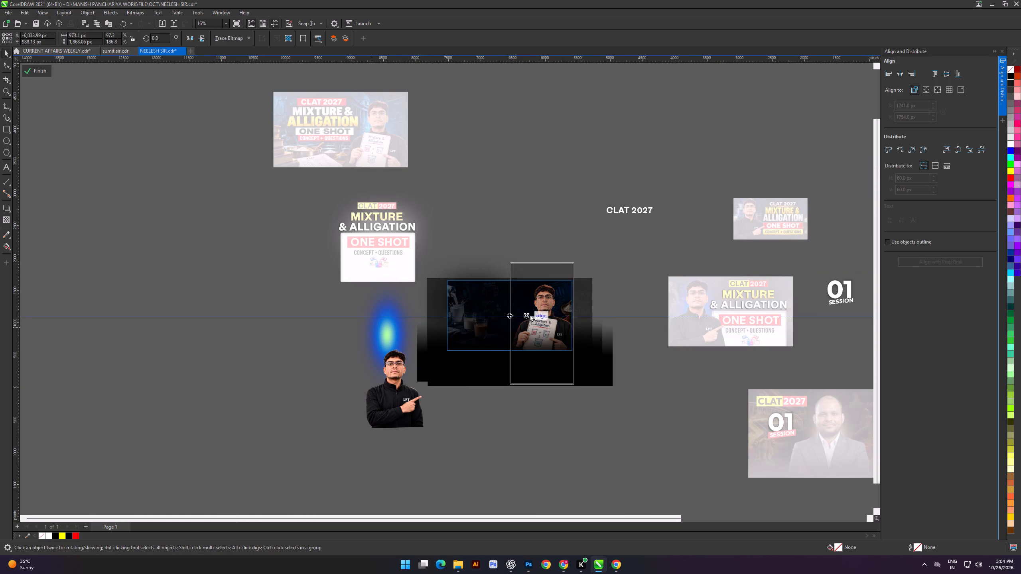
left_click_drag(530, 314, 538, 312)
scroll(579, 318, "up", 11)
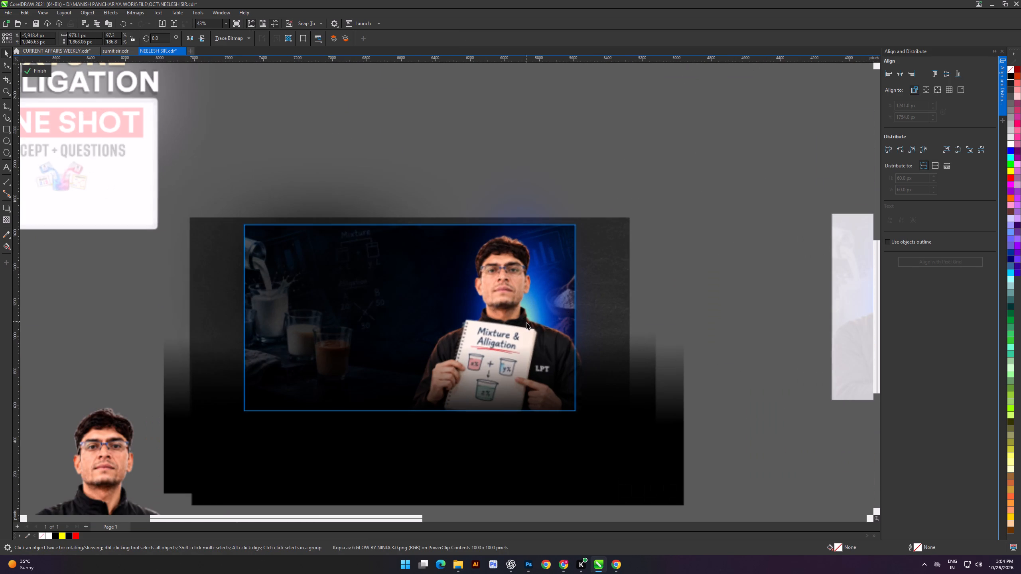
left_click_drag(519, 328, 512, 339)
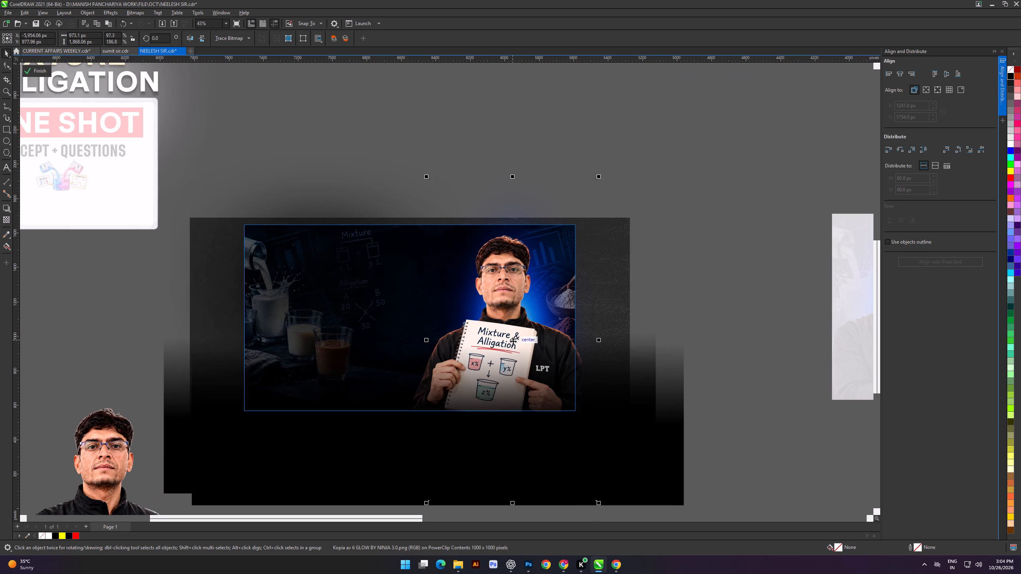
left_click_drag(513, 340, 516, 329)
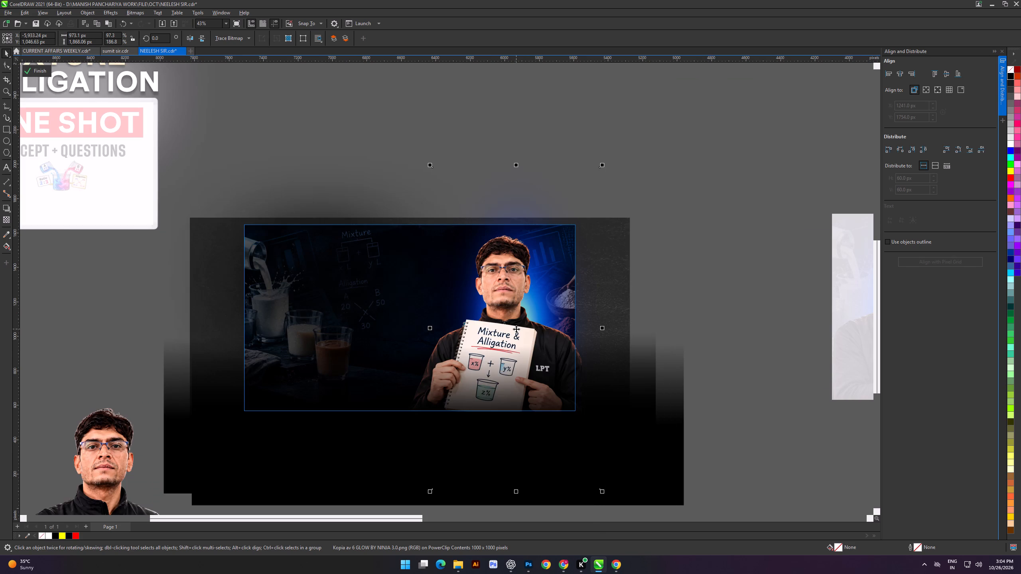
left_click(34, 69)
left_click(445, 109)
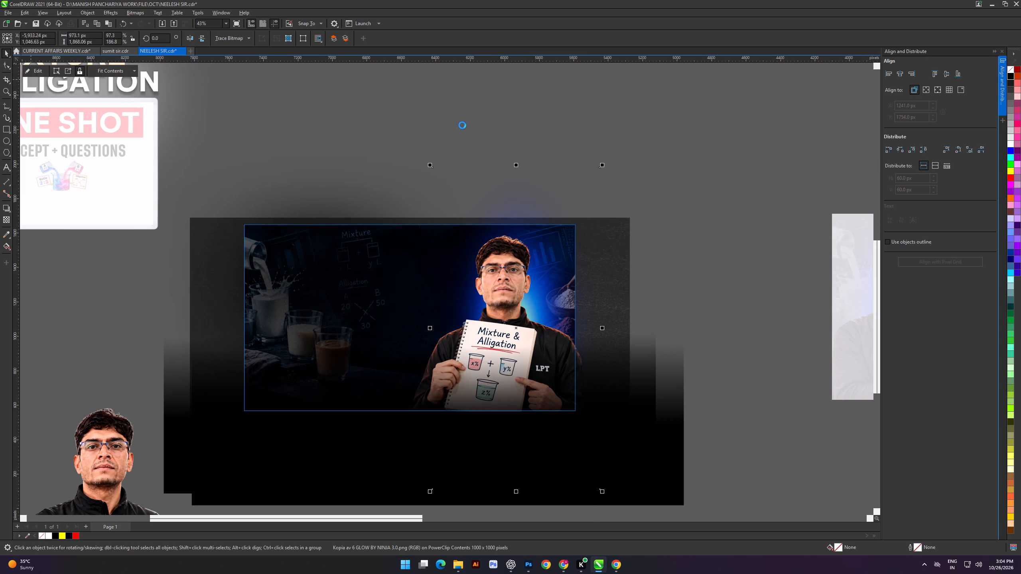
Move the CLAT 2027 label with the MIXTURE & ALLIGATION headline onto the dark thumbnail, beside the teacher.
scroll(466, 122, "down", 3, "alt")
left_click(471, 130)
scroll(472, 166, "down", 4)
scroll(482, 188, "down", 3, "alt")
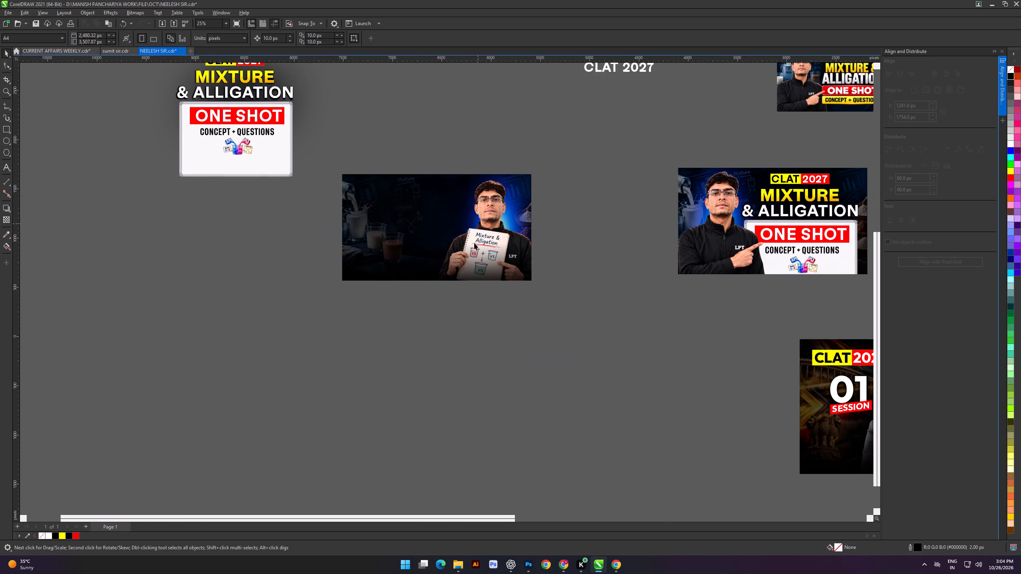
left_click(468, 370)
scroll(462, 212, "up", 7)
scroll(290, 246, "up", 8, "alt")
scroll(292, 246, "down", 5)
scroll(266, 187, "up", 4, "shift")
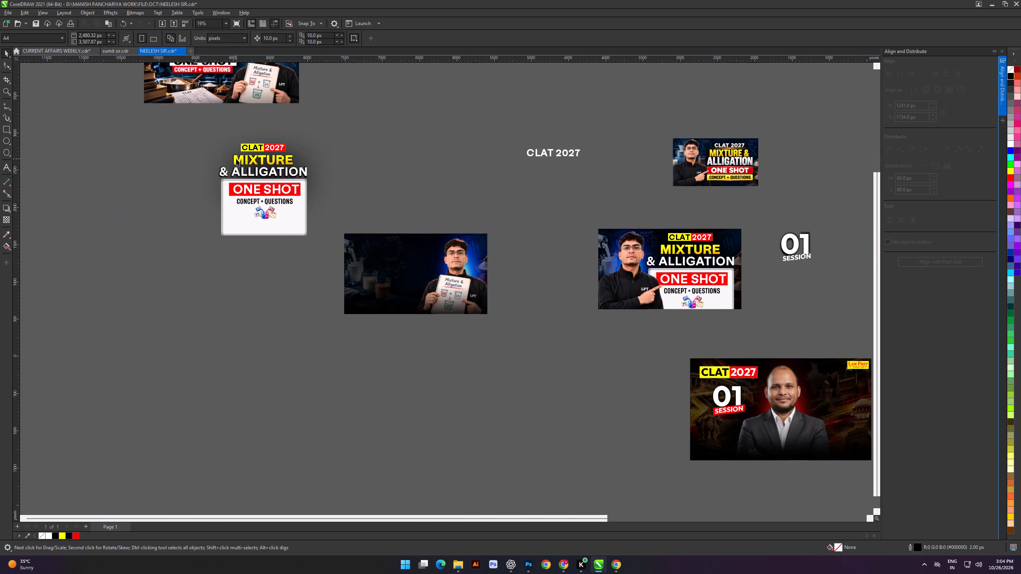
scroll(236, 159, "up", 6, "shift")
left_click(196, 113)
left_click_drag(159, 98, 431, 200)
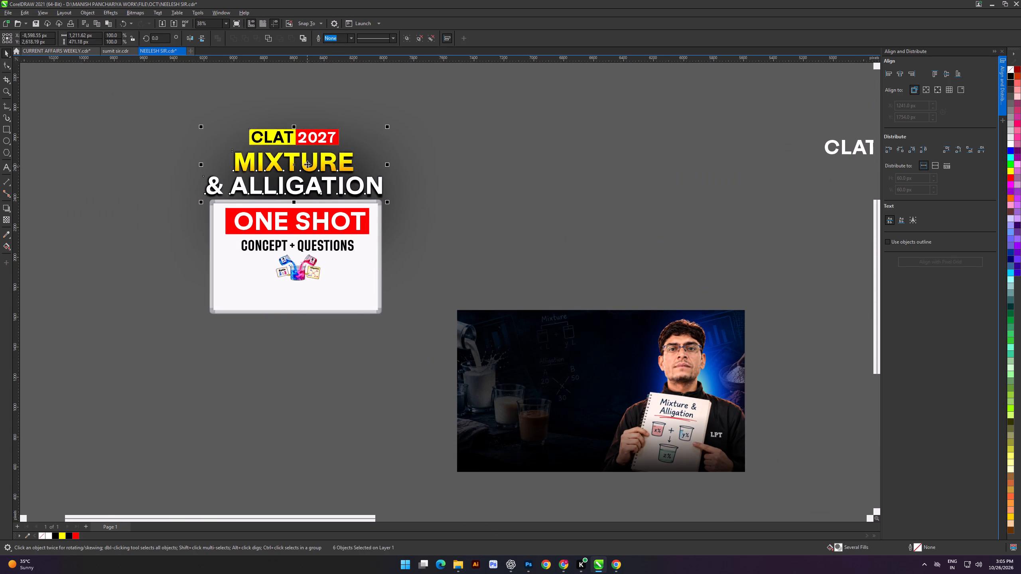
left_click_drag(307, 163, 574, 354)
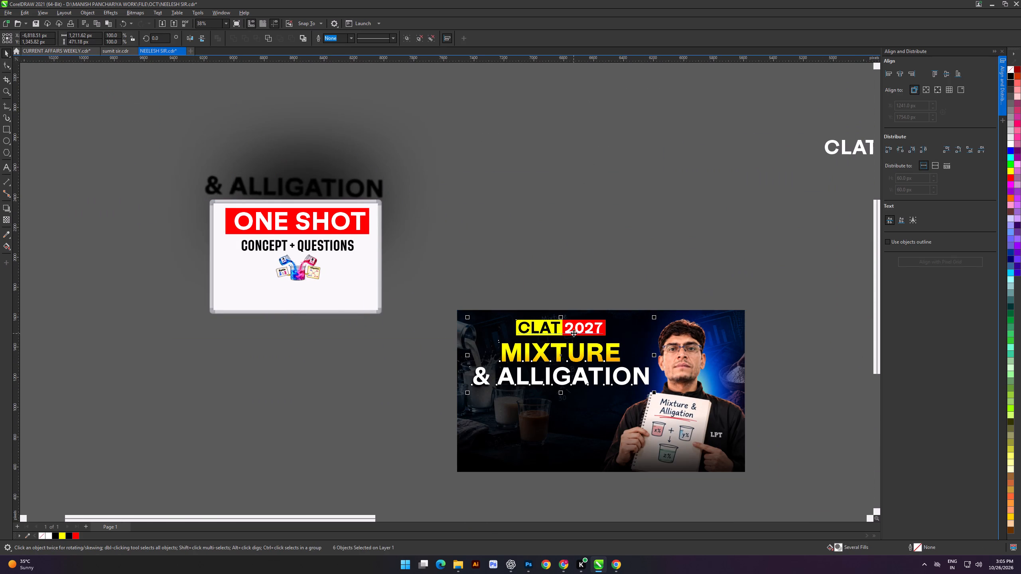
Select the whole headline block on the thumbnail and shift it slightly left, away from the teacher.
scroll(574, 333, "down", 5, "shift")
left_click(555, 245)
scroll(542, 244, "down", 4, "alt")
scroll(430, 311, "down", 3, "alt")
left_click_drag(414, 236, 549, 316)
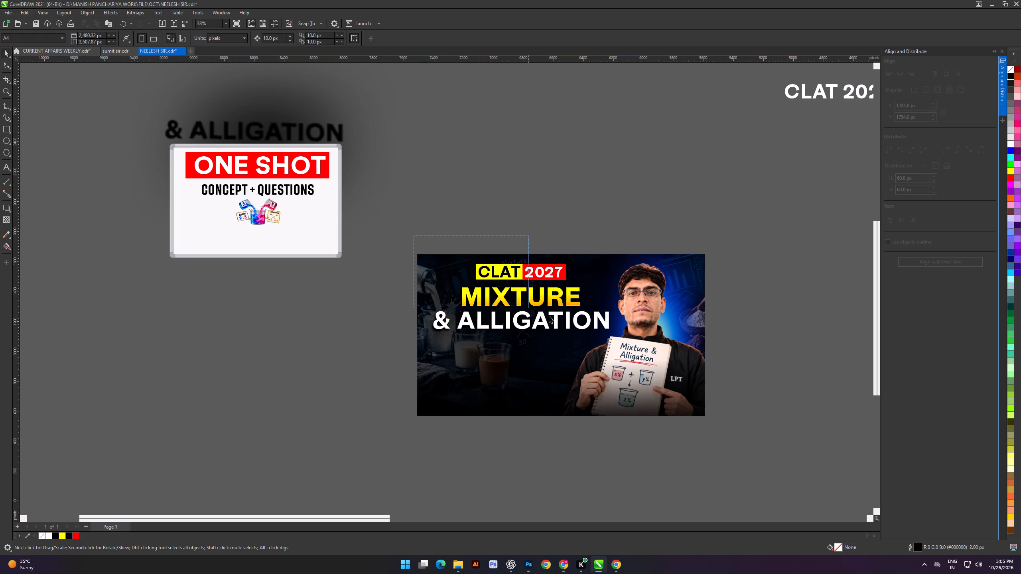
left_click_drag(549, 316, 653, 357)
scroll(413, 334, "up", 4)
left_click_drag(440, 336, 435, 338)
left_click(279, 328)
Move the leftover blurred black "& ALLIGATION" shadow onto the thumbnail, aligned behind the white "& ALLIGATION" text.
scroll(332, 277, "down", 5)
left_click(462, 177)
scroll(462, 177, "up", 5, "alt")
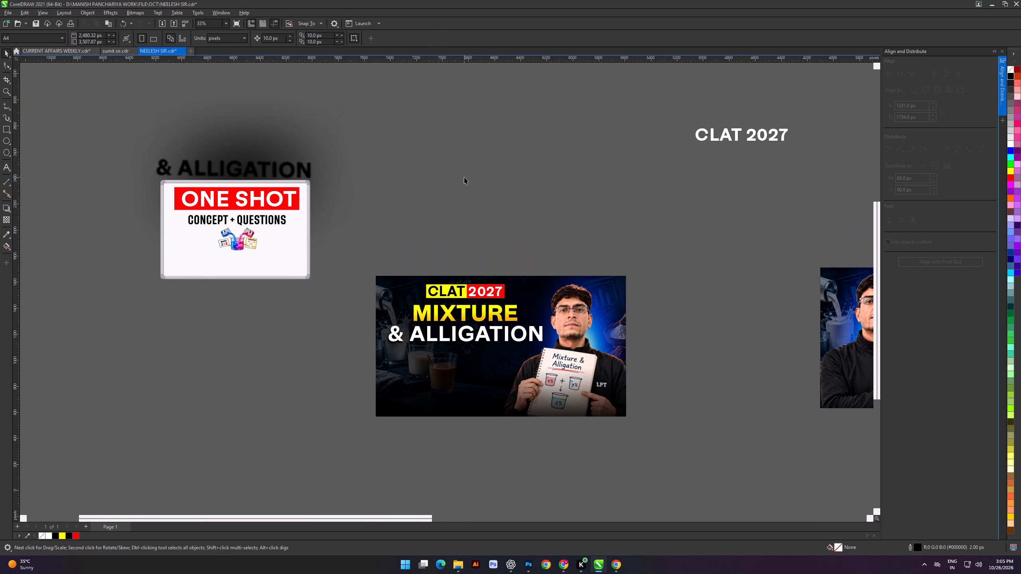
left_click(534, 116)
scroll(286, 192, "up", 2, "shift")
scroll(286, 193, "down", 3)
scroll(325, 275, "up", 4)
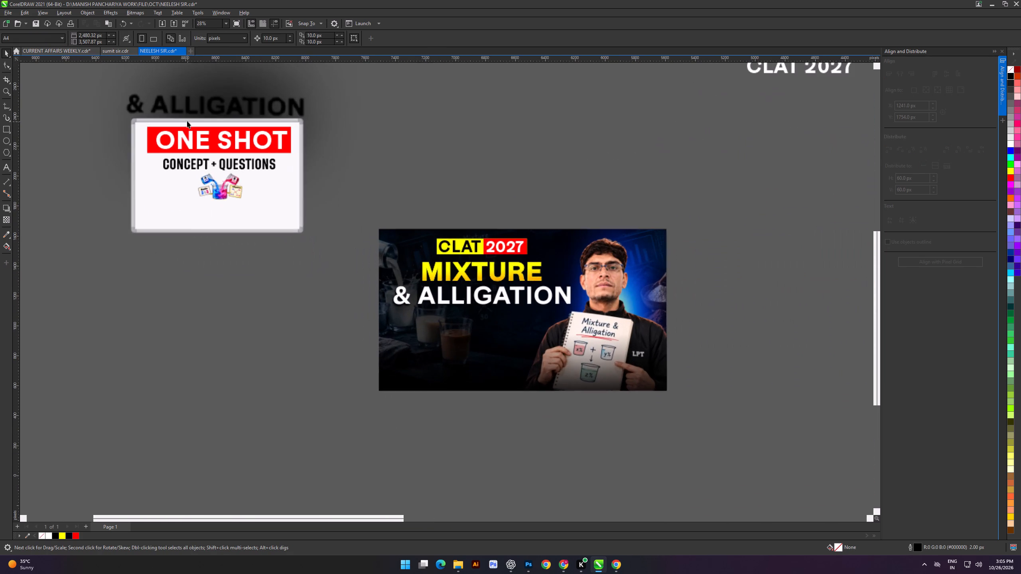
left_click_drag(136, 107, 73, 310)
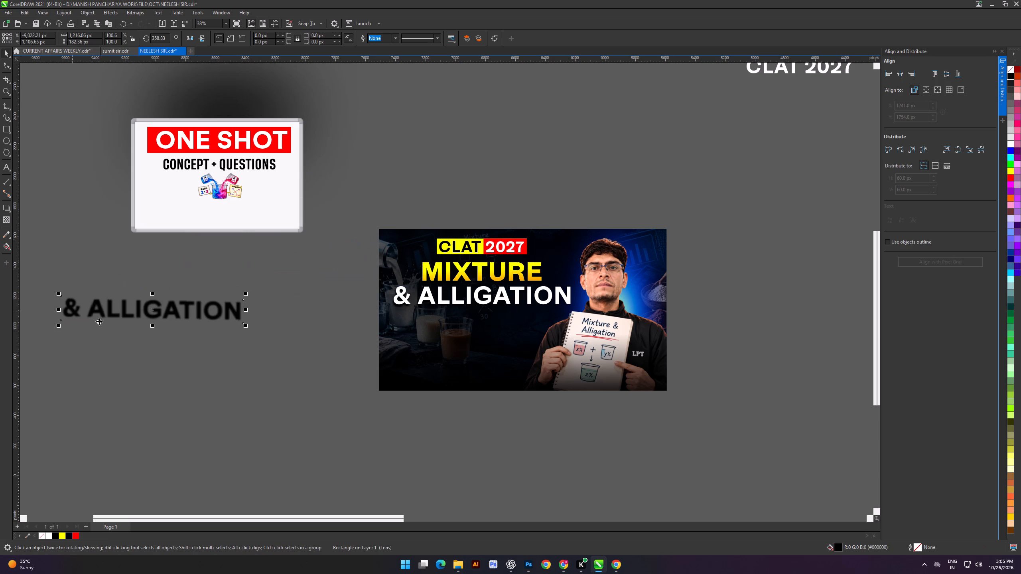
left_click(140, 354)
left_click_drag(145, 311, 464, 301)
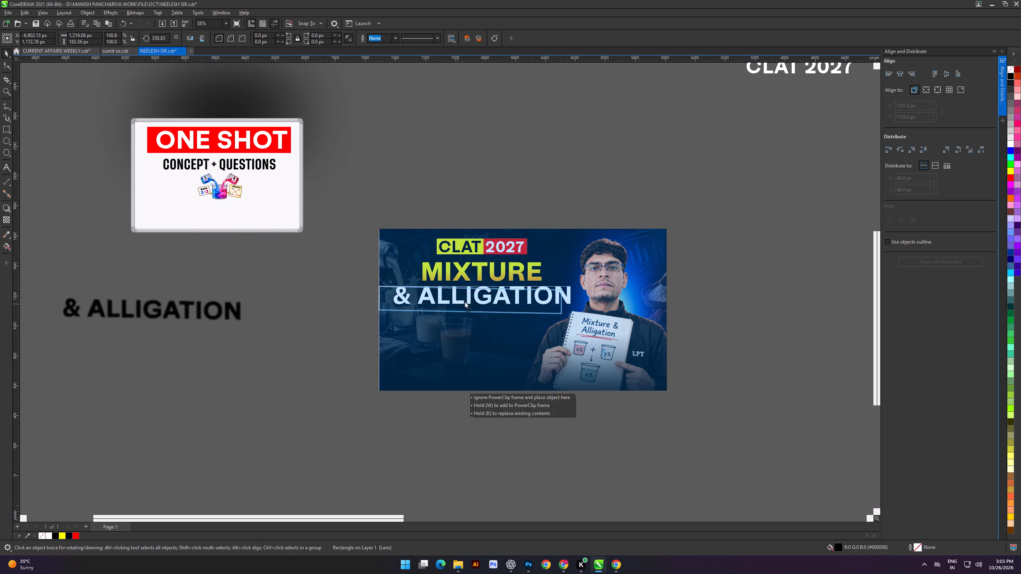
left_click_drag(464, 301, 474, 297)
scroll(491, 285, "up", 5)
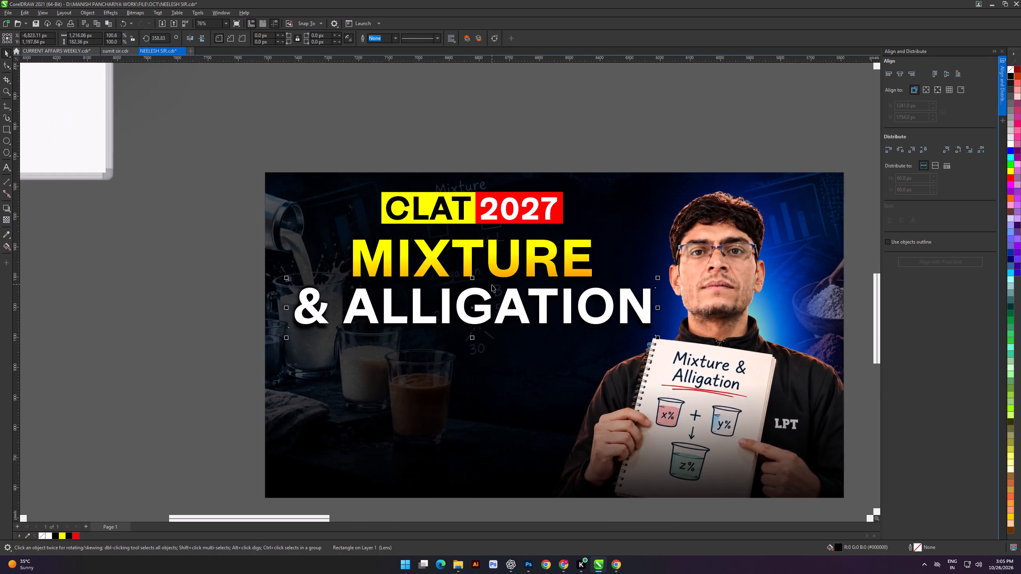
scroll(492, 285, "down", 7)
Pull the ONE SHOT banner, CONCEPT + QUESTIONS text and beaker graphic off the whiteboard onto the empty area below it.
left_click(317, 293)
scroll(357, 290, "down", 2)
scroll(351, 285, "up", 4, "shift")
scroll(382, 235, "down", 2)
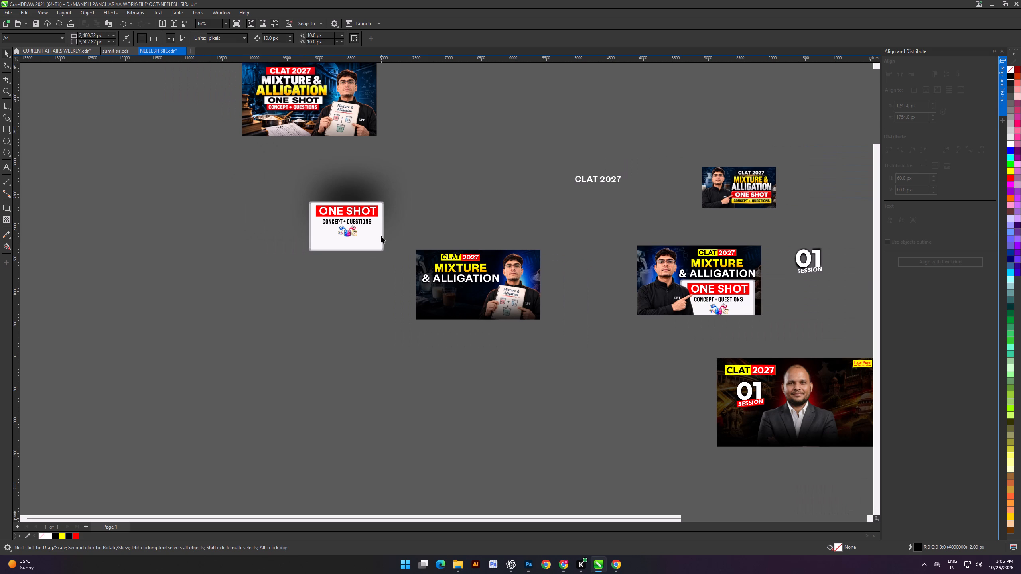
scroll(368, 237, "up", 3, "shift")
scroll(369, 236, "up", 5)
scroll(369, 244, "down", 5, "shift")
left_click(311, 299)
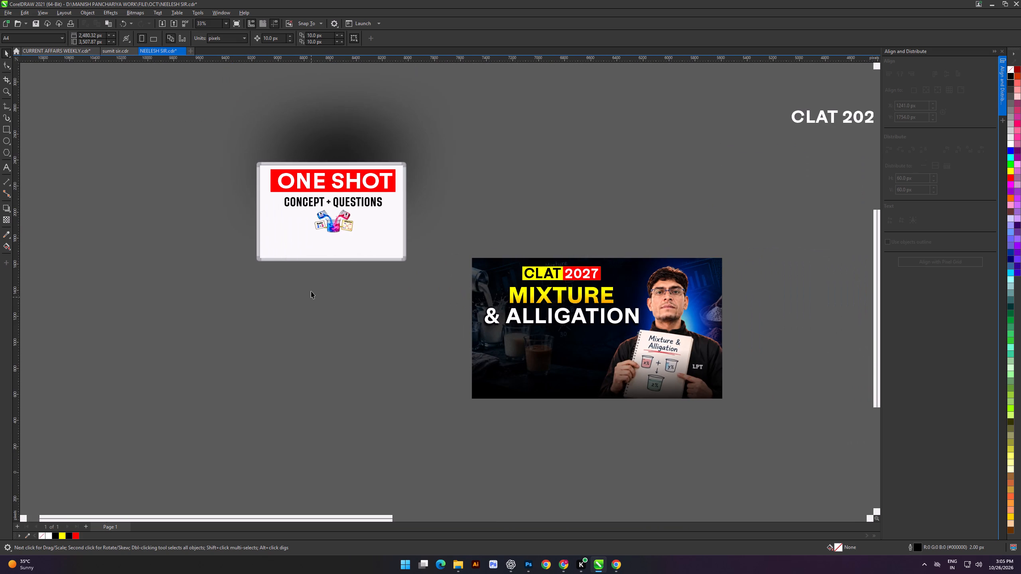
scroll(318, 276, "down", 5, "alt")
left_click(309, 302)
scroll(331, 271, "down", 5, "shift")
scroll(345, 288, "down", 3, "alt")
left_click(327, 292)
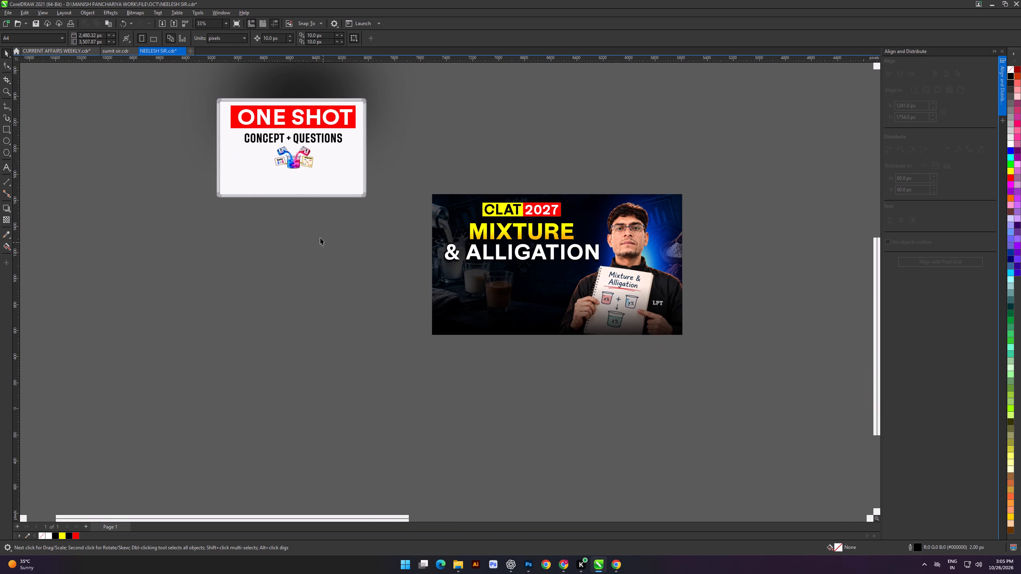
scroll(317, 227, "up", 4, "alt")
left_click_drag(180, 216, 397, 124)
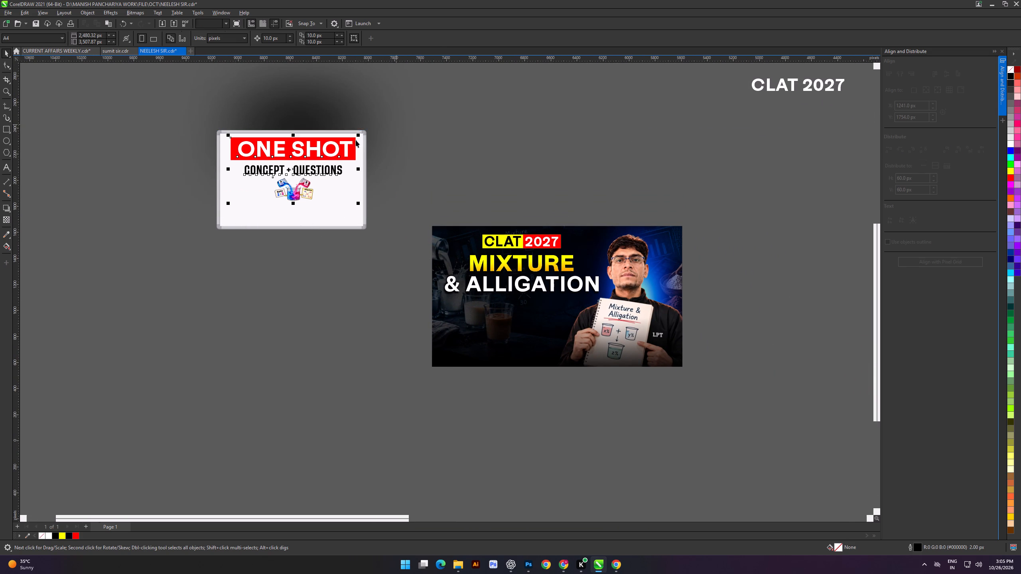
left_click_drag(319, 147, 334, 342)
left_click_drag(340, 428, 341, 419)
Move the red ONE SHOT banner with its text onto the thumbnail, centred directly beneath the "& ALLIGATION" line.
left_click_drag(217, 313, 383, 360)
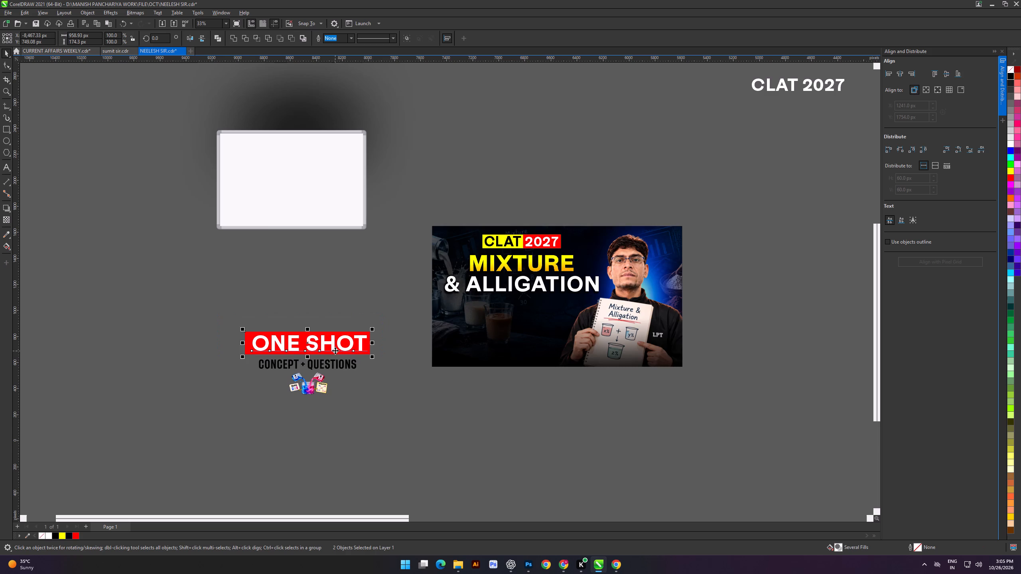
left_click_drag(335, 350, 553, 318)
scroll(553, 318, "down", 5, "shift")
scroll(521, 312, "up", 6)
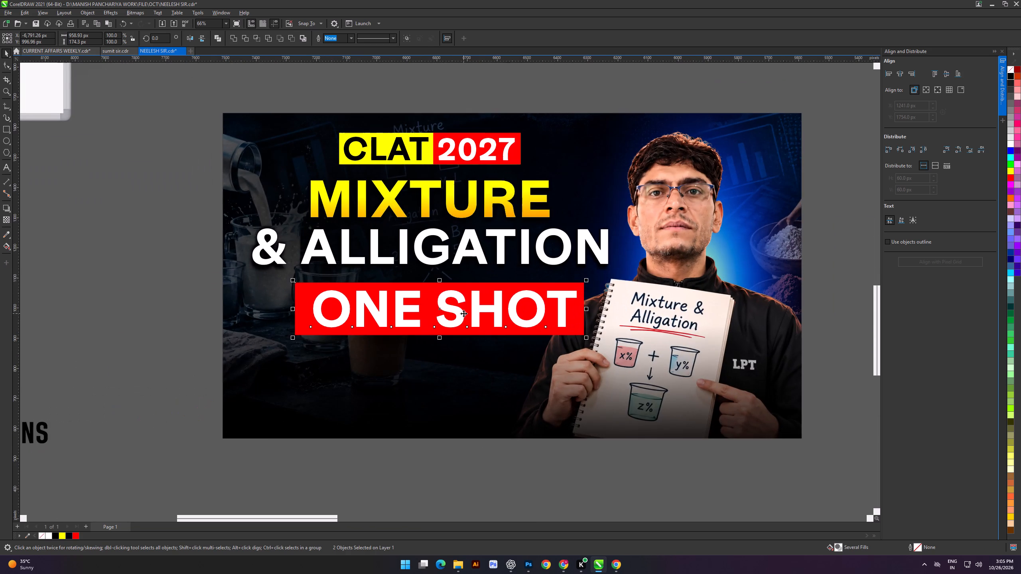
left_click_drag(477, 309, 469, 304)
scroll(461, 300, "down", 3)
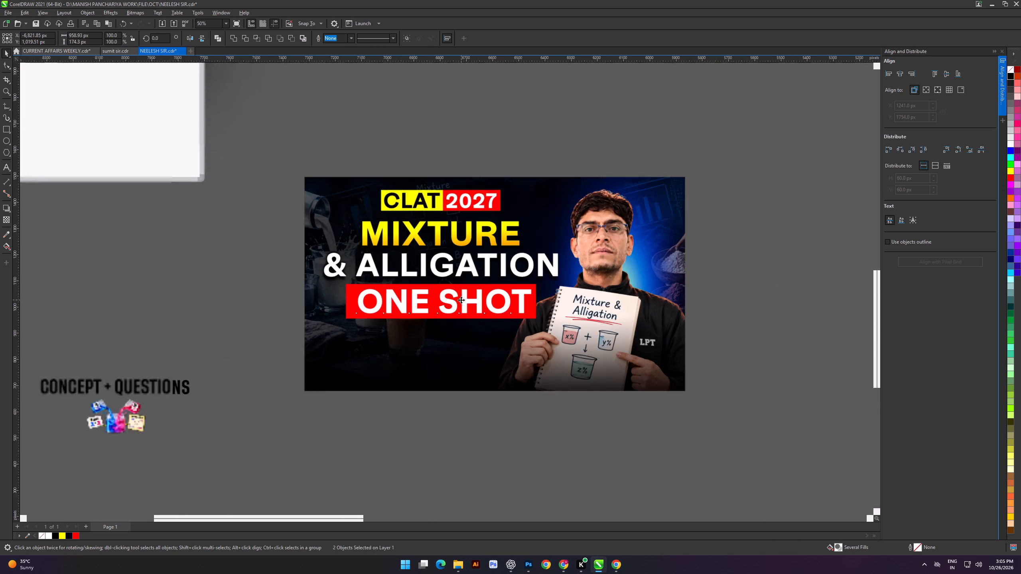
scroll(461, 300, "down", 2)
left_click_drag(438, 440, 438, 431)
Change the font of the MIXTURE and & ALLIGATION lines to Tusker Grotesk 6500 Medium.
scroll(430, 288, "up", 4)
left_click(451, 208)
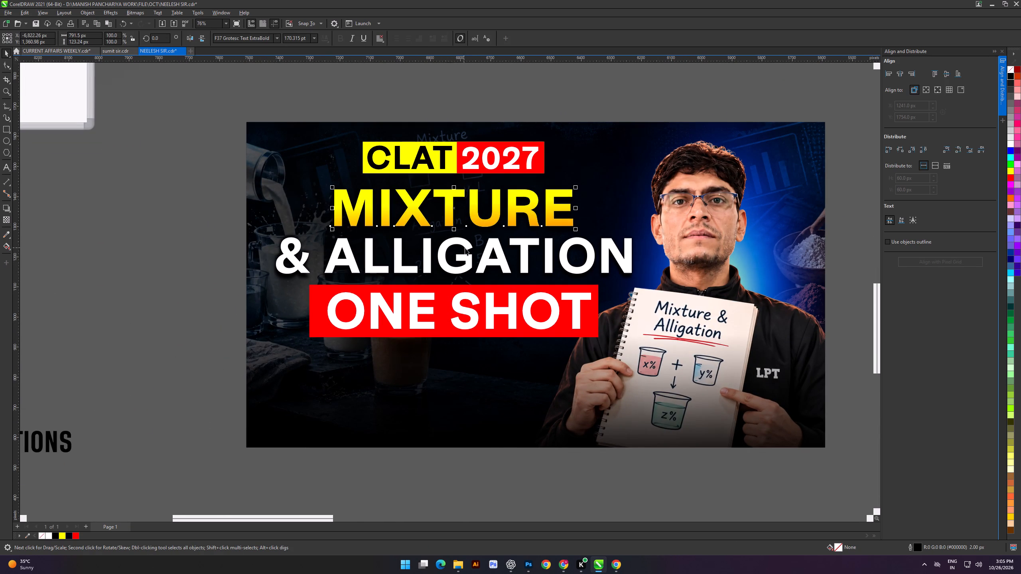
left_click(469, 247, "shift")
left_click(277, 36)
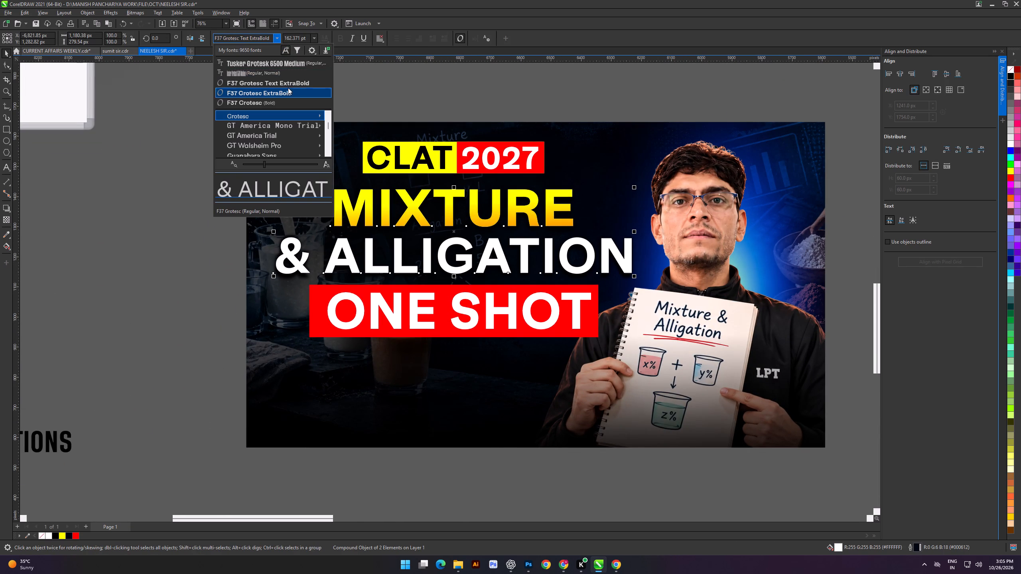
left_click(280, 63)
left_click(124, 196)
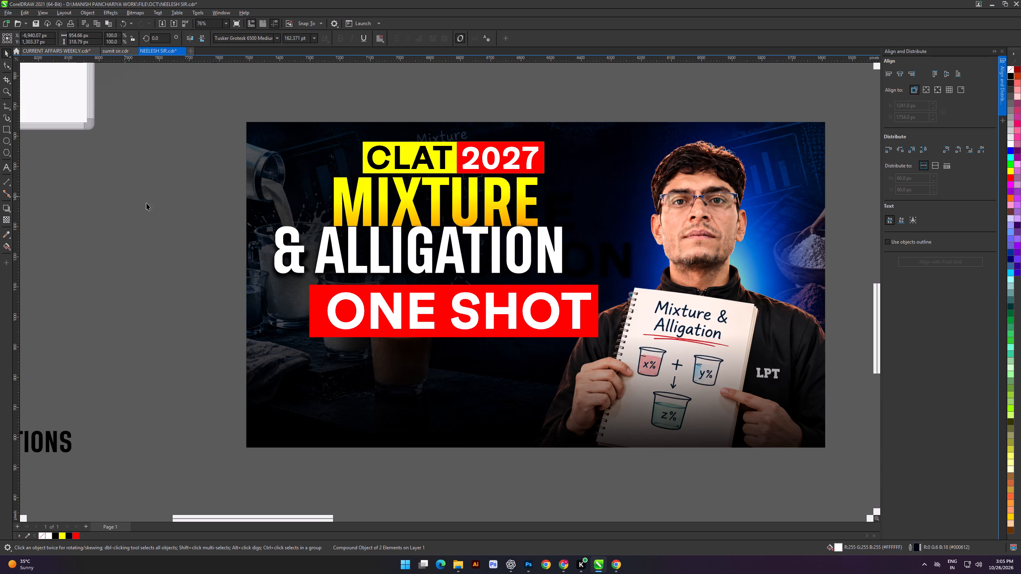
Move the "& ALLIGATION" line right so it sits centred above the ONE SHOT banner.
scroll(455, 248, "up", 4, "alt")
left_click_drag(475, 285, 511, 291)
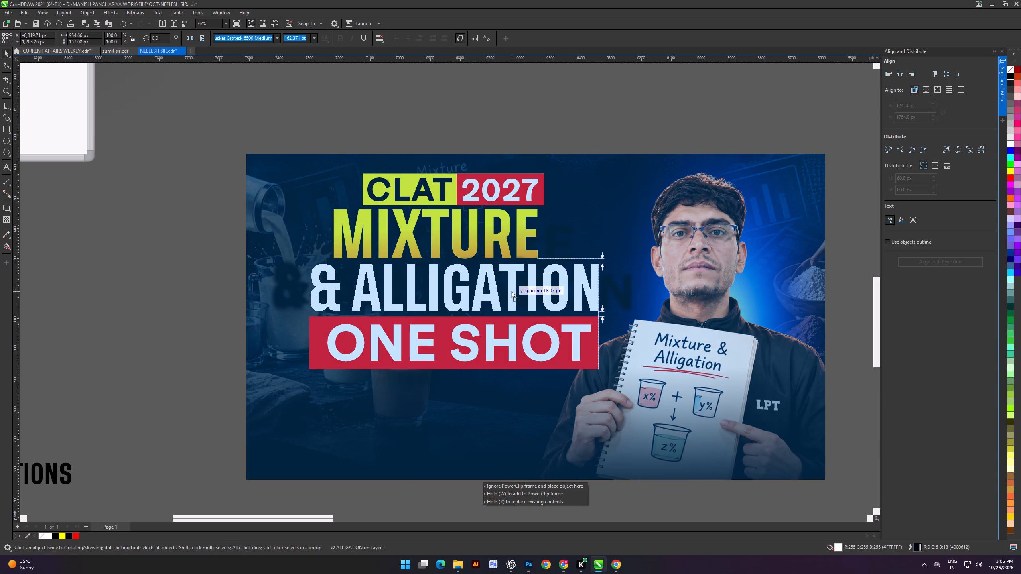
left_click_drag(511, 291, 503, 291)
scroll(495, 249, "down", 4)
Move the empty whiteboard slightly further up and away from the thumbnail.
left_click(325, 227)
left_click_drag(289, 215, 648, 335)
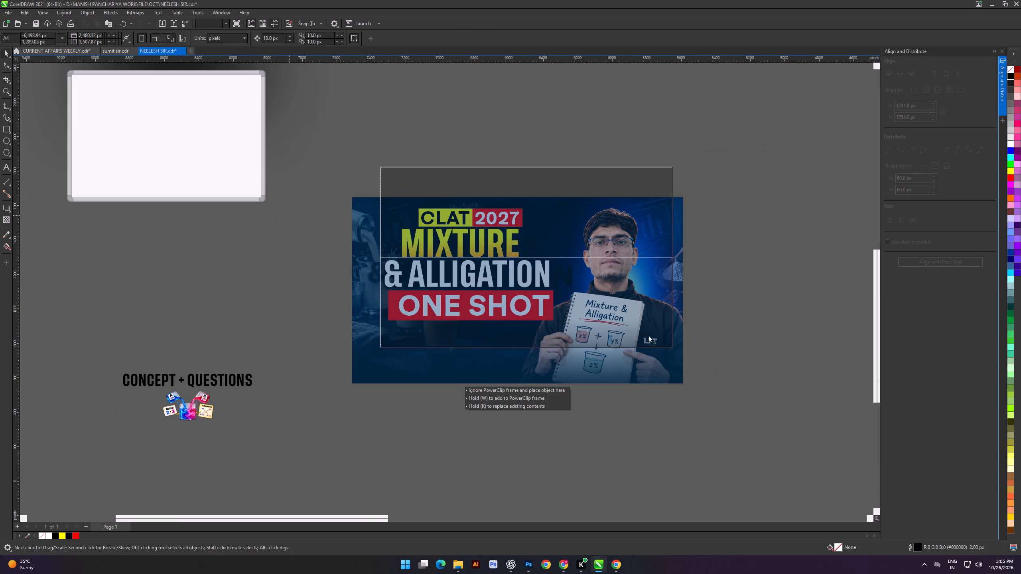
left_click_drag(648, 335, 244, 145)
Select the MIXTURE and & ALLIGATION lines with the ONE SHOT banner and nudge them down, away from the CLAT 2027 label.
left_click(352, 217)
left_click_drag(304, 213, 327, 226)
left_click(289, 218)
left_click_drag(287, 219, 359, 248)
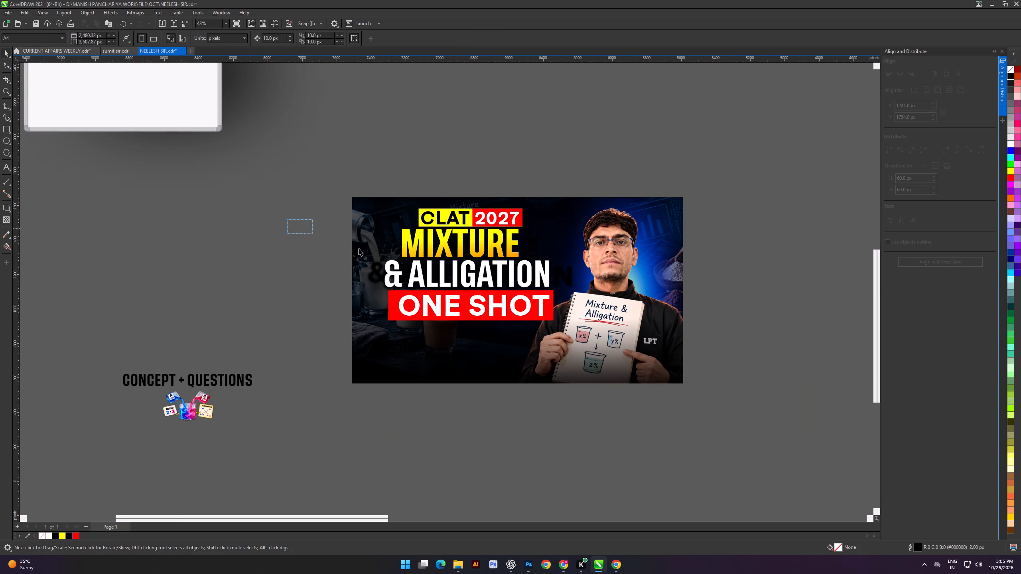
left_click_drag(359, 248, 608, 361)
key("Down")
key("Down")
key("Down")
key("Down")
key("Down")
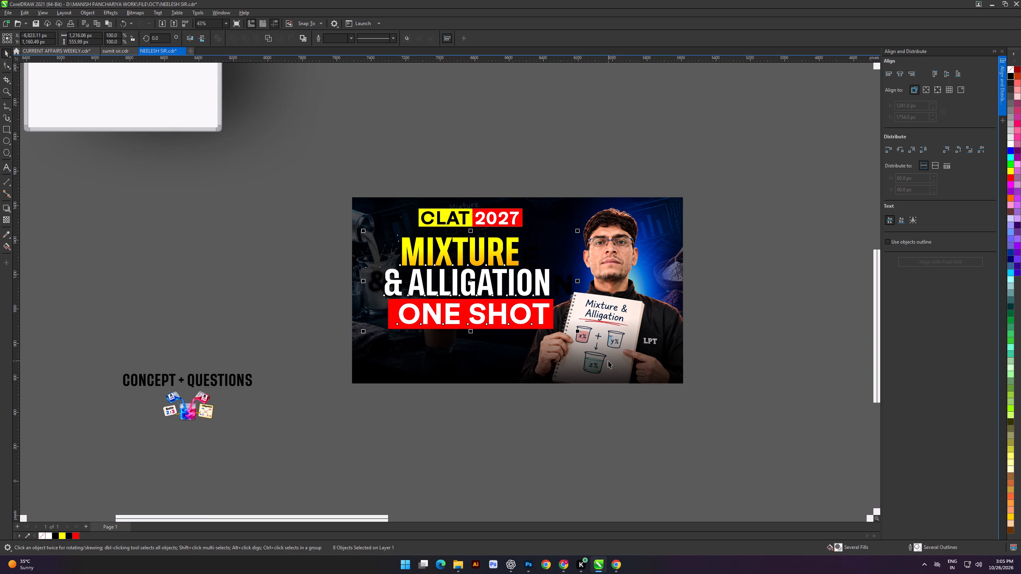
left_click(254, 253)
Compress the MIXTURE and & ALLIGATION lines together vertically to 86% of their height.
scroll(449, 256, "up", 10)
left_click(488, 245)
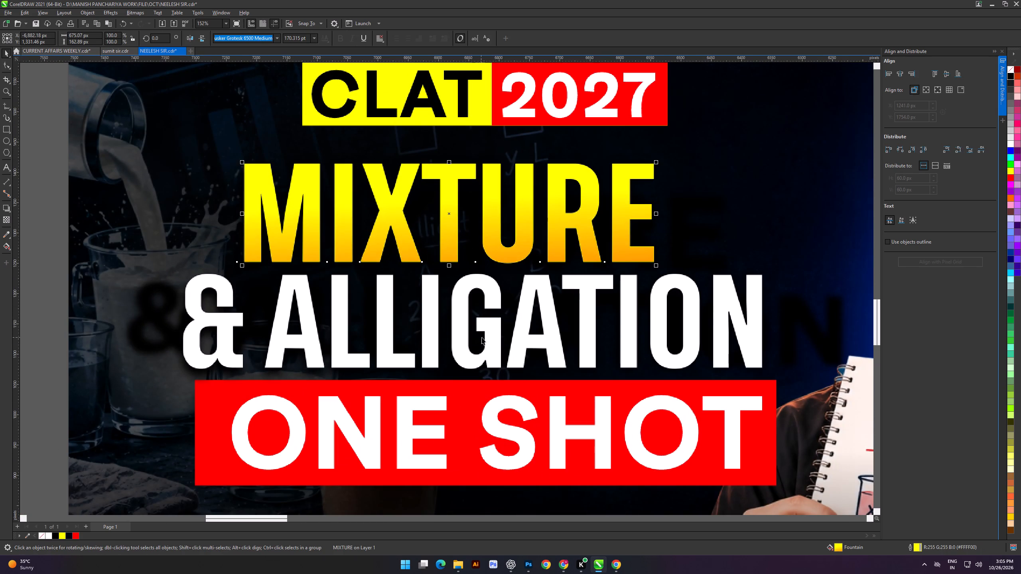
left_click(489, 335, "shift")
left_click_drag(472, 373, 475, 358, "shift")
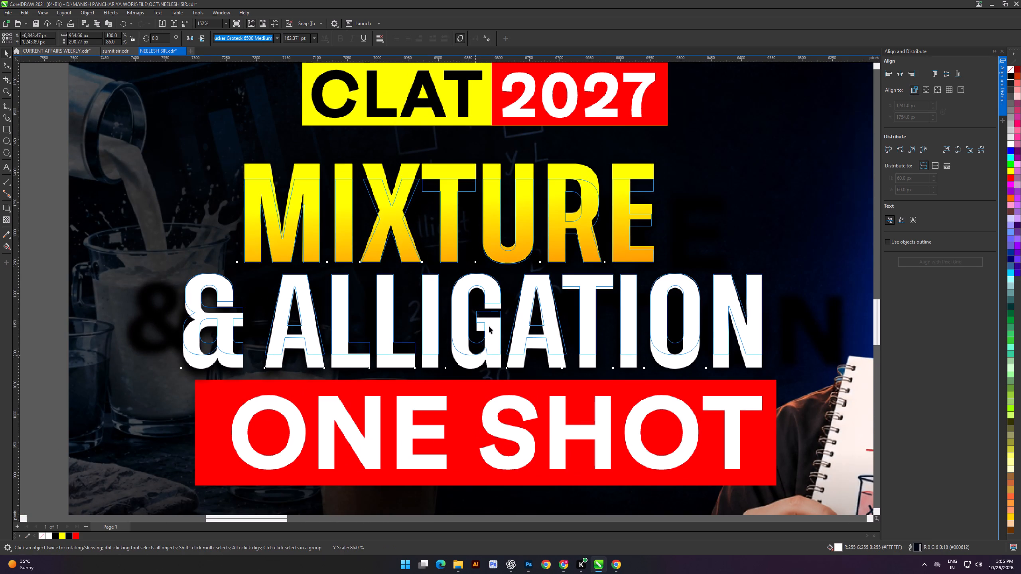
Move the MIXTURE line up beneath the CLAT 2027 label and bring the & ALLIGATION line up close below it.
scroll(504, 272, "down", 4)
left_click(31, 196)
left_click_drag(468, 236, 494, 221)
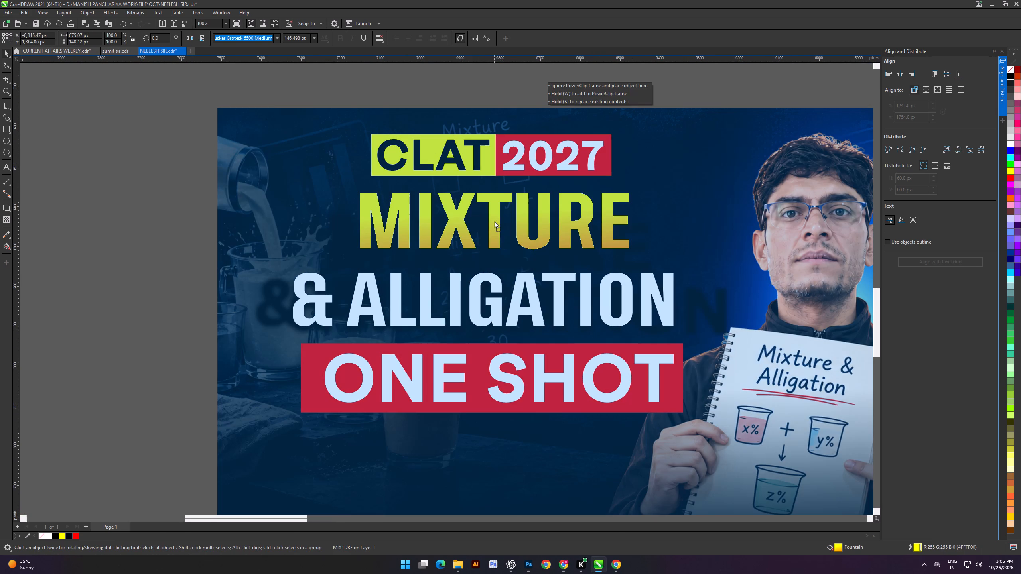
left_click_drag(494, 221, 495, 219)
left_click_drag(495, 302, 492, 294)
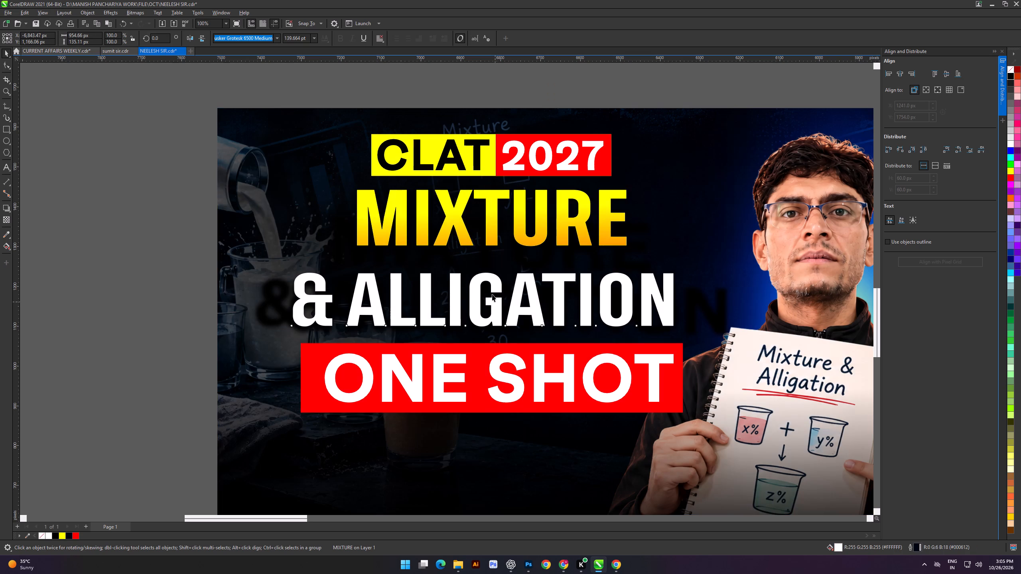
left_click_drag(492, 294, 492, 287)
Delete the dark blurred lens shape lying behind the & ALLIGATION line.
left_click(712, 307)
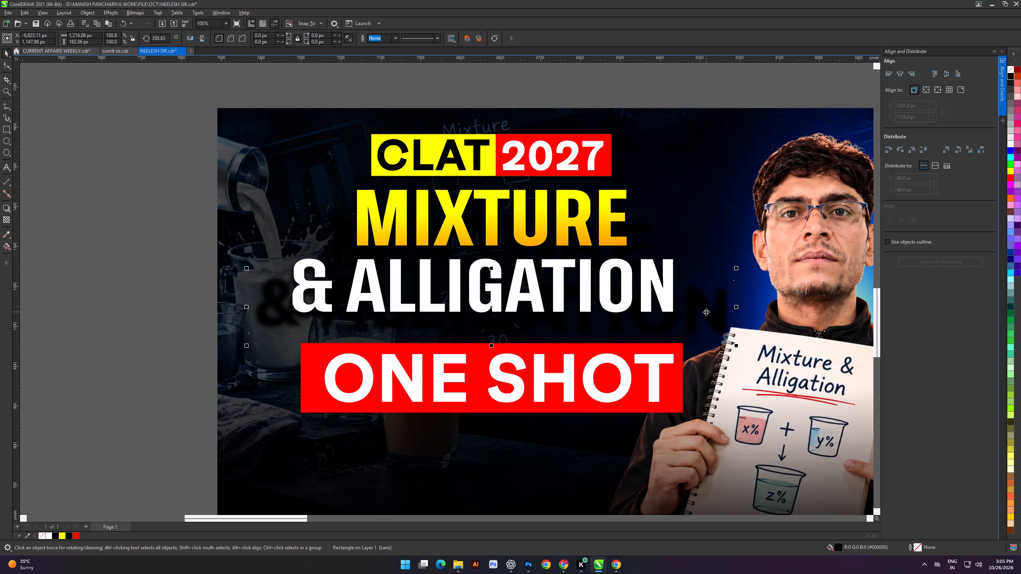
key("Delete")
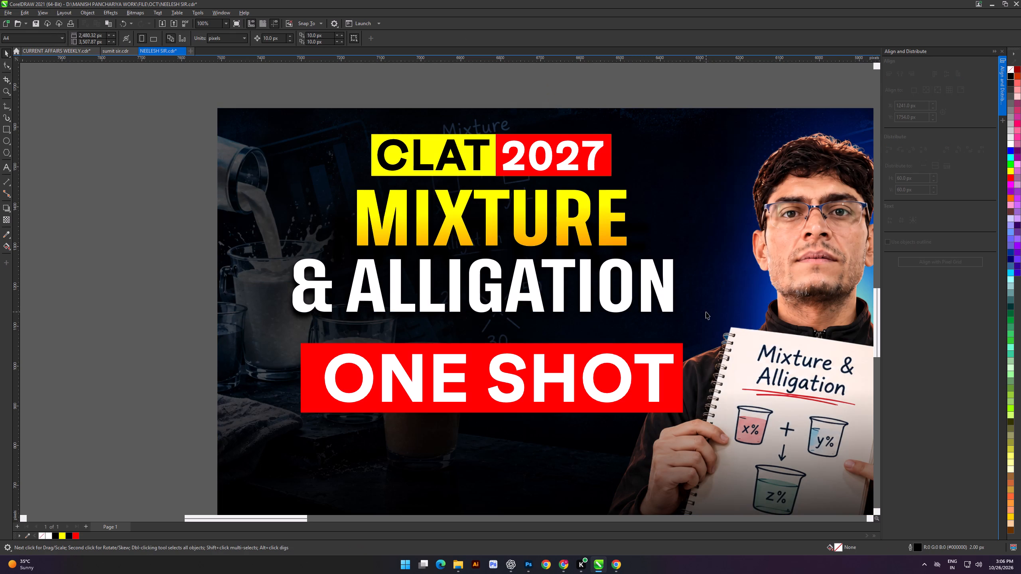
Reduce the combined height of the MIXTURE and & ALLIGATION lines to about 277 px, keeping their width.
scroll(545, 245, "up", 2)
left_click(511, 221)
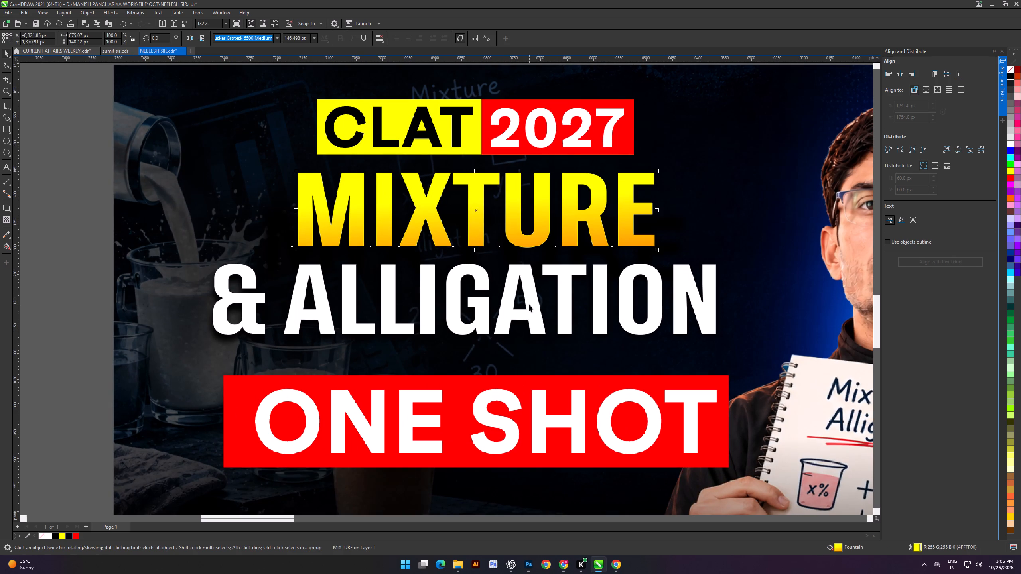
left_click(529, 305, "shift")
left_click_drag(465, 339, 466, 325, "shift")
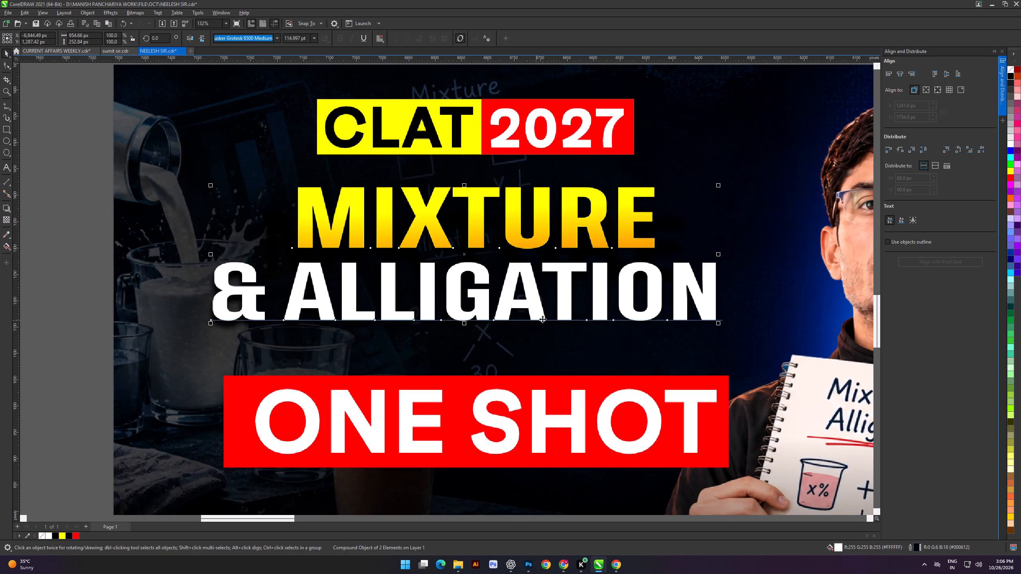
scroll(542, 319, "down", 3)
key("ctrl+z")
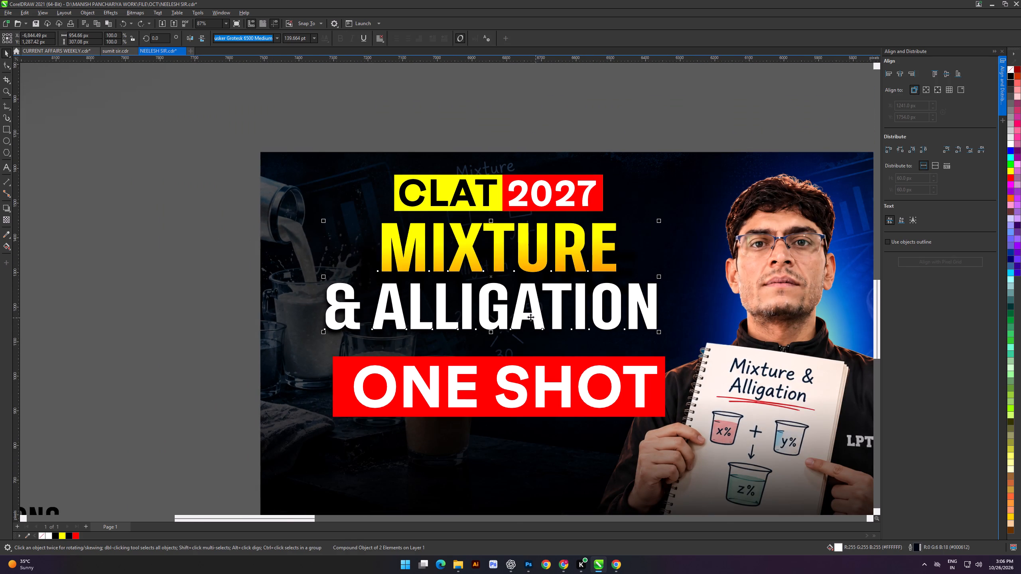
scroll(503, 312, "up", 4)
left_click_drag(483, 348, 483, 342, "shift")
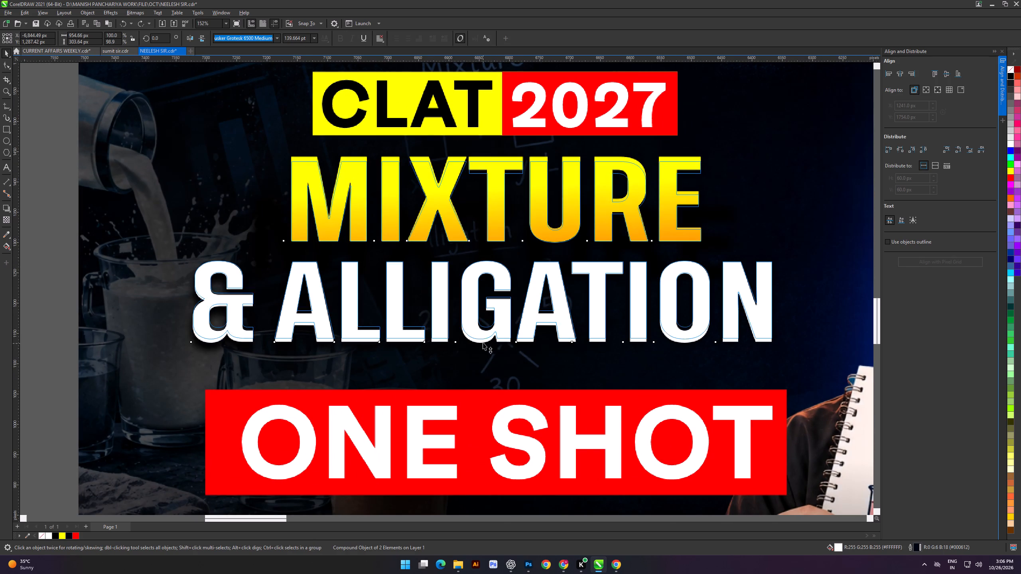
left_click_drag(483, 342, 483, 338, "shift")
Enlarge the MIXTURE and & ALLIGATION lines proportionally to about 1117 px wide and nudge them slightly down.
scroll(484, 337, "down", 4)
left_click_drag(678, 338, 681, 340, "shift")
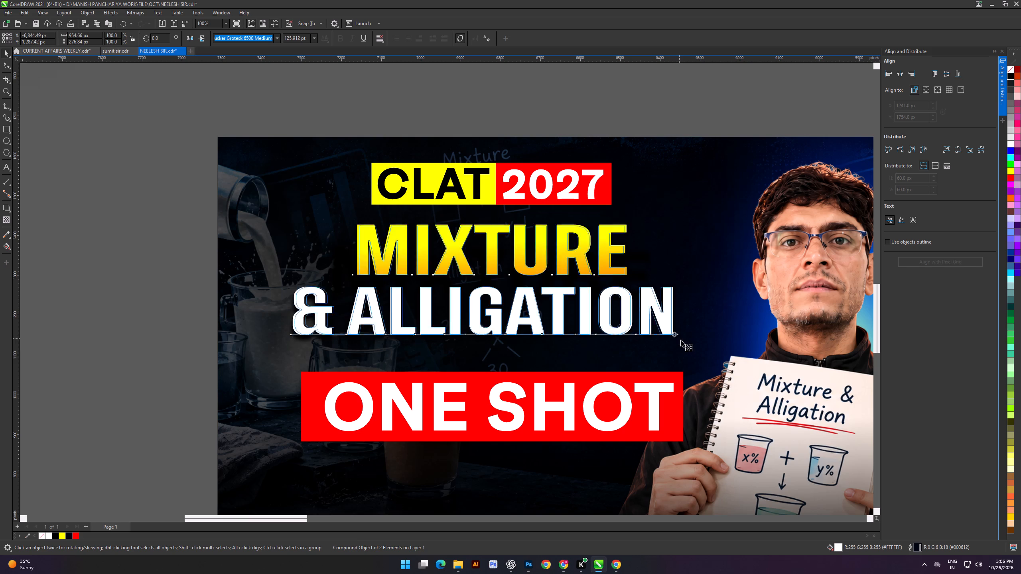
left_click_drag(681, 340, 711, 354, "shift")
key("Down")
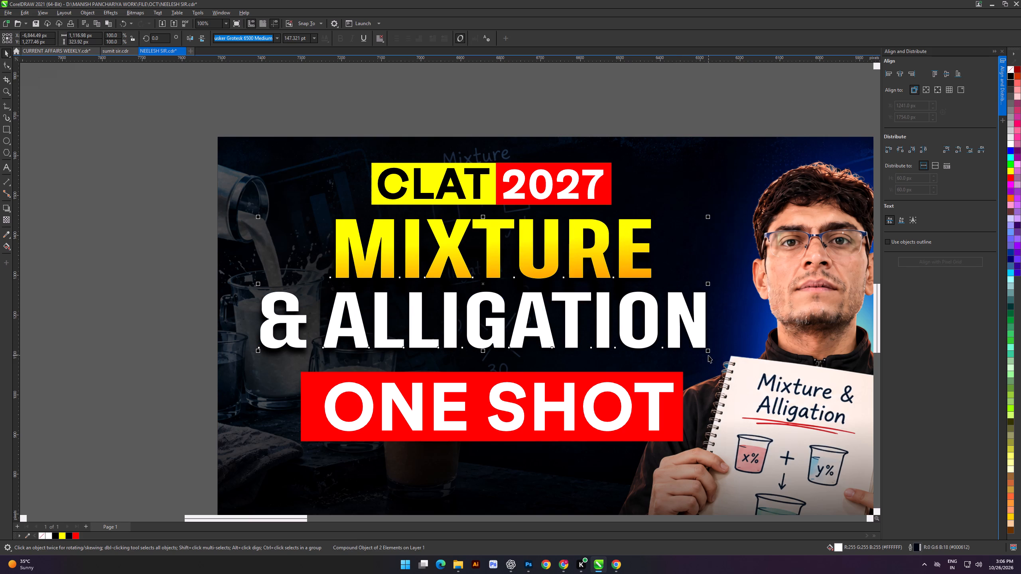
key("Down")
Align the CLAT 2027 label and the MIXTURE and & ALLIGATION lines on a common vertical centre line.
scroll(659, 351, "down", 4)
left_click(315, 252)
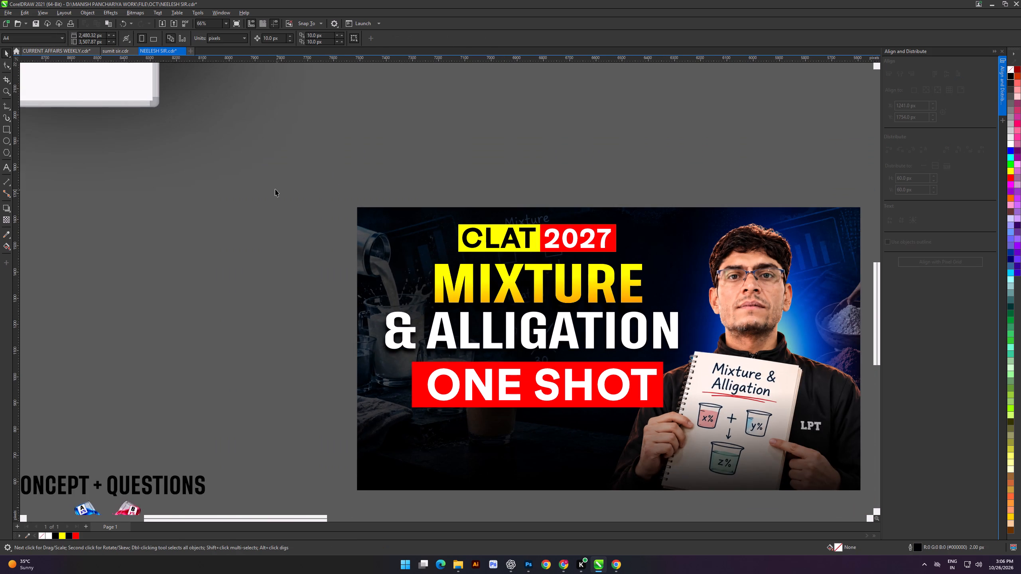
left_click_drag(274, 189, 724, 372)
left_click(897, 73)
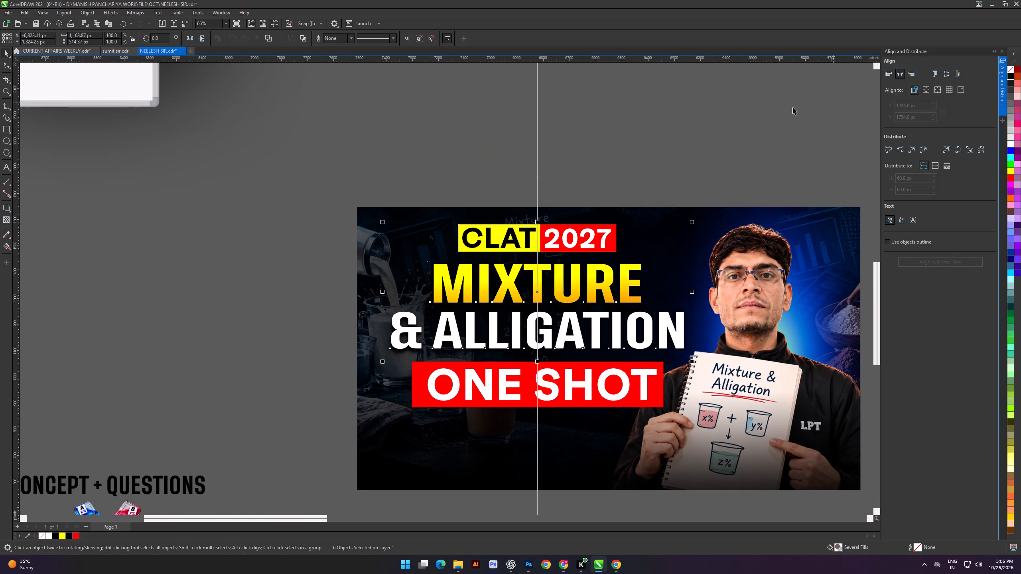
left_click(511, 111)
left_click(254, 137)
left_click_drag(264, 243, 763, 367)
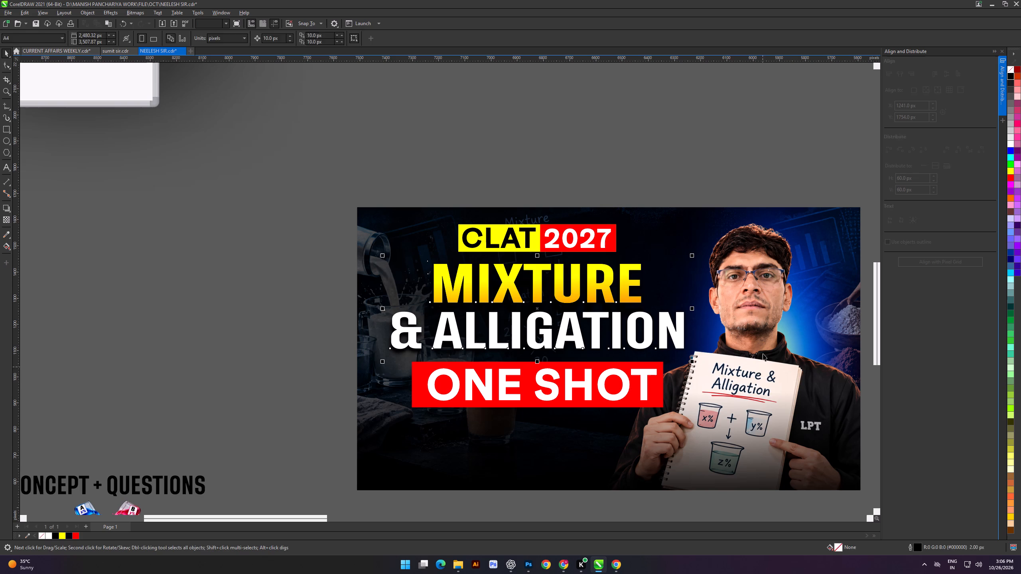
left_click(901, 70)
Shift the & ALLIGATION line slightly up and left, closer to the MIXTURE line.
left_click(234, 204)
scroll(456, 326, "up", 3)
left_click_drag(455, 330, 451, 327)
scroll(451, 327, "down", 4)
left_click(282, 306)
scroll(451, 309, "down", 5, "shift")
scroll(510, 293, "up", 3)
Select the CLAT 2027 label above the title and group it.
left_click(503, 234)
left_click(324, 149)
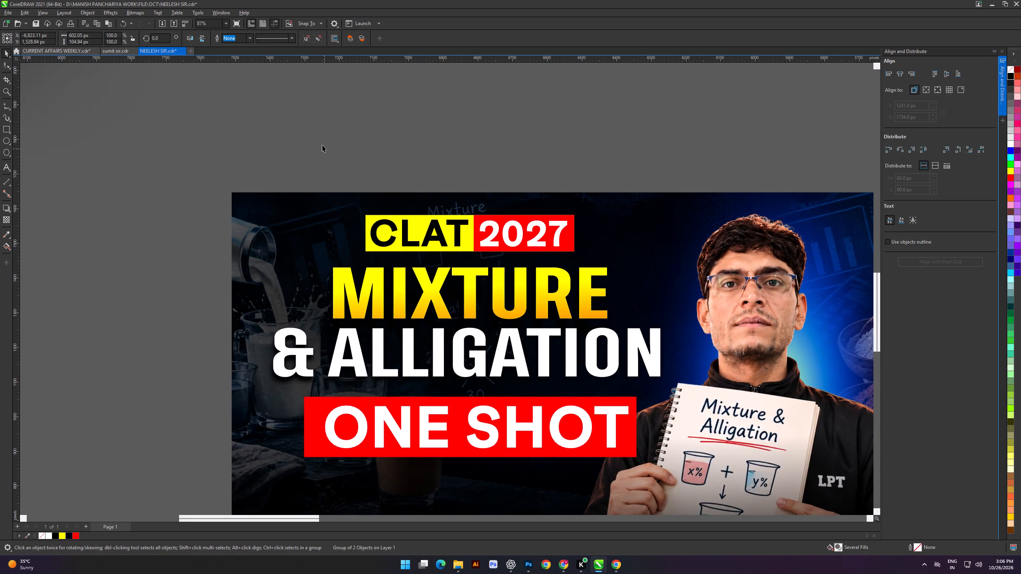
left_click_drag(352, 166, 648, 286)
key("ctrl+g")
left_click(418, 83)
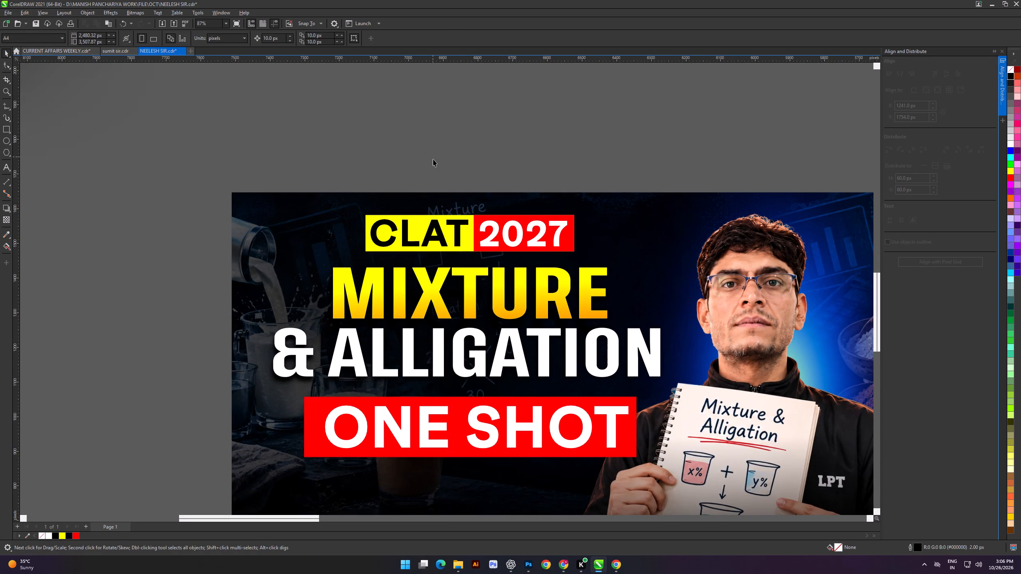
Nudge the MIXTURE and & ALLIGATION lines together slightly up towards the CLAT 2027 label.
left_click(155, 233)
left_click_drag(155, 242, 620, 375)
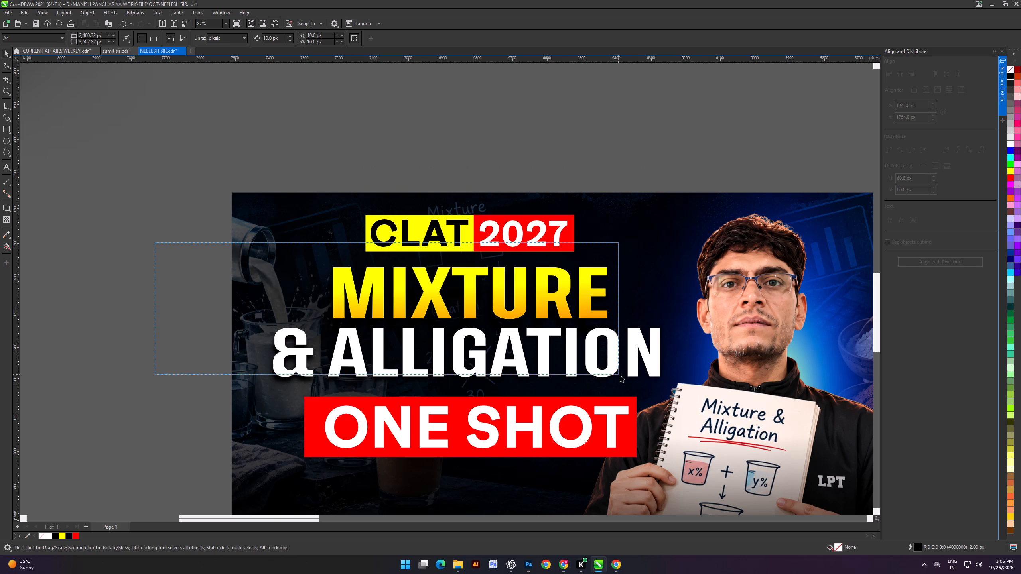
left_click_drag(620, 375, 703, 408)
key("Up")
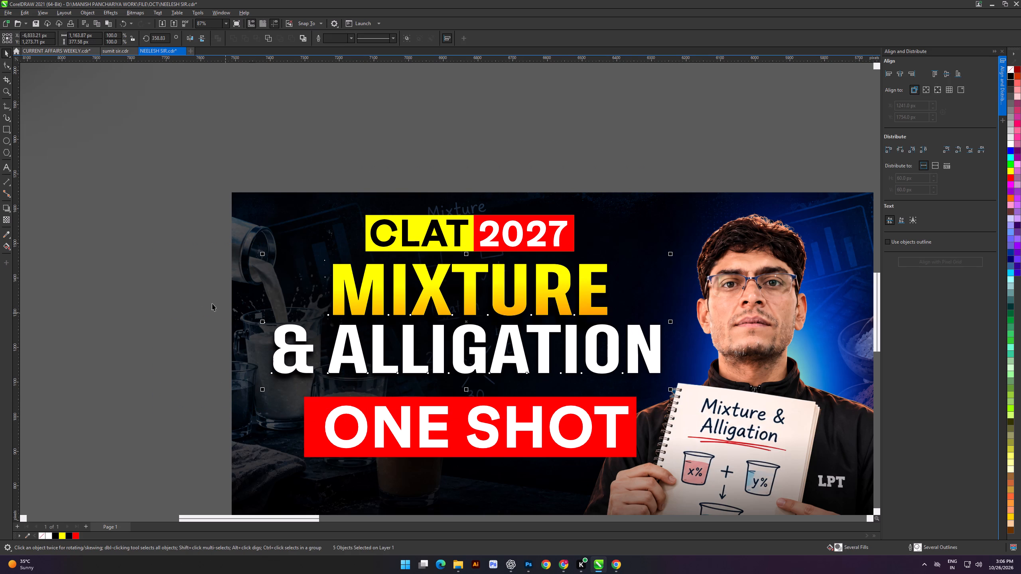
Centre the CLAT 2027 label, MIXTURE line and & ALLIGATION line horizontally on one another again.
left_click(181, 179)
left_click_drag(140, 162, 733, 400)
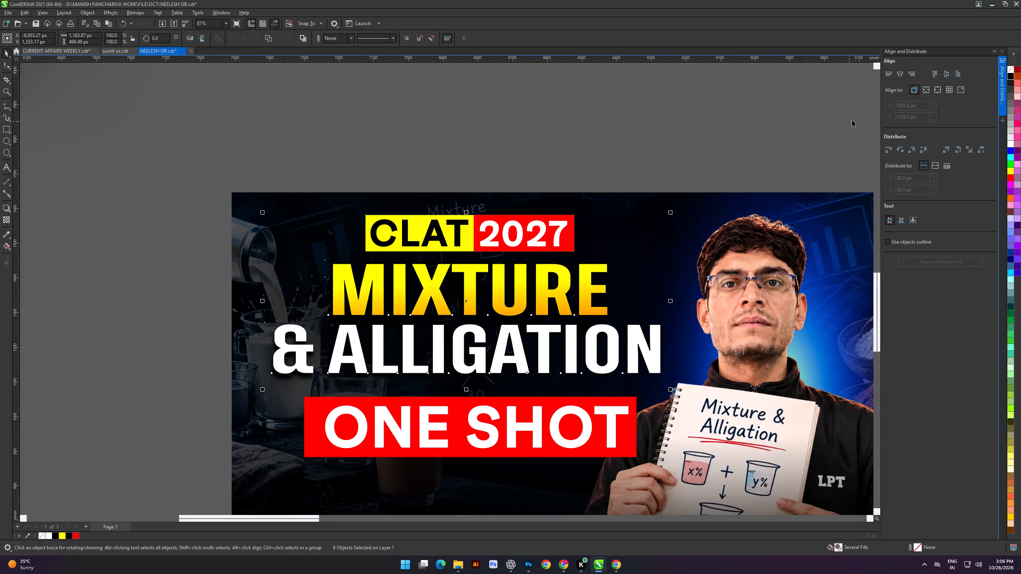
left_click(901, 75)
left_click(477, 133)
left_click_drag(391, 128, 395, 129)
left_click(60, 301)
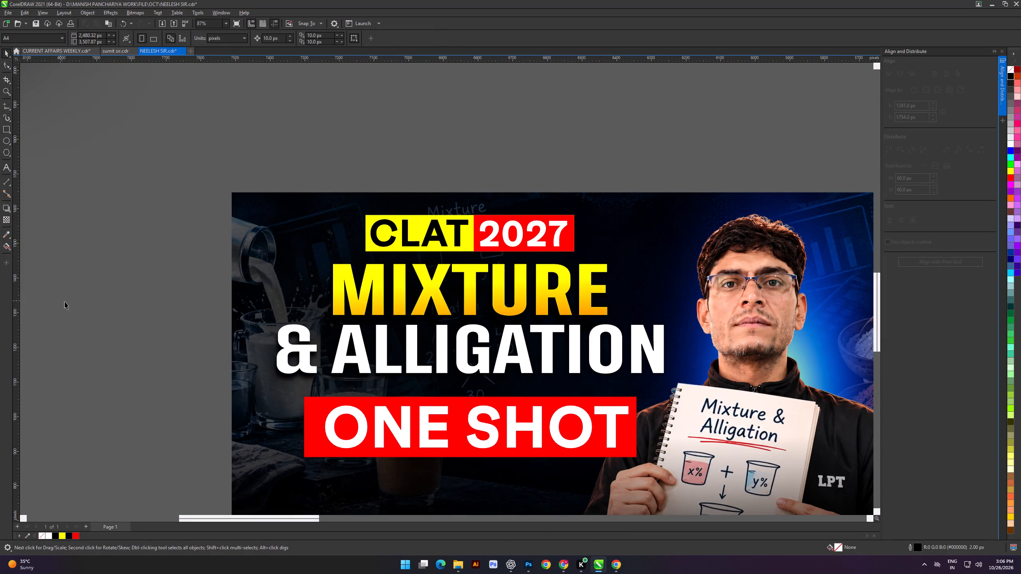
scroll(204, 304, "up", 2, "shift")
scroll(208, 296, "down", 4)
left_click(170, 285, "alt")
Select the ONE SHOT text with its red banner and scale them down to about 896 px wide.
scroll(345, 300, "down", 3)
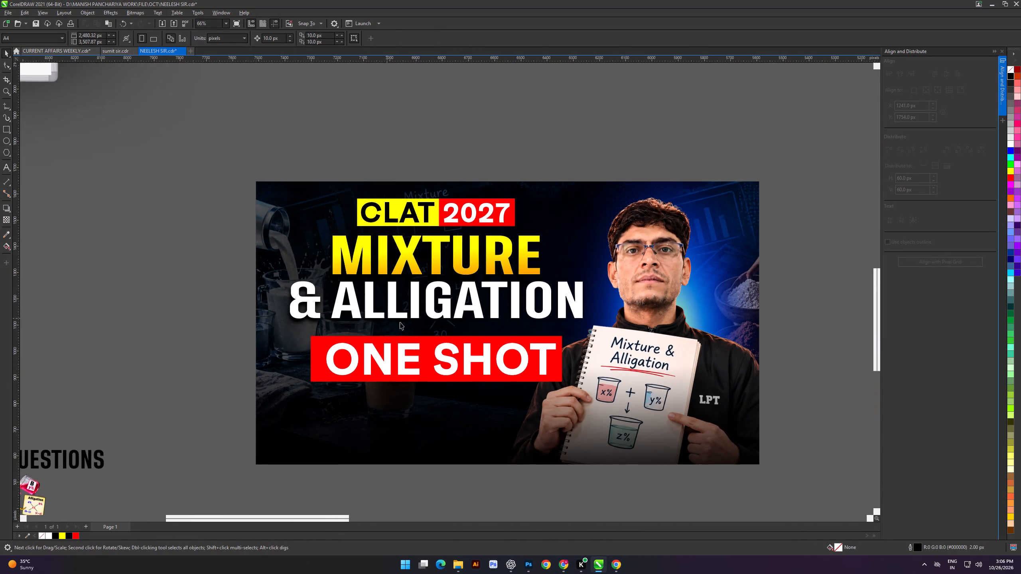
scroll(512, 349, "up", 3)
scroll(389, 330, "down", 4)
scroll(422, 327, "up", 6, "shift")
left_click(190, 301)
scroll(193, 305, "up", 3, "shift")
left_click(187, 309)
scroll(396, 309, "down", 3, "alt")
left_click_drag(230, 303, 605, 363)
left_click(259, 300)
left_click_drag(234, 298, 569, 364)
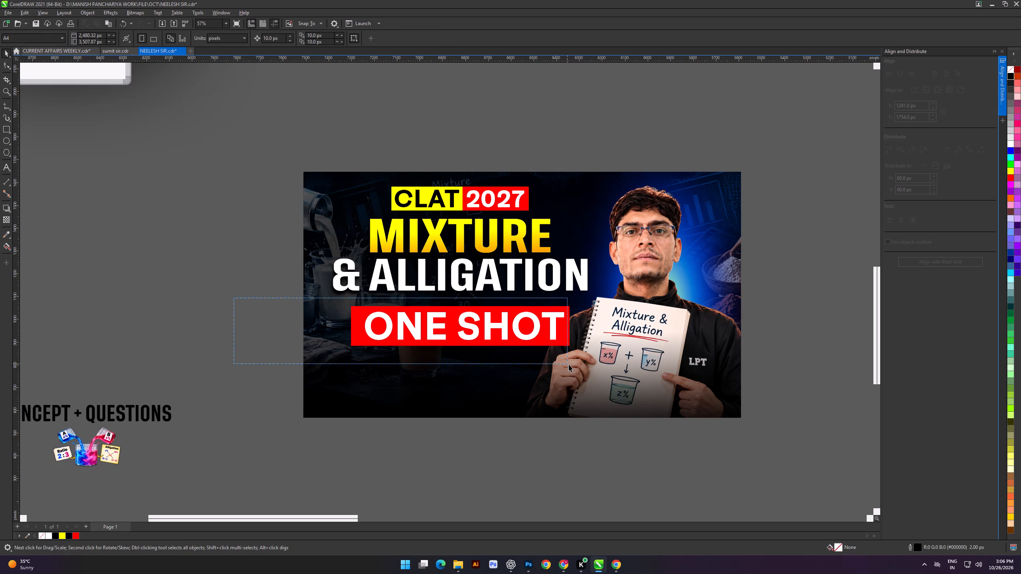
left_click_drag(569, 364, 593, 362)
left_click_drag(572, 348, 556, 352)
Move the ONE SHOT banner left and slightly up, closer beneath the & ALLIGATION line.
left_click_drag(507, 334, 493, 331)
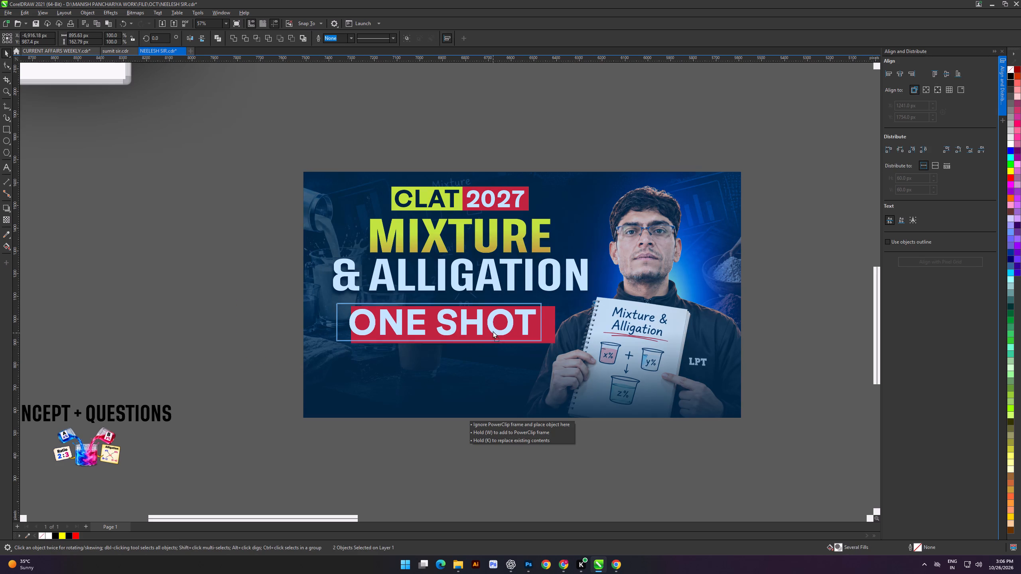
left_click_drag(493, 331, 495, 331)
scroll(495, 331, "down", 4)
left_click(308, 331)
Open the thumbnail's PowerClip contents for editing.
scroll(374, 334, "down", 4, "shift")
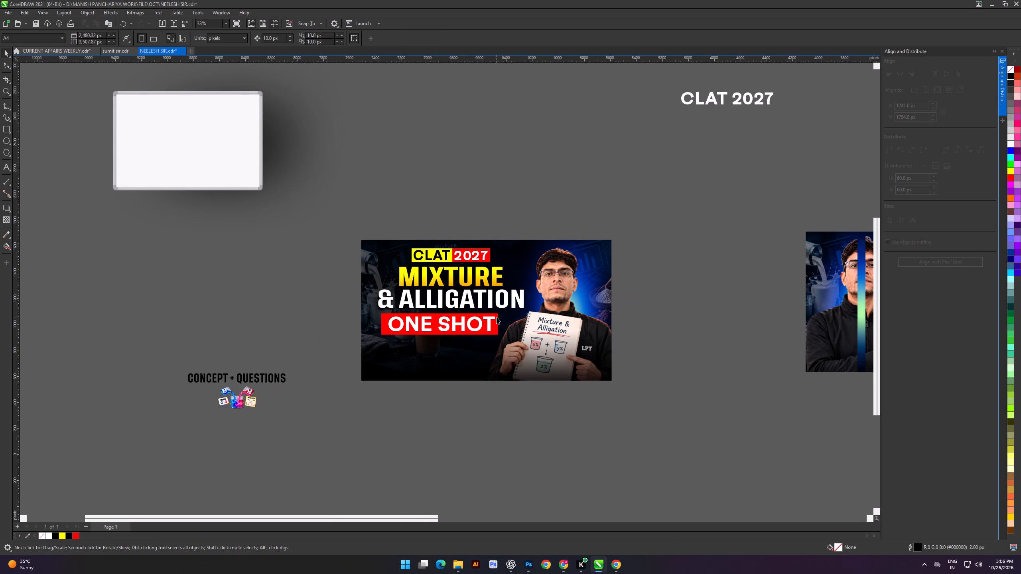
double_click(569, 334)
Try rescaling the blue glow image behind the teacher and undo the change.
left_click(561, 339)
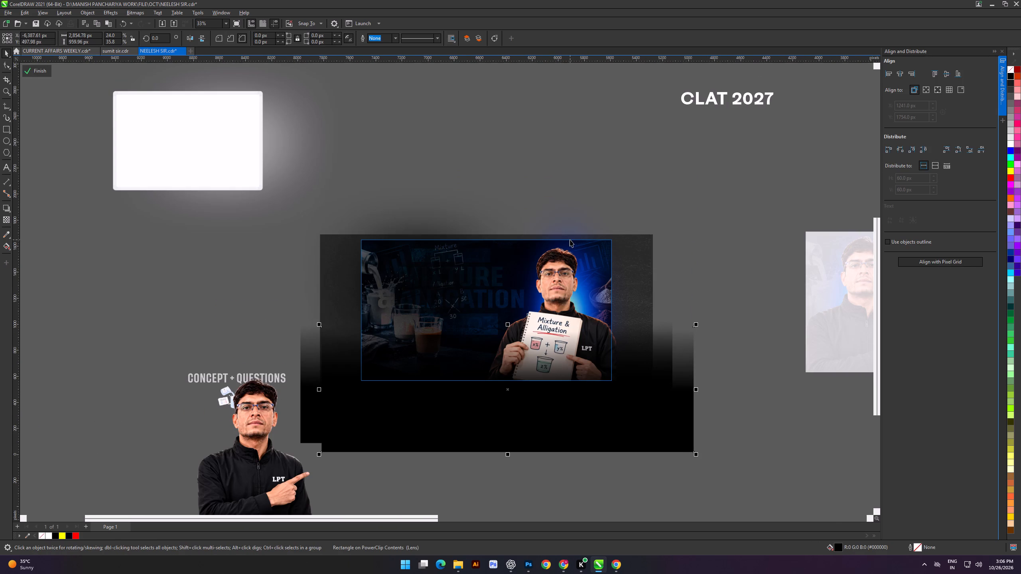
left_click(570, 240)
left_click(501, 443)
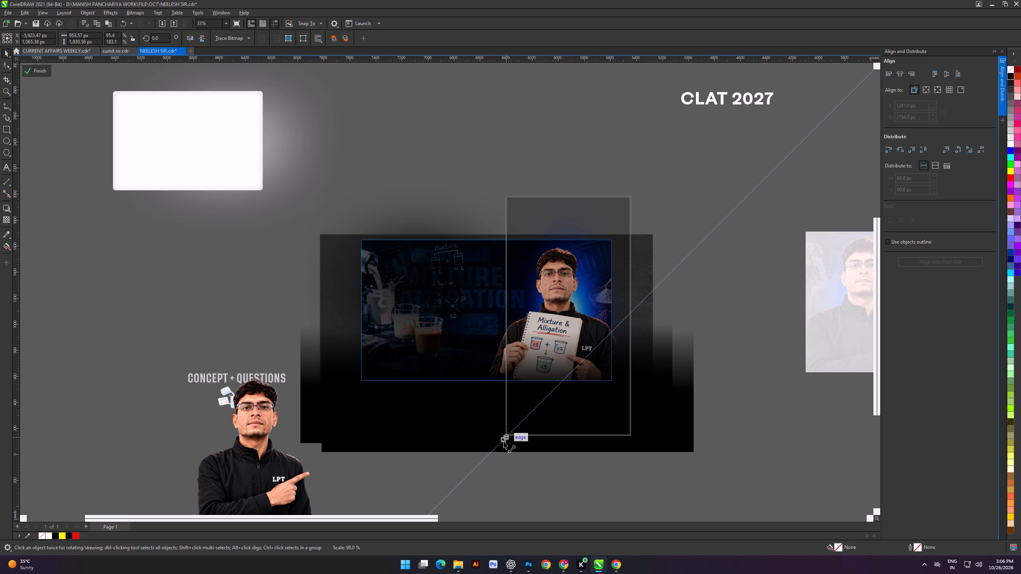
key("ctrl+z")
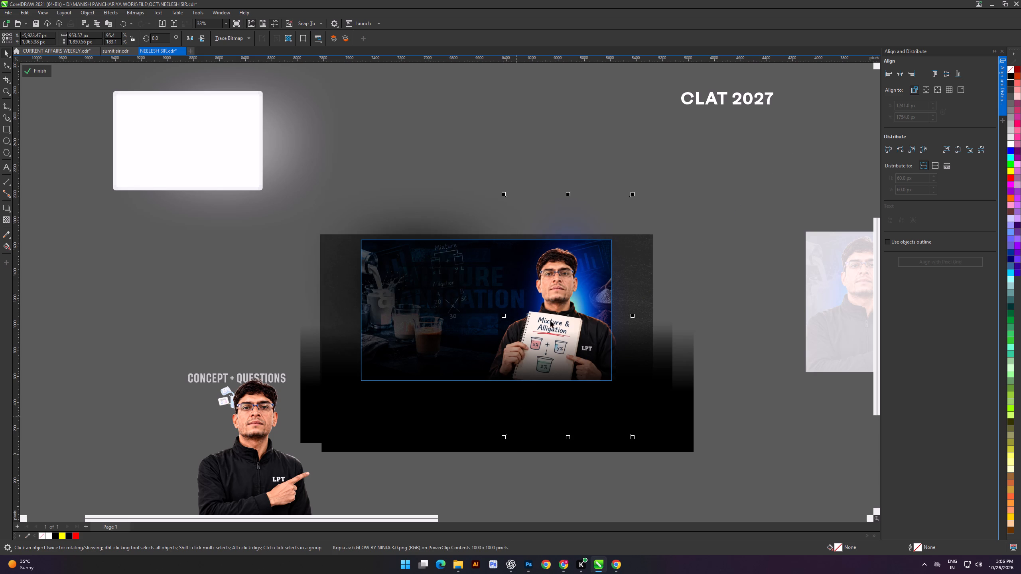
Scale the notebook-holding teacher image down to 112.5%, about 957 px wide, and finish editing the PowerClip.
left_click(568, 281)
scroll(459, 395, "up", 5)
scroll(513, 364, "up", 4)
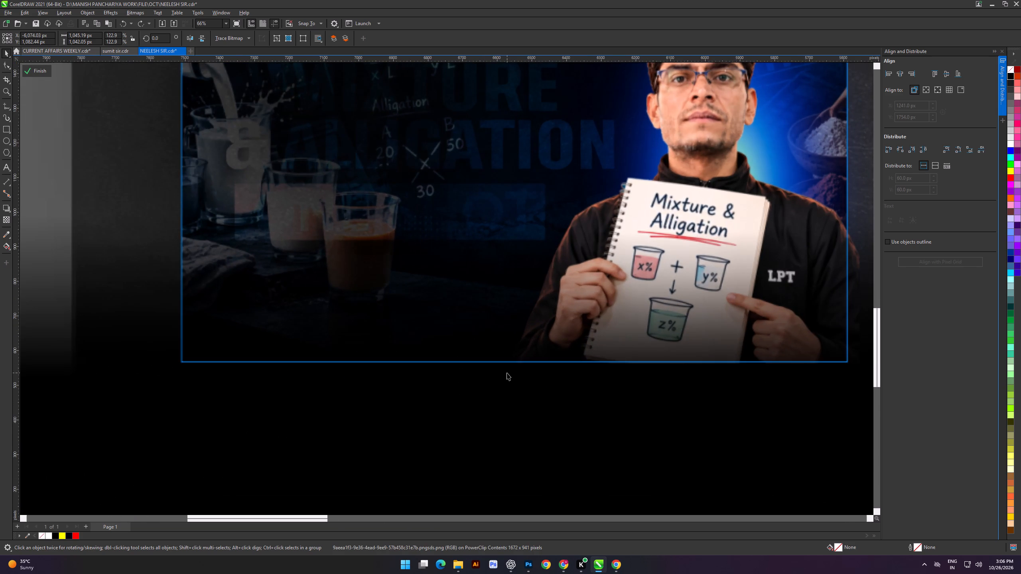
left_click_drag(495, 368, 499, 366)
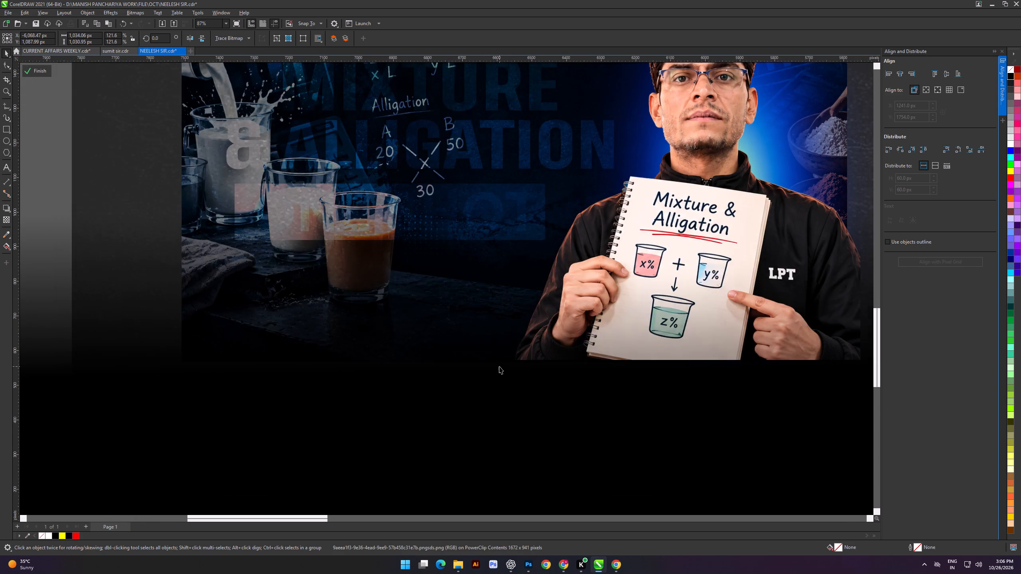
scroll(499, 366, "down", 6)
left_click_drag(500, 364, 507, 363)
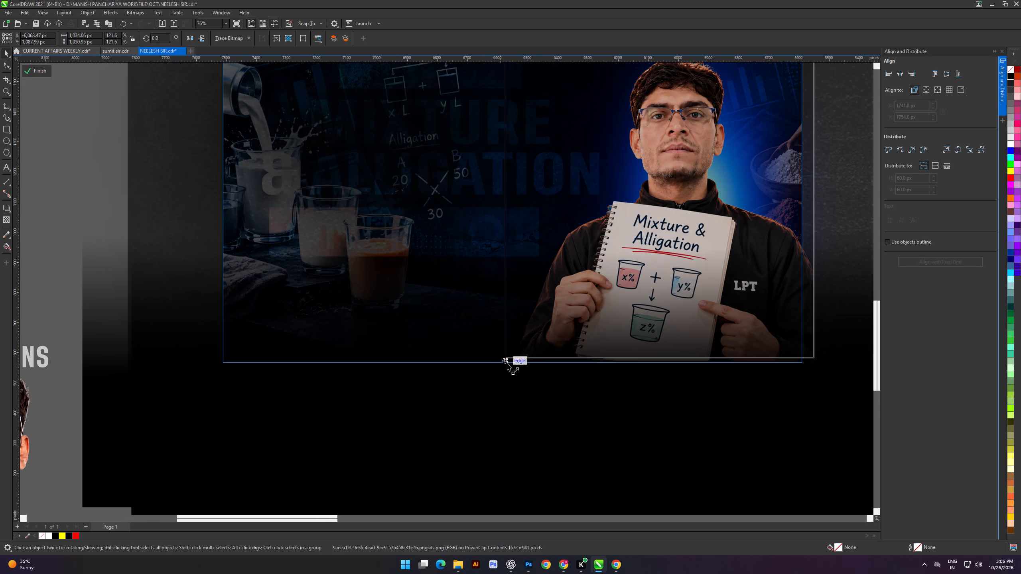
left_click_drag(507, 363, 523, 359)
scroll(523, 358, "down", 13)
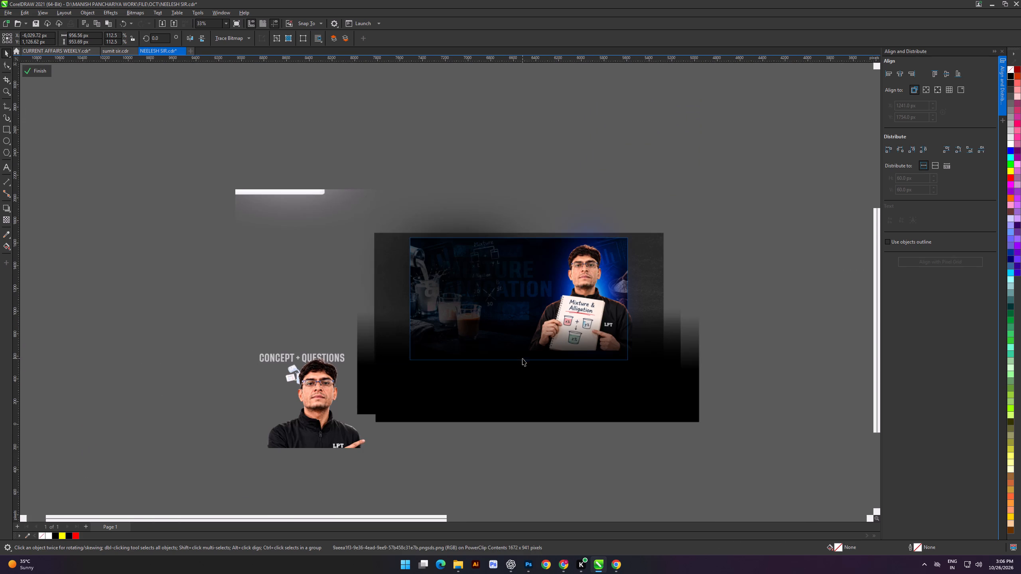
scroll(528, 356, "down", 5, "shift")
left_click(29, 70)
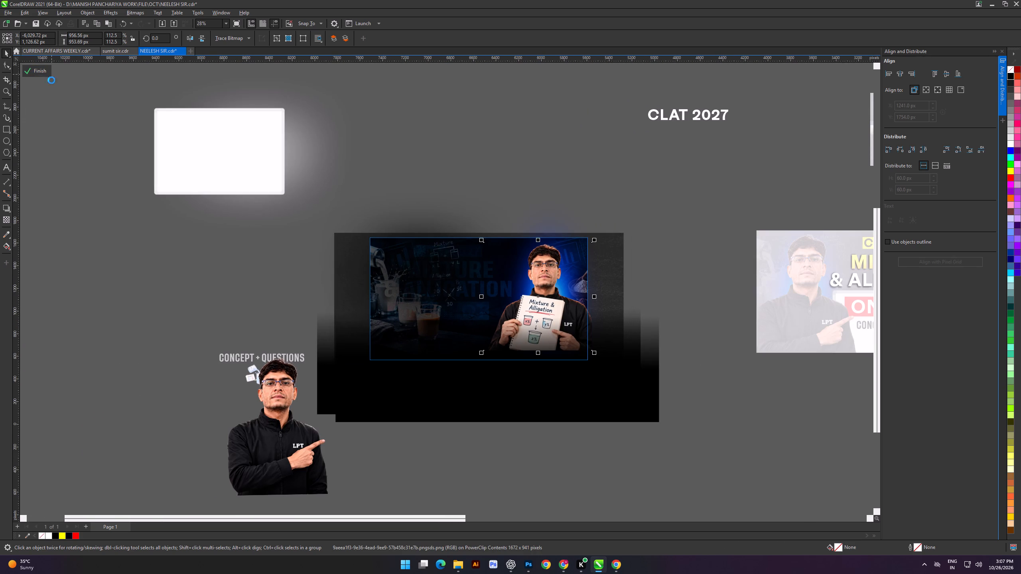
Centre-align the CLAT 2027, MIXTURE and & ALLIGATION lines horizontally with the ONE SHOT banner.
left_click(479, 93)
left_click_drag(519, 135, 520, 143)
scroll(521, 248, "up", 4)
scroll(513, 245, "up", 4, "shift")
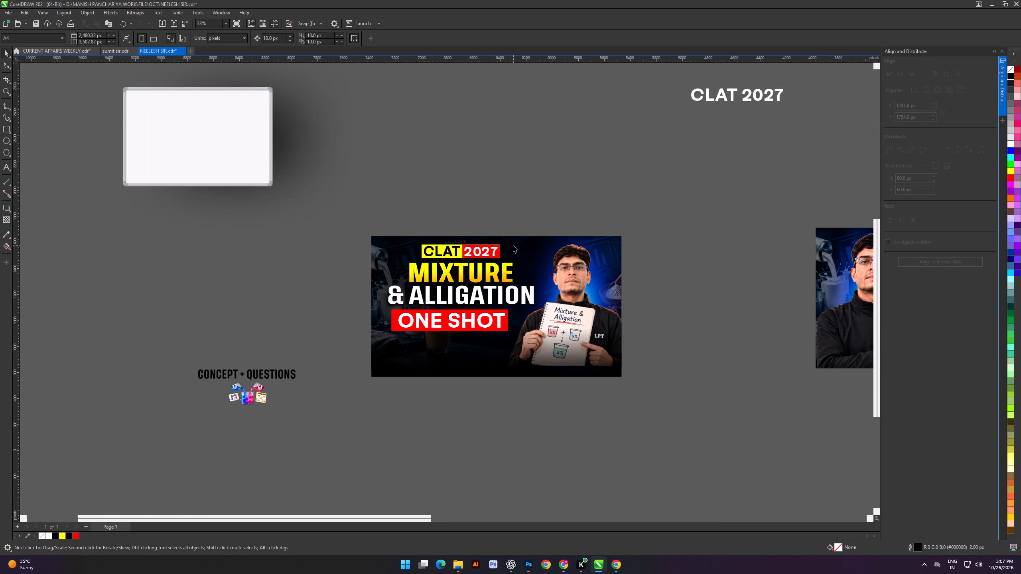
scroll(513, 245, "up", 1, "shift")
left_click(374, 188)
left_click_drag(372, 214, 629, 347)
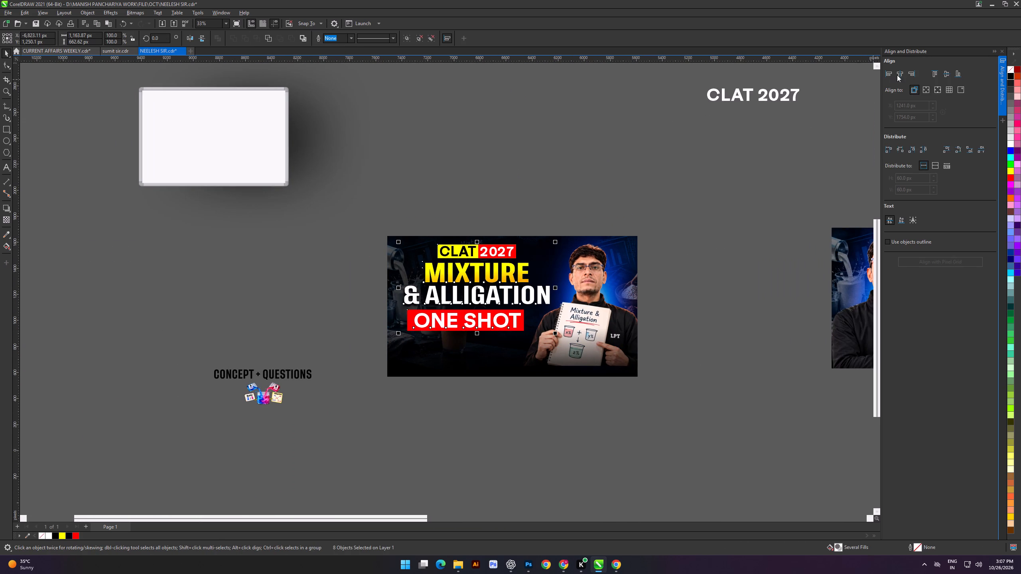
left_click(901, 74)
left_click(544, 116)
left_click(416, 167)
Move the whole headline block slightly right, closer to the notebook-holding teacher.
left_click_drag(343, 204, 571, 348)
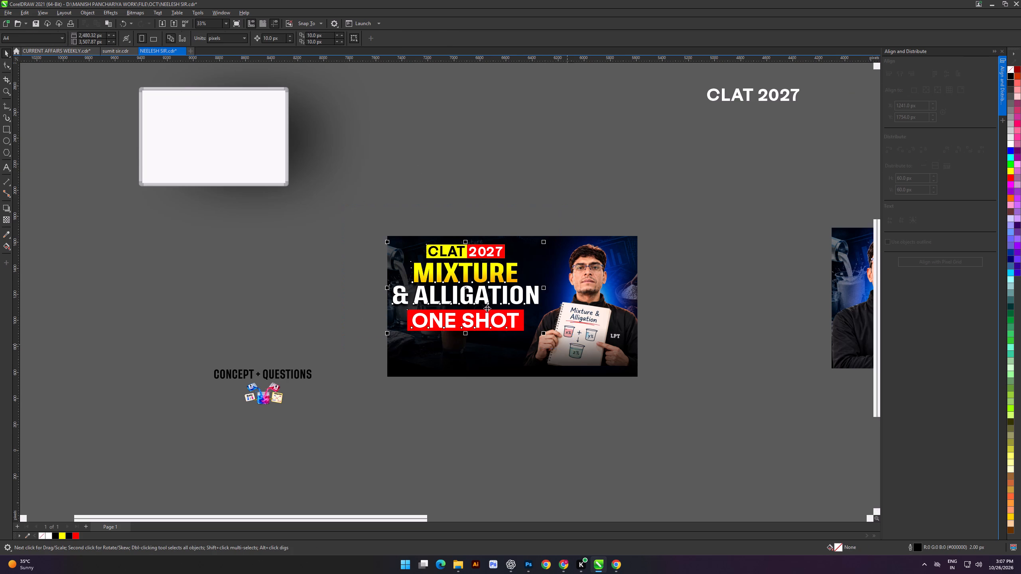
scroll(441, 292, "up", 4)
left_click_drag(518, 299, 528, 299)
left_click(532, 118)
scroll(514, 150, "down", 4, "shift")
left_click(447, 114)
scroll(466, 215, "down", 3)
scroll(359, 254, "up", 5, "shift")
scroll(453, 285, "up", 2)
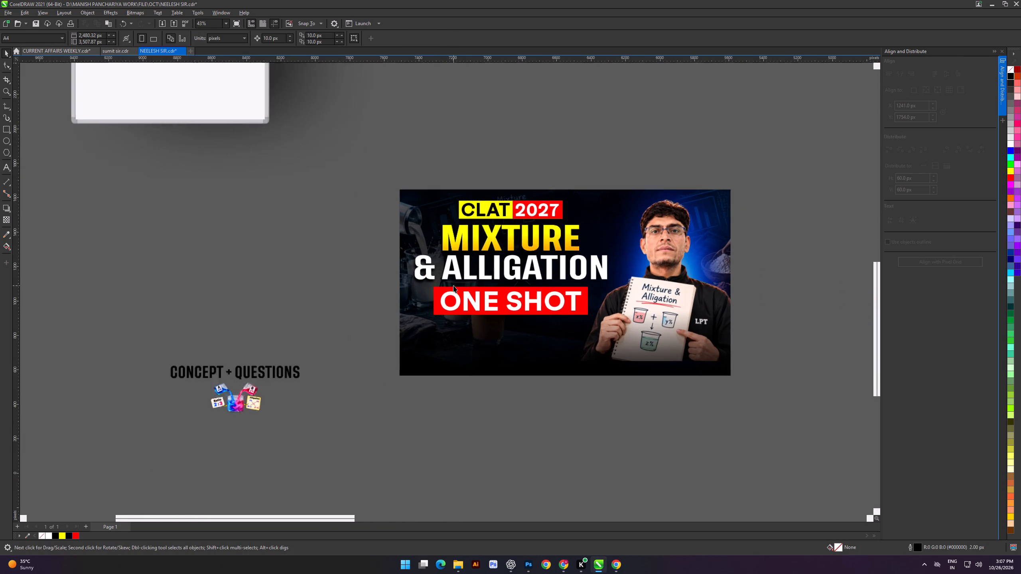
Fine-adjust the positions of the & ALLIGATION line and the ONE SHOT banner beneath it.
scroll(453, 285, "up", 1)
scroll(540, 264, "up", 6)
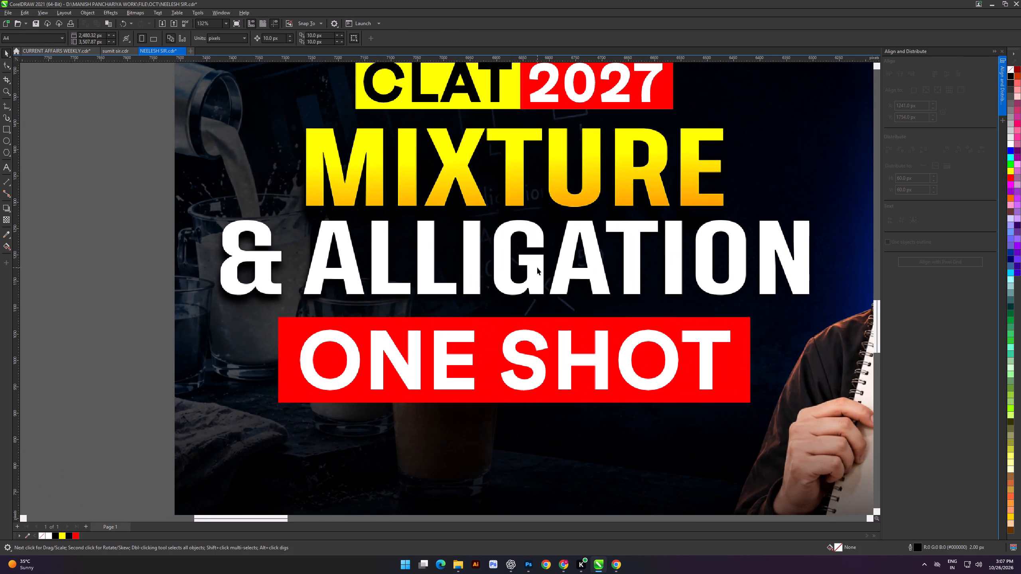
left_click(537, 267)
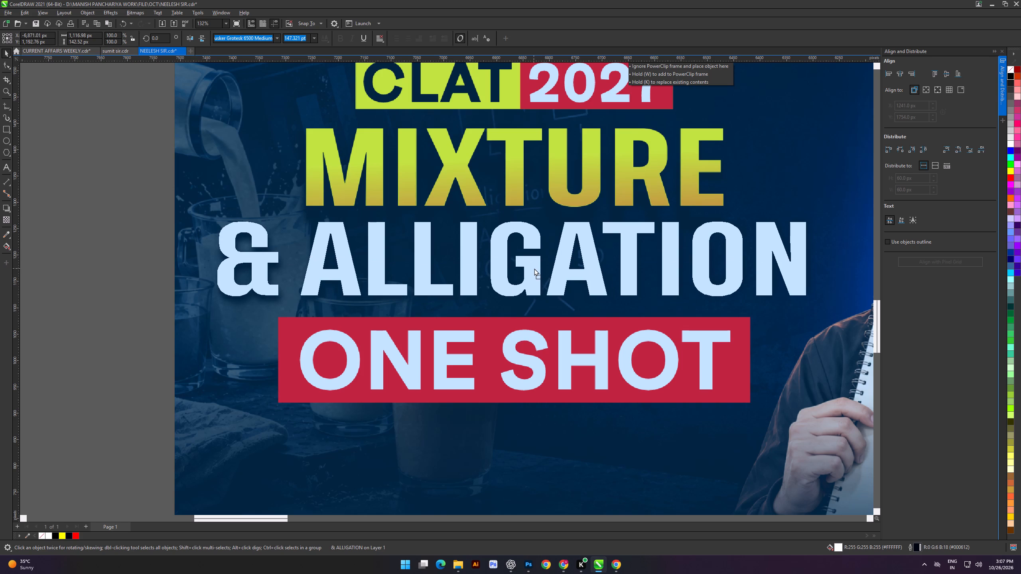
scroll(534, 270, "down", 6)
left_click(242, 236)
left_click_drag(318, 271, 681, 358)
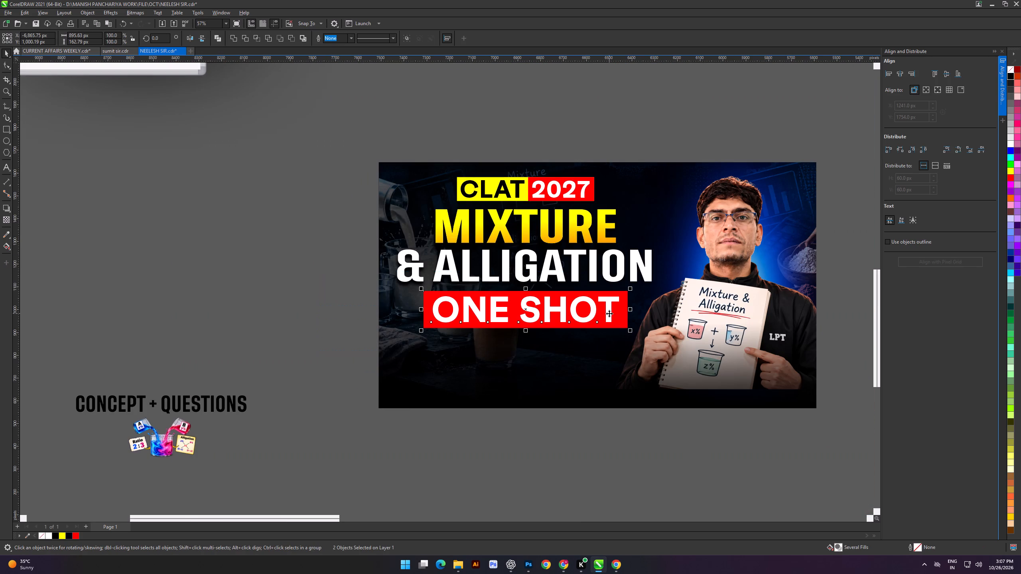
left_click(609, 313)
left_click(234, 307)
scroll(277, 319, "down", 3)
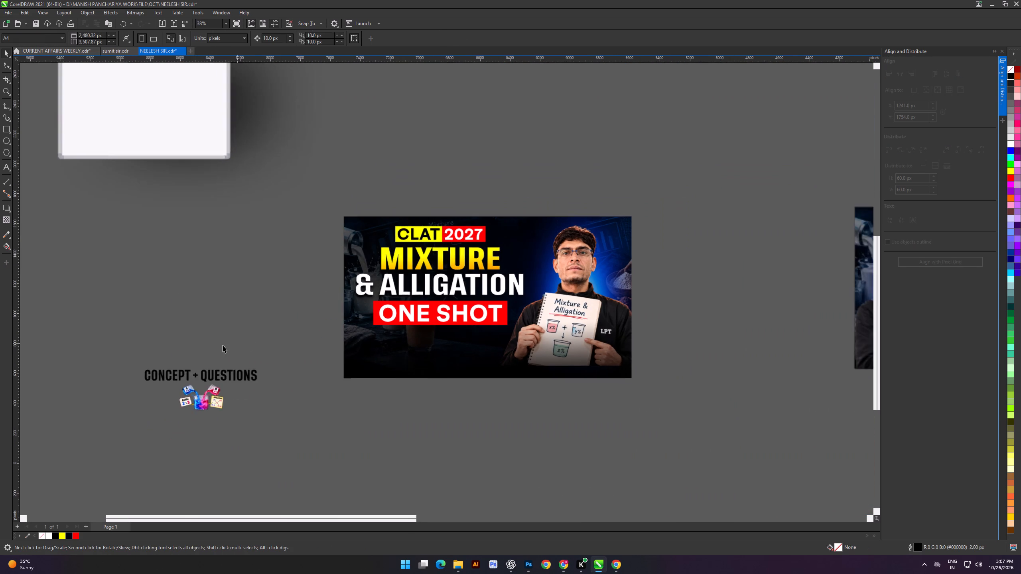
Place the loose CONCEPT + QUESTIONS text on the thumbnail below the ONE SHOT banner and fill it white.
scroll(199, 349, "up", 7, "shift")
left_click(187, 347)
left_click_drag(157, 342, 324, 390)
left_click_drag(295, 379, 540, 358)
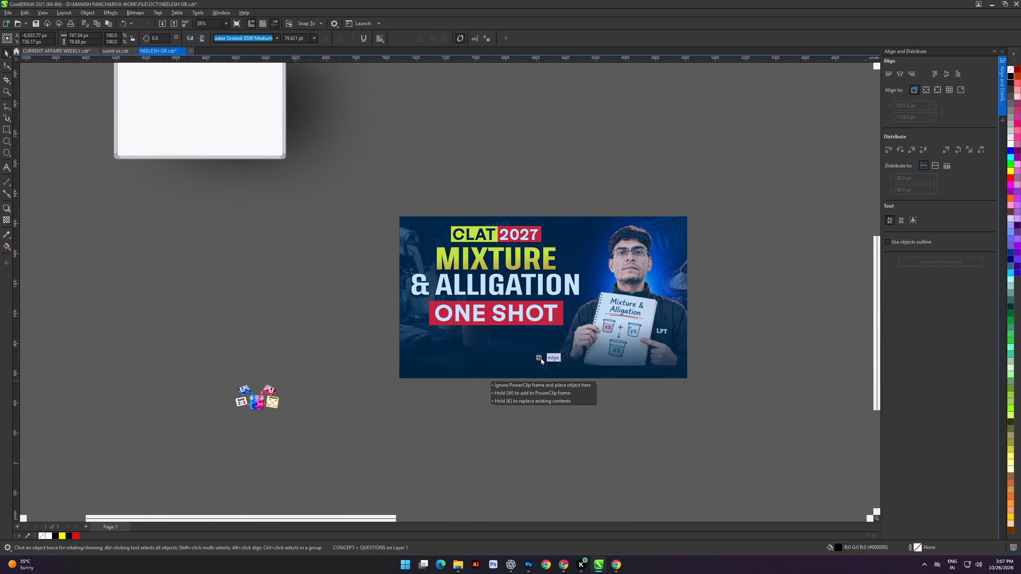
left_click_drag(540, 358, 537, 342)
left_click(1013, 141)
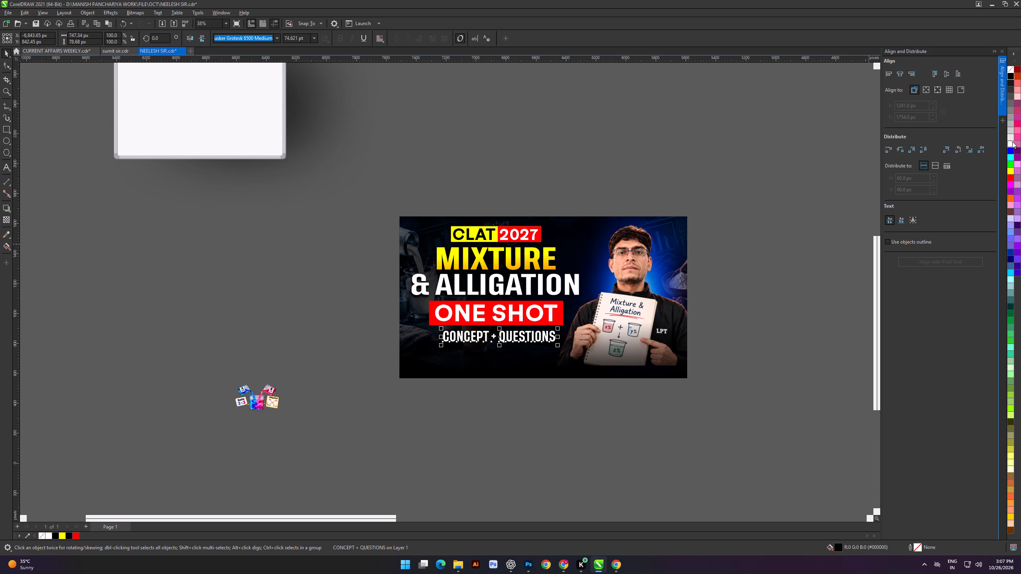
Centre the CONCEPT + QUESTIONS line horizontally under the ONE SHOT banner.
left_click_drag(434, 493, 438, 484)
scroll(500, 331, "up", 5)
left_click_drag(509, 342, 505, 342)
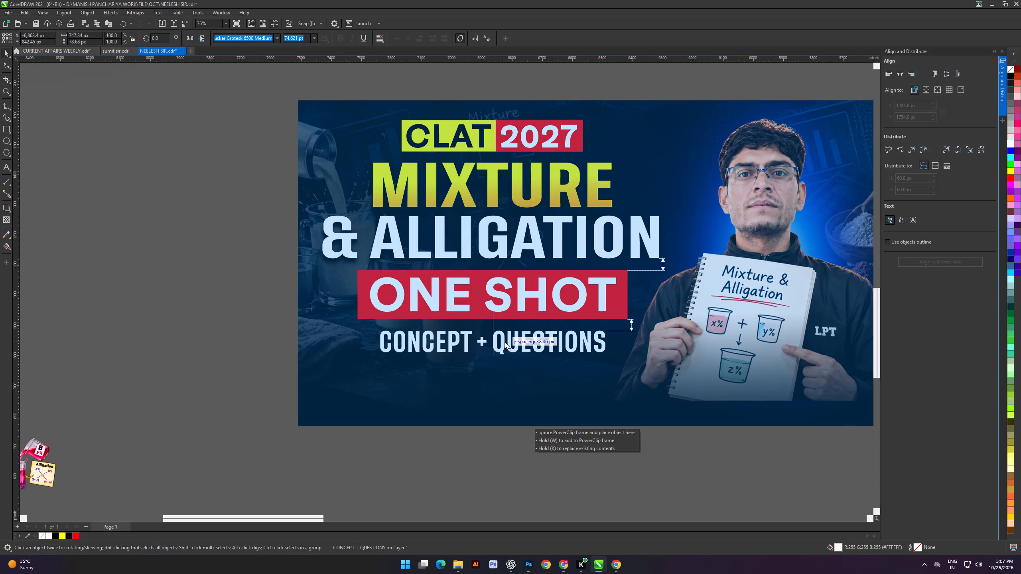
left_click_drag(505, 342, 503, 338)
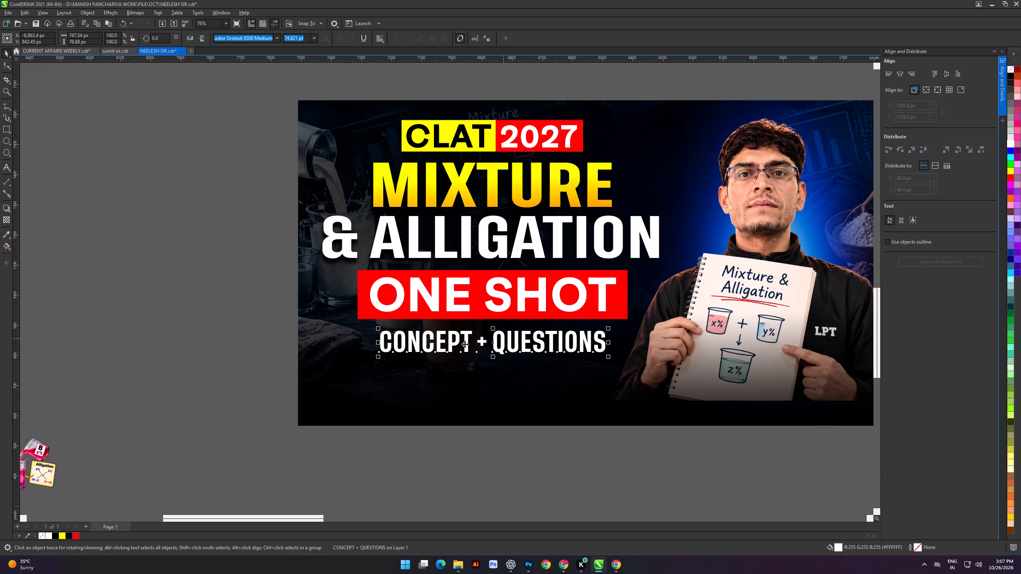
left_click(201, 331)
scroll(343, 320, "down", 3)
scroll(351, 322, "up", 5, "shift")
left_click_drag(213, 286, 219, 288)
scroll(475, 313, "down", 4, "alt")
scroll(485, 307, "up", 4)
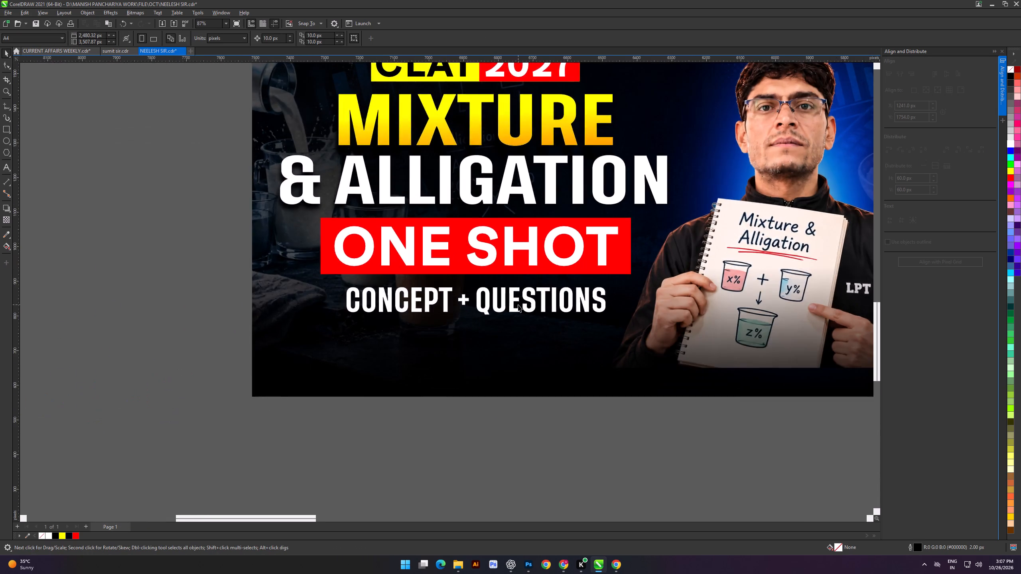
scroll(518, 305, "down", 5)
left_click(489, 382)
Place the small beaker and ratio-card illustration on the thumbnail, centred just below the CONCEPT + QUESTIONS line.
scroll(405, 357, "down", 3, "alt")
left_click(371, 377)
scroll(479, 252, "down", 4, "shift")
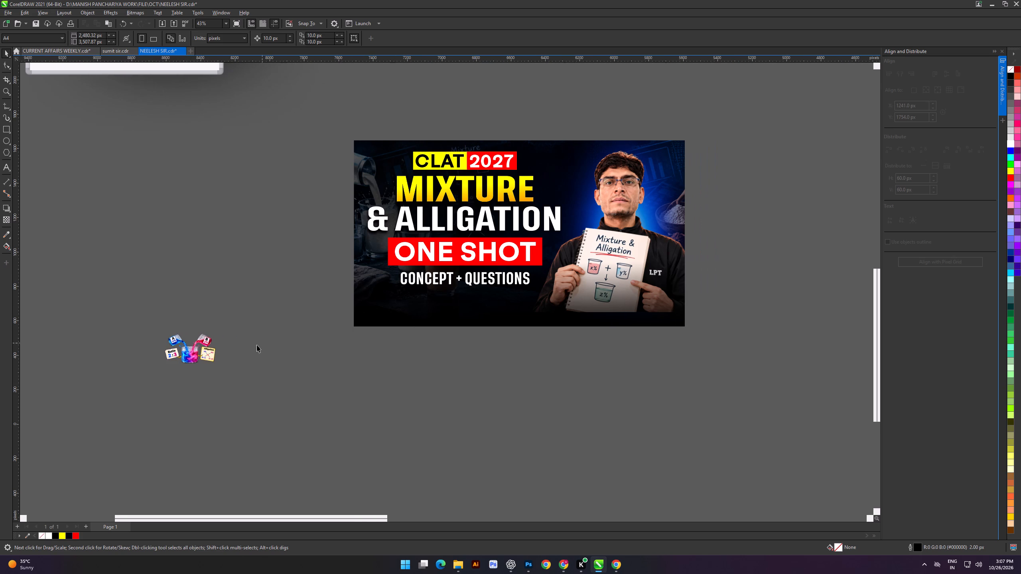
left_click_drag(192, 353, 464, 309)
left_click_drag(461, 372, 462, 364)
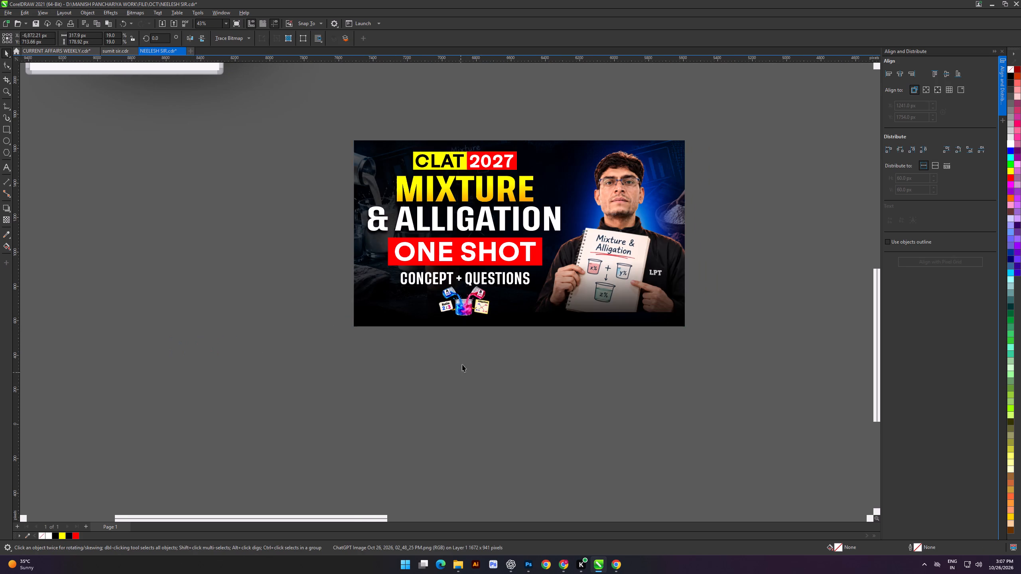
left_click_drag(462, 364, 462, 368)
scroll(483, 294, "up", 5)
left_click_drag(443, 312, 443, 318)
left_click_drag(451, 324, 447, 330)
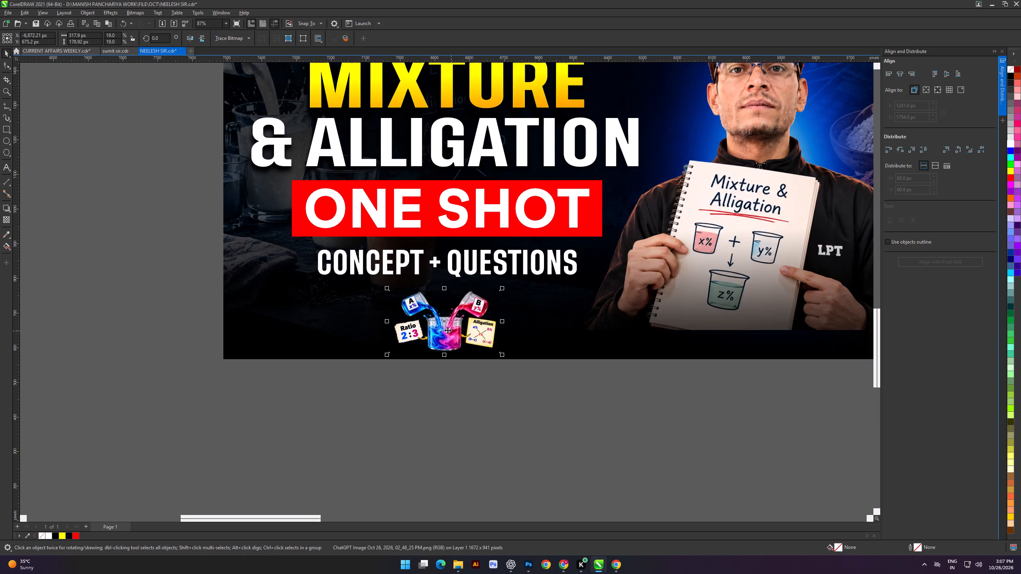
left_click_drag(447, 331, 447, 326)
left_click_drag(440, 394, 441, 389)
scroll(433, 353, "down", 5)
scroll(424, 381, "up", 2, "shift")
left_click(445, 407)
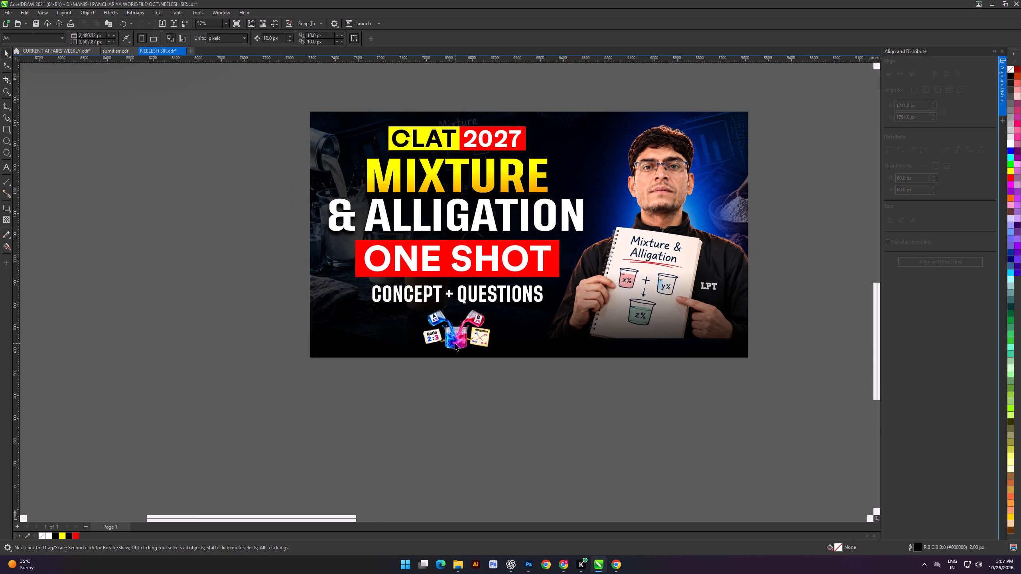
Move the small beaker illustration down from its spot beneath the CONCEPT + QUESTIONS line.
left_click(460, 340)
left_click(470, 389)
scroll(476, 375, "down", 3)
left_click_drag(458, 423, 461, 417)
left_click_drag(461, 358, 462, 374)
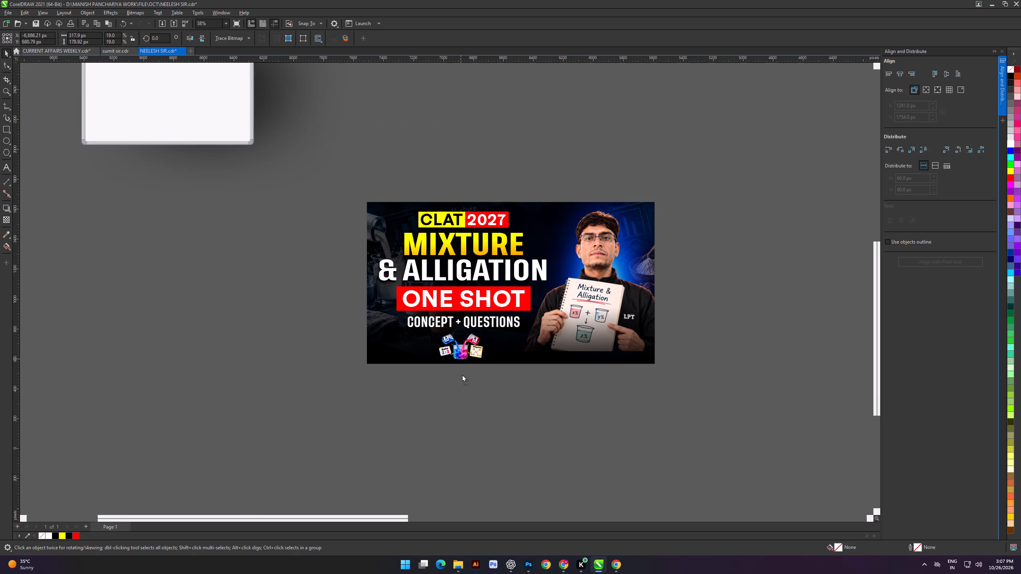
left_click_drag(462, 374, 466, 414)
left_click(314, 394)
scroll(410, 353, "down", 4)
scroll(420, 352, "up", 4, "shift")
left_click_drag(371, 439, 376, 439)
Switch to Photoshop, undo the last edit to the notebook-teacher image, and select its Layer 0.
left_click(511, 568)
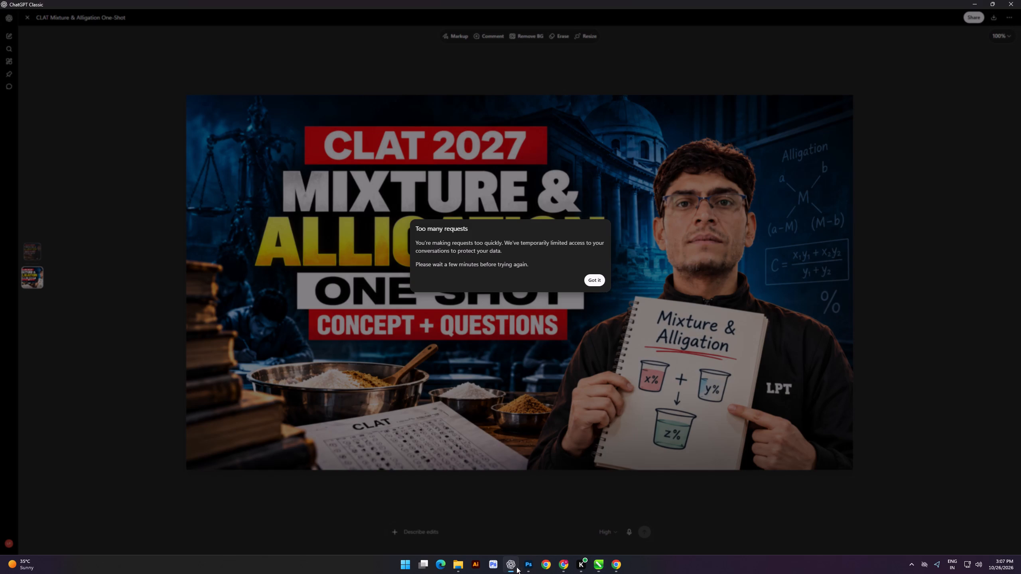
left_click(524, 564)
key("ctrl+z")
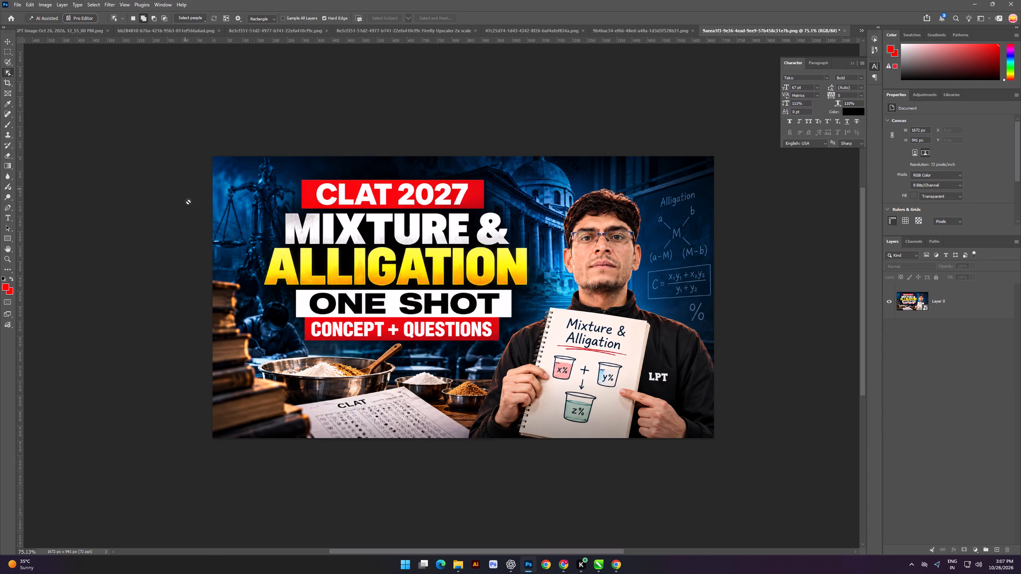
left_click(159, 233)
left_click(507, 204)
left_click_drag(163, 505, 462, 409)
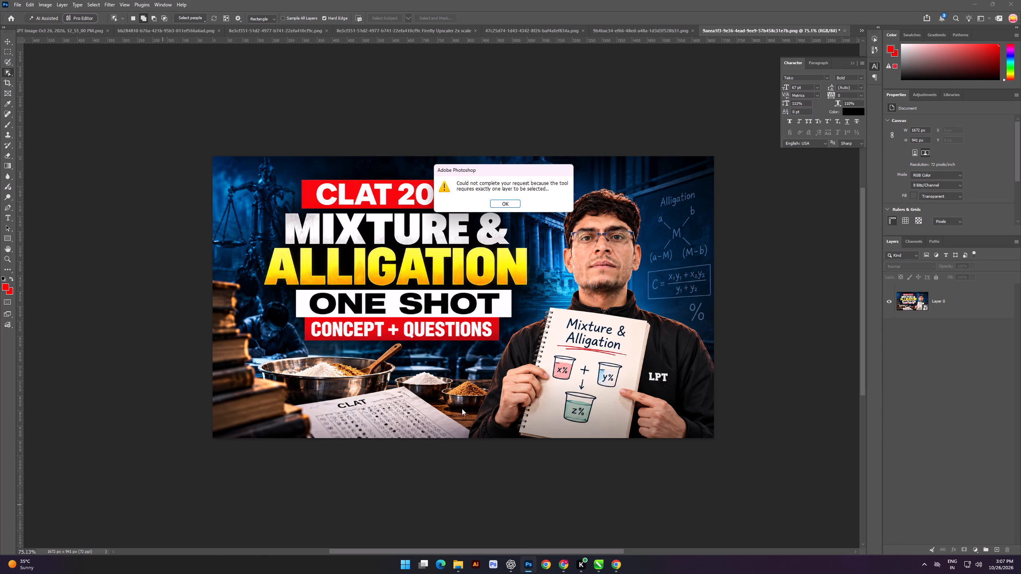
left_click_drag(462, 409, 475, 372)
left_click(505, 204)
left_click(911, 295)
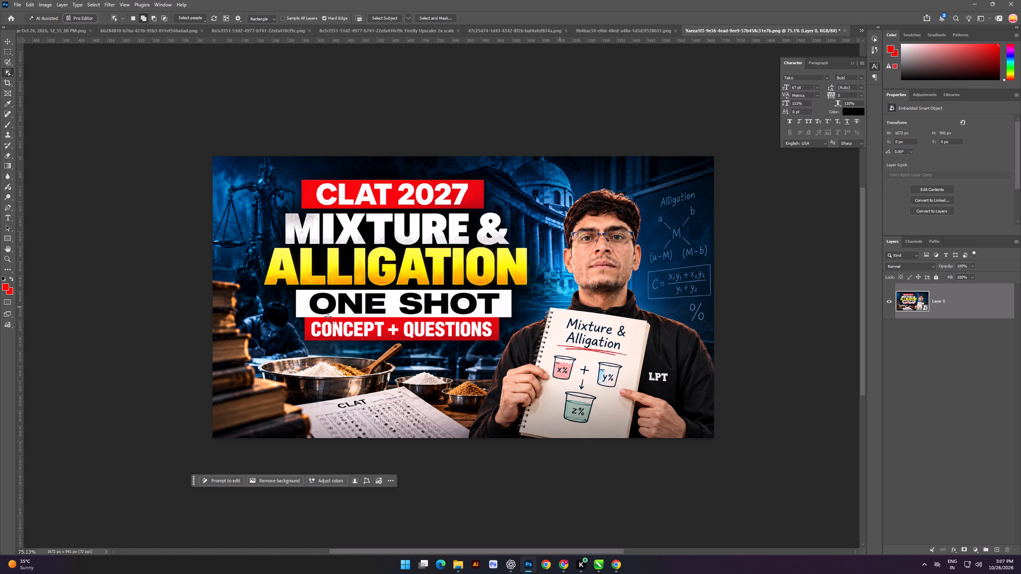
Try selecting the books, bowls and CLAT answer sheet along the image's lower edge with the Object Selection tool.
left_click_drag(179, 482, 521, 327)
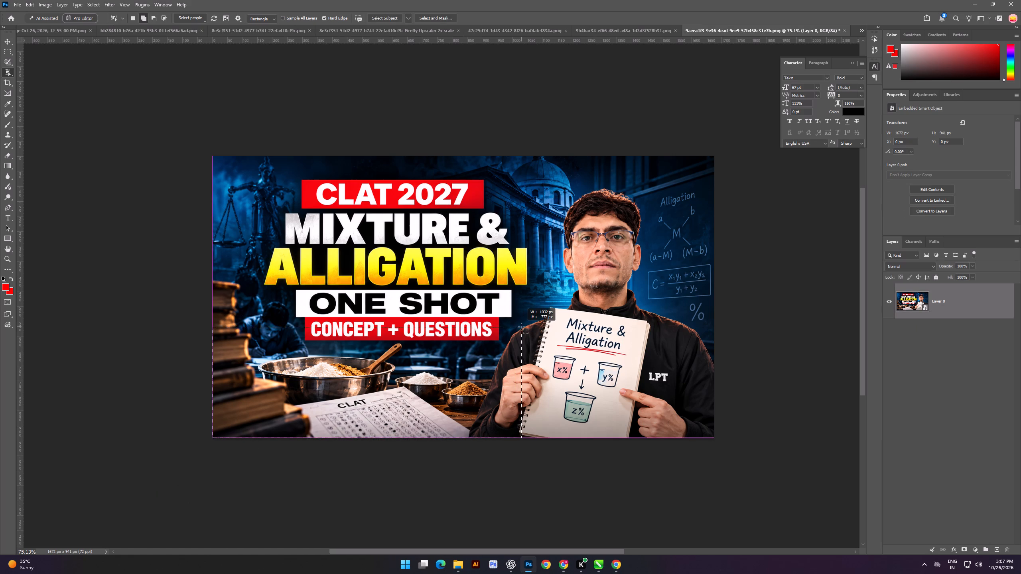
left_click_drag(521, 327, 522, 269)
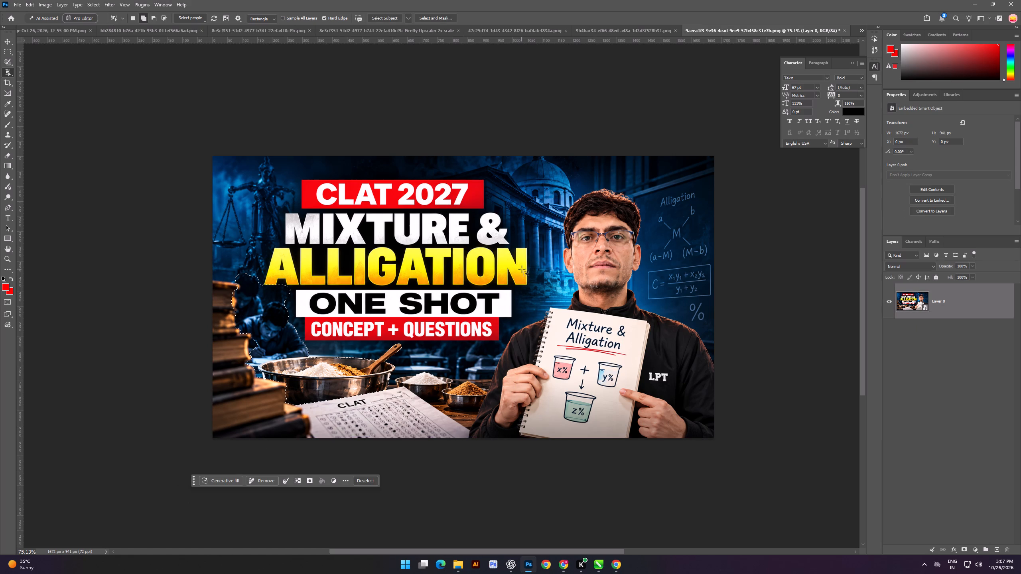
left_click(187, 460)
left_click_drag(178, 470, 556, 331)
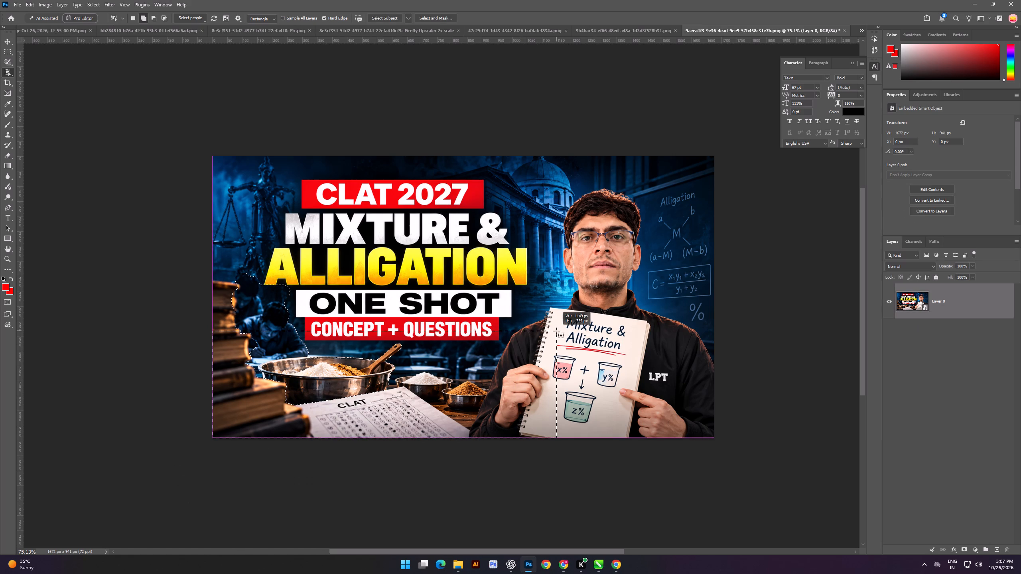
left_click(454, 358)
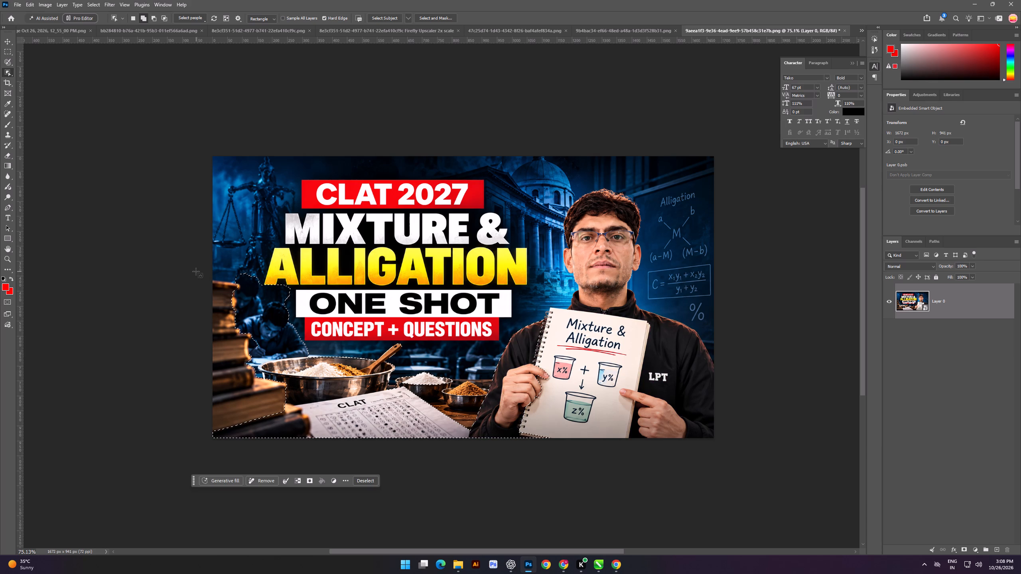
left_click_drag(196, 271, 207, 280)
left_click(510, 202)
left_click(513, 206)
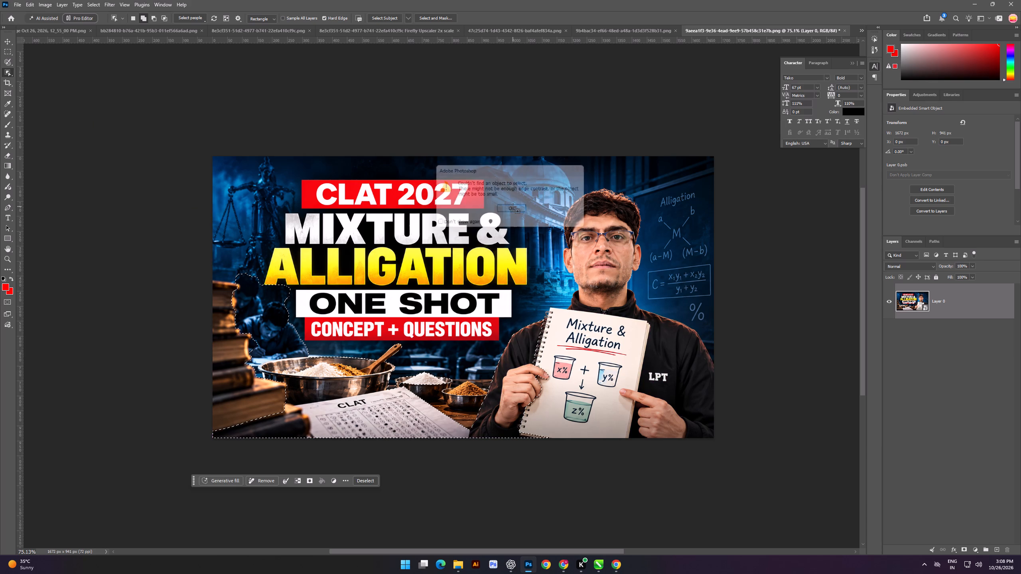
Outline the books, ingredient bowls and CLAT answer sheet with the Magnetic Lasso and copy the selection to a new layer.
right_click(6, 64)
left_click(40, 82)
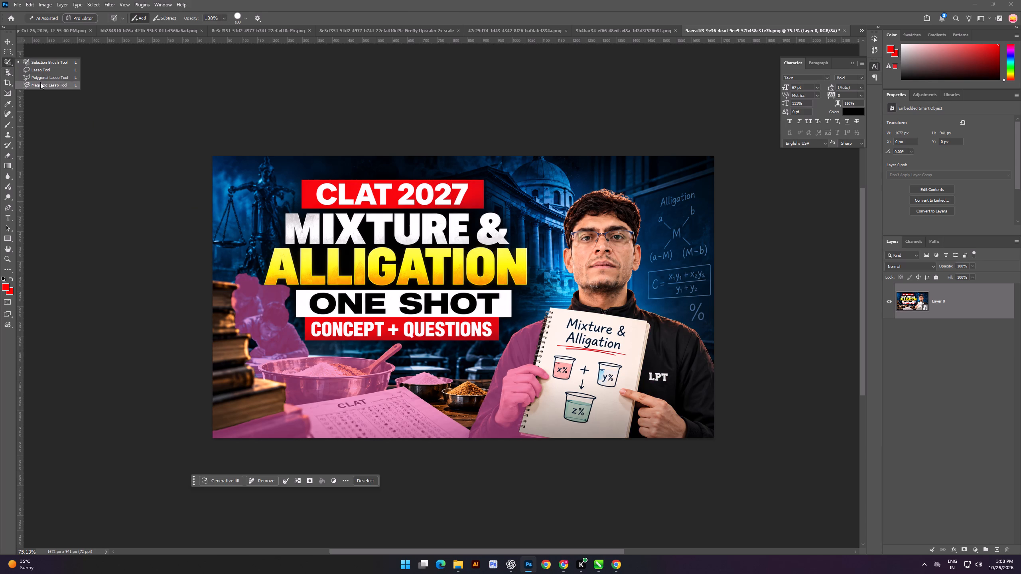
left_click(214, 279)
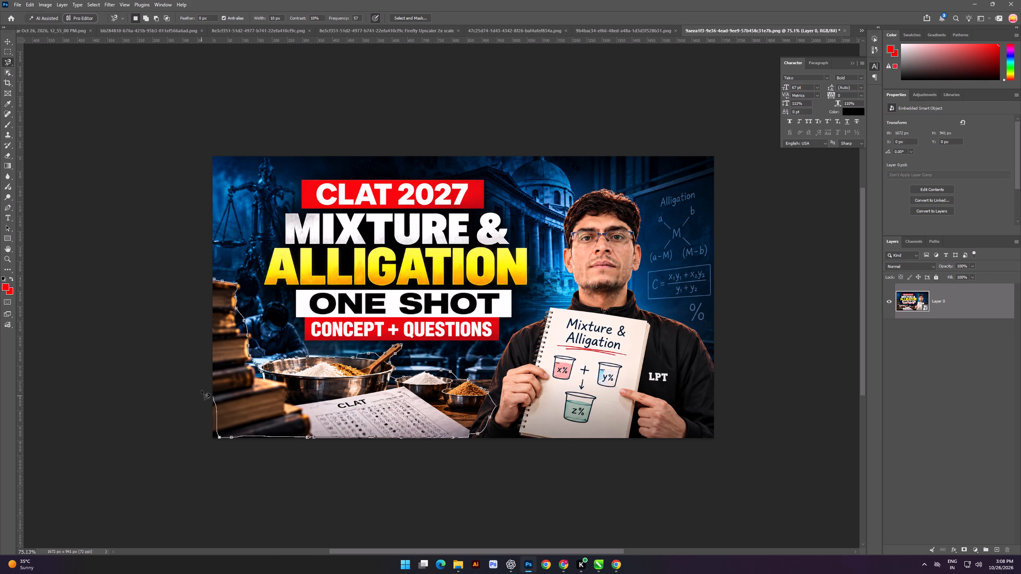
double_click(202, 278)
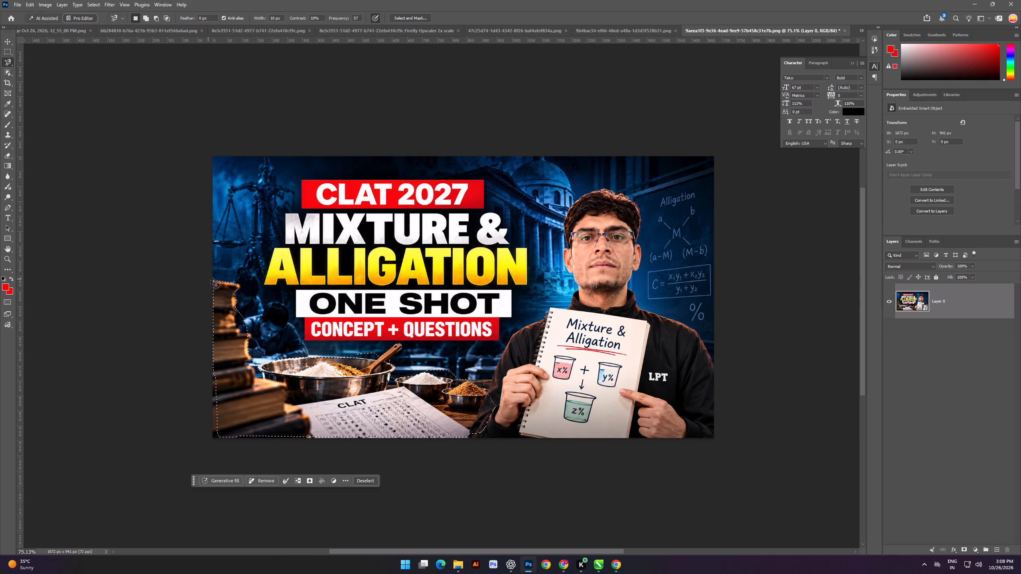
right_click(258, 409)
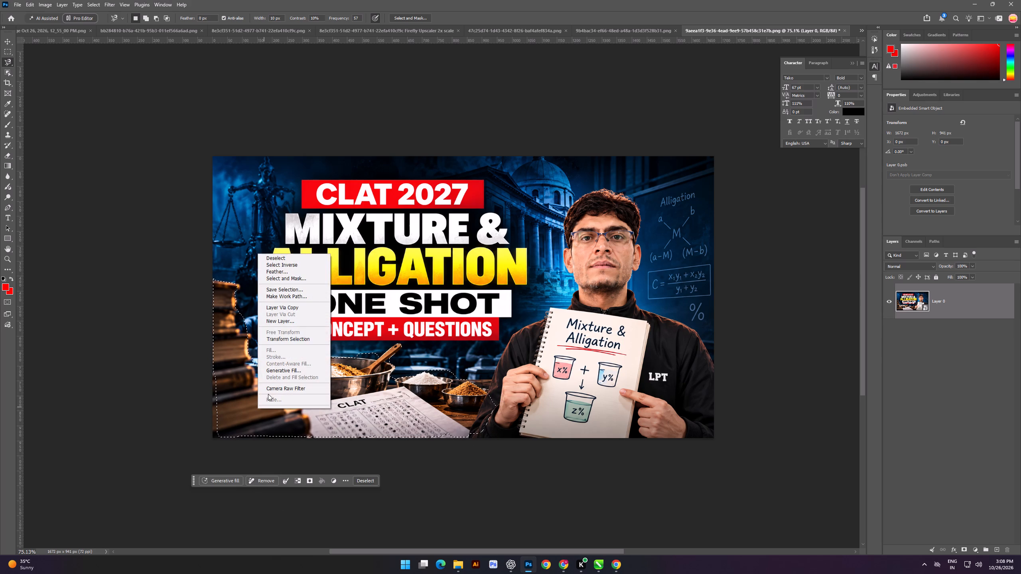
left_click(285, 308)
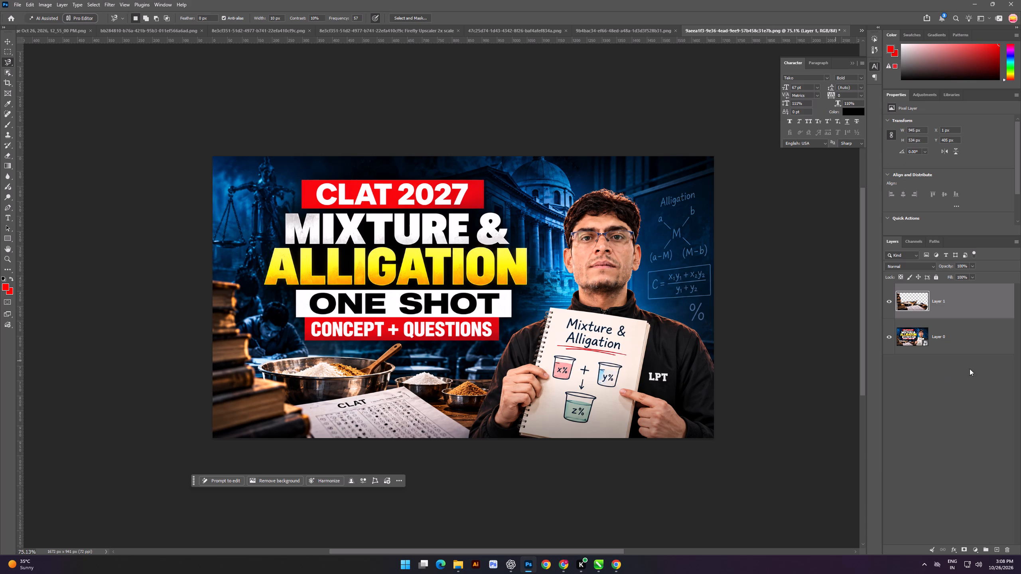
Convert the new layer with the books, bowls and answer sheet to a smart object.
right_click(958, 301)
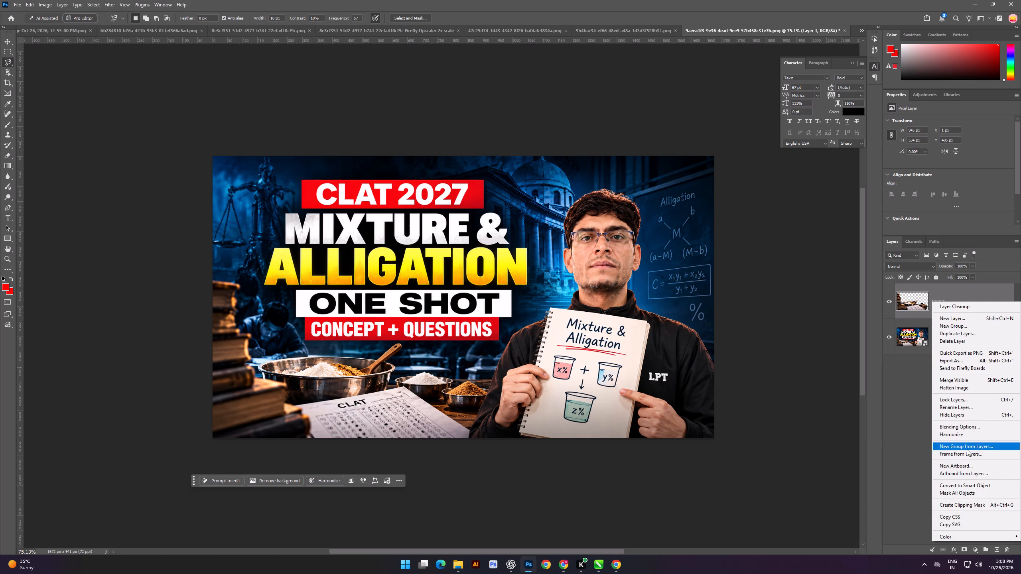
left_click(966, 482)
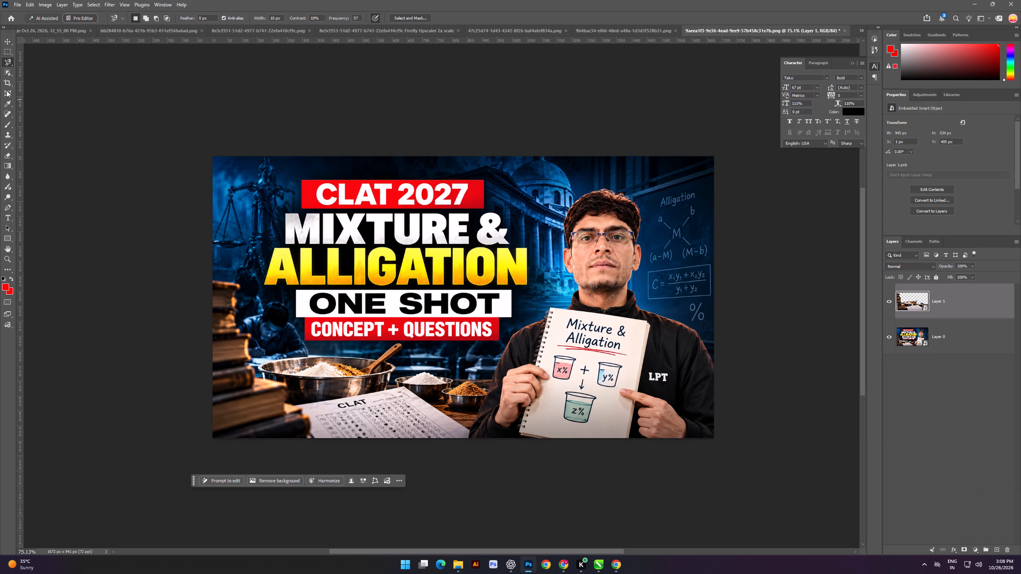
Quick-export the books, bowls and answer sheet layer as a PNG in Downloads, adding sdfs to its file name.
right_click(956, 302)
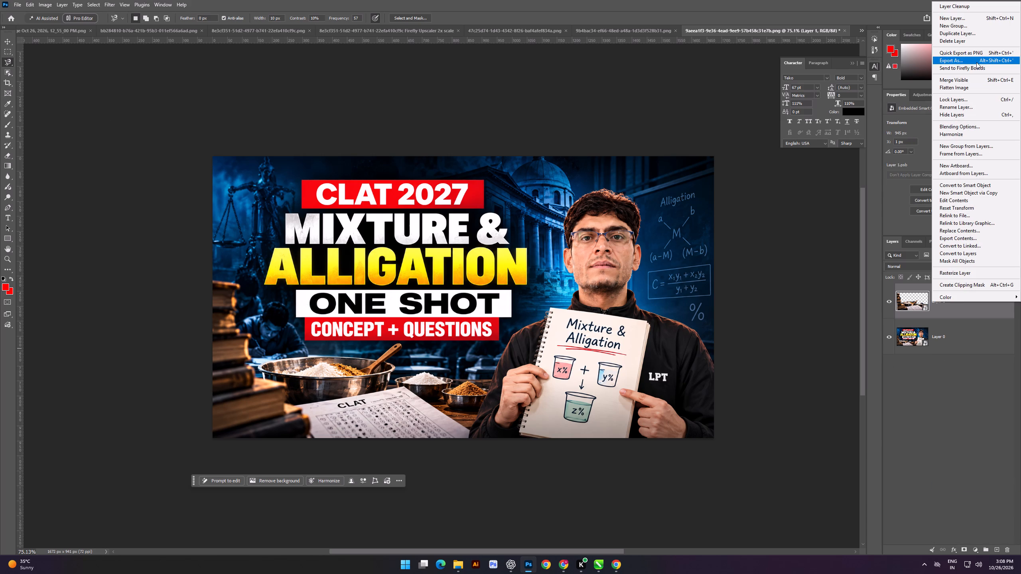
left_click(973, 52)
left_click(23, 174)
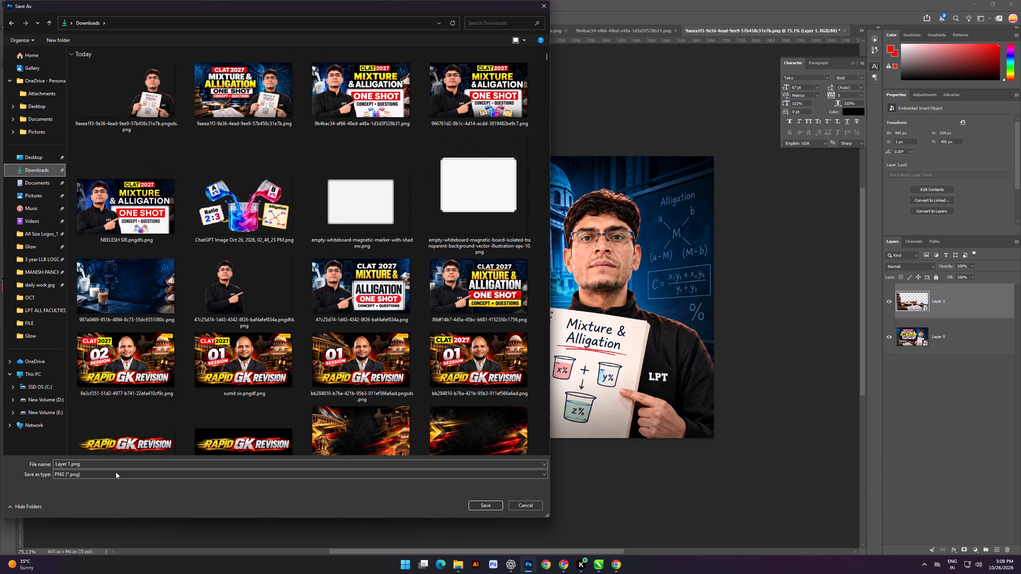
left_click(123, 464)
left_click(138, 462)
type("sdfs")
key("Return")
key("Return")
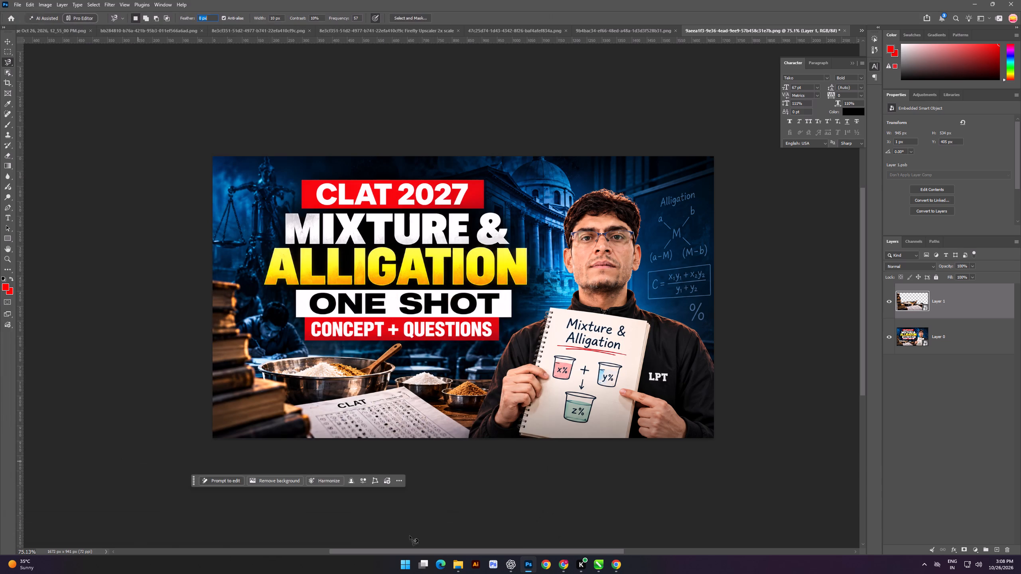
Switch to CorelDRAW and import the Layer 1.pngsdfs.png cutout beside the thumbnail.
left_click(613, 570)
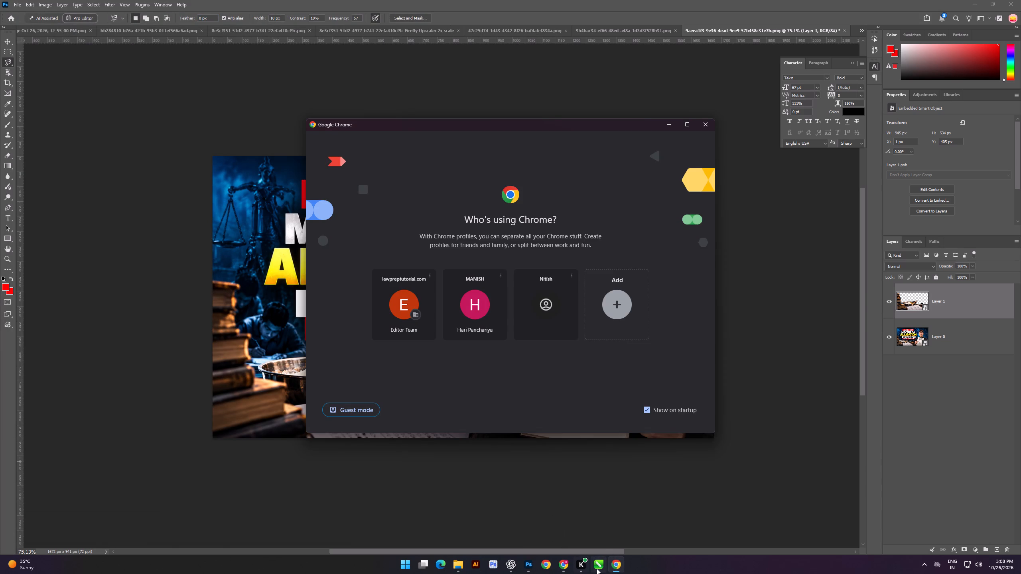
left_click(597, 568)
left_click(394, 455)
scroll(440, 385, "up", 5)
key("ctrl+i")
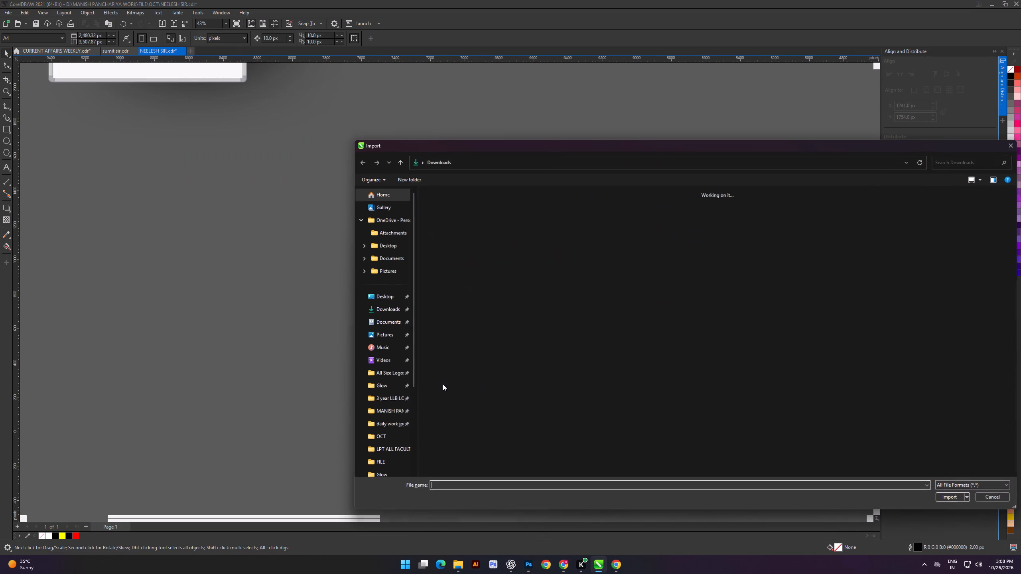
double_click(517, 281)
left_click_drag(289, 294, 417, 393)
Move the books-and-bowls cutout onto the thumbnail's lower-left corner, slightly overlapping its edges.
left_click_drag(417, 409, 416, 399)
left_click_drag(381, 344, 449, 341)
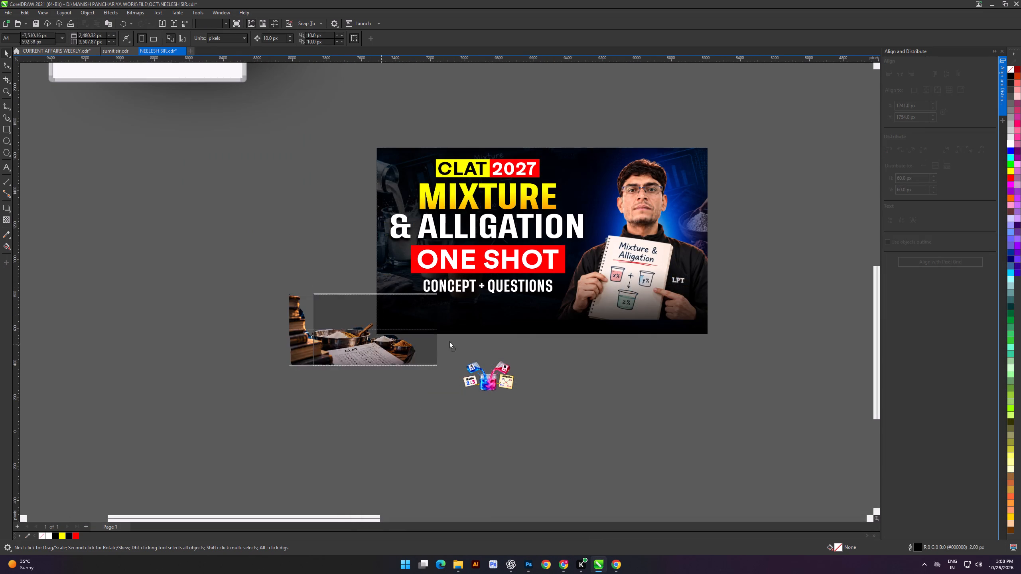
left_click_drag(449, 341, 471, 324)
scroll(465, 320, "up", 5)
left_click_drag(422, 355, 425, 340)
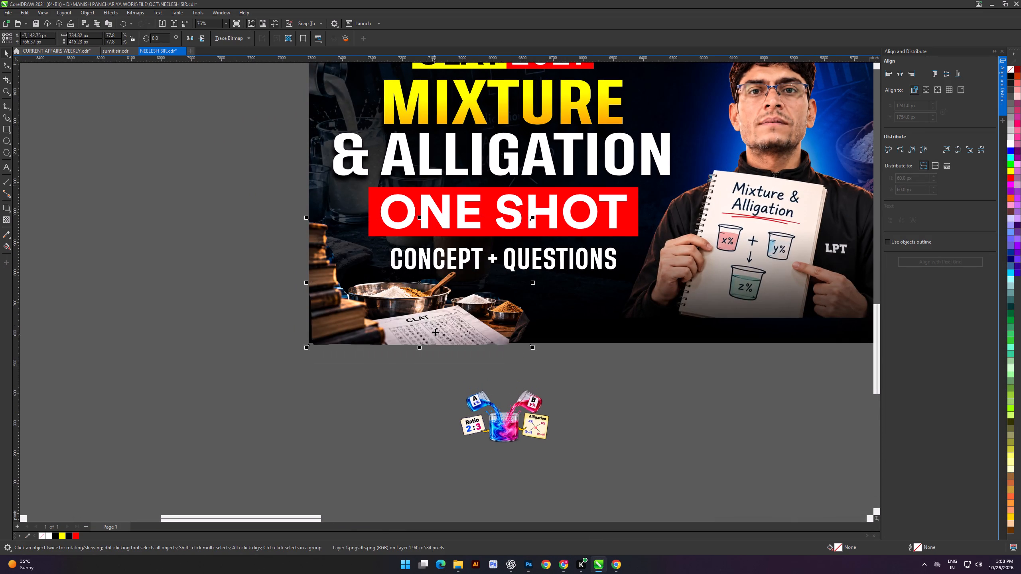
left_click_drag(437, 329, 434, 332)
left_click_drag(434, 330, 430, 328)
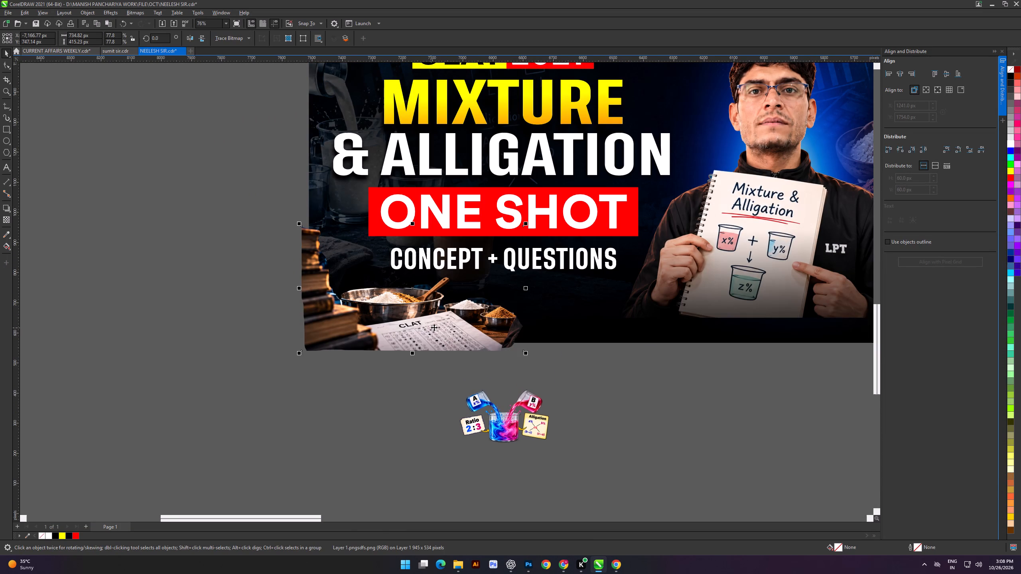
PowerClip the books-and-bowls cutout inside the thumbnail frame.
left_click(435, 327)
key("d")
left_click(602, 303)
left_click(551, 370)
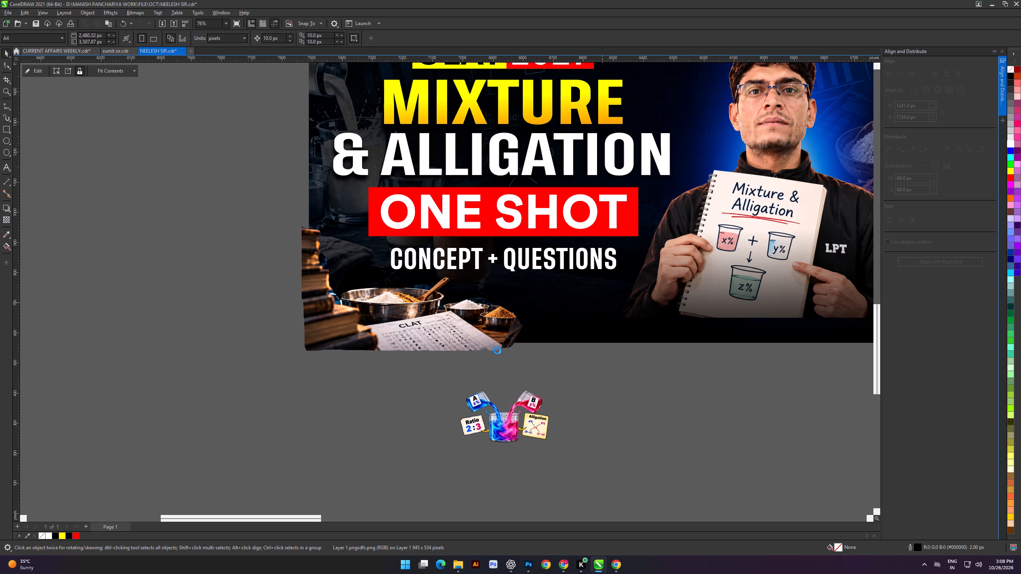
left_click(312, 383)
Edit the PowerClip contents and nudge the books-and-bowls cutout up by 10 px.
double_click(403, 297)
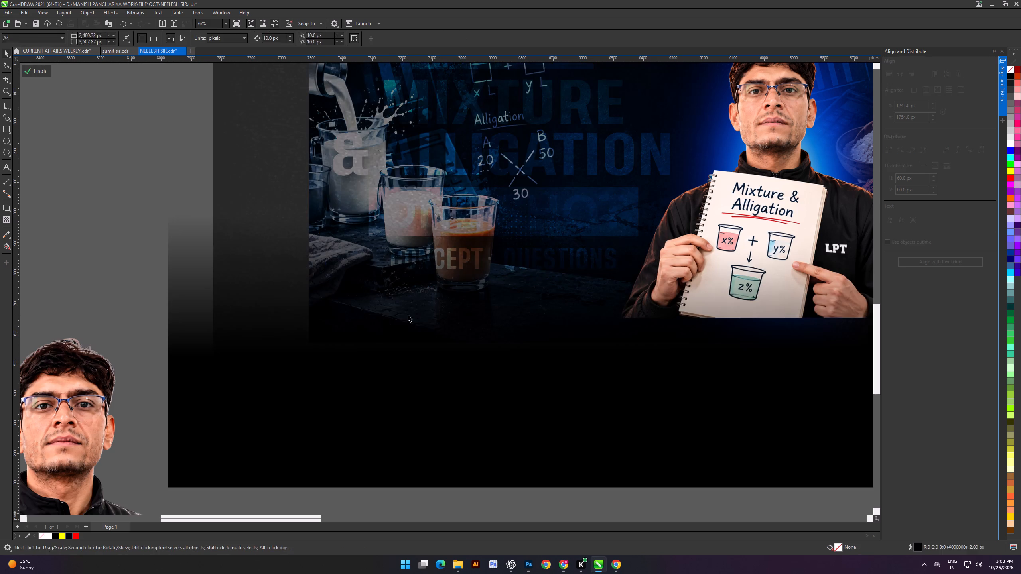
left_click(408, 315)
key("Up")
left_click(27, 68)
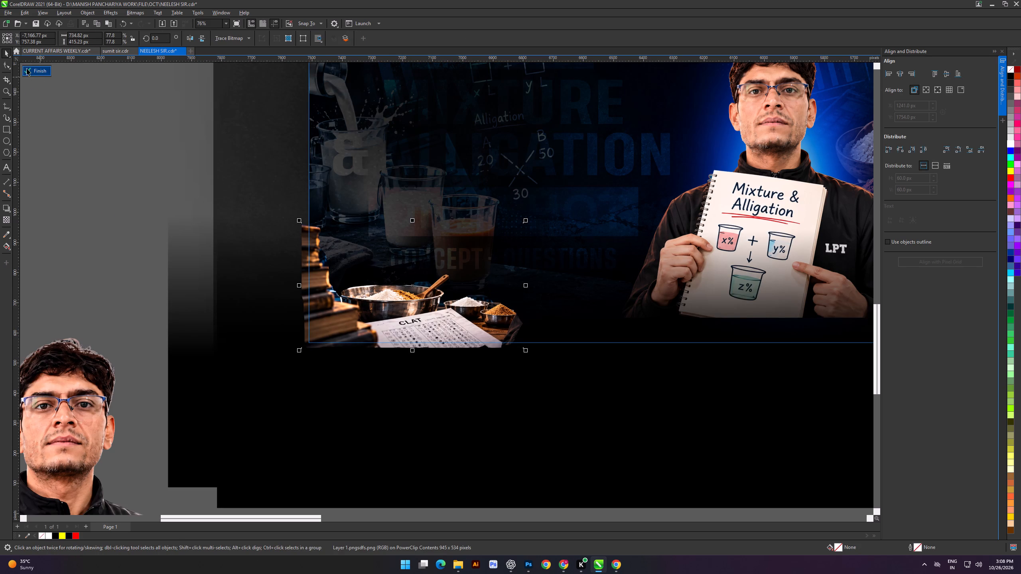
left_click(110, 219)
Move the Ratio 2:3 and Alligation beaker artwork into the thumbnail, below CONCEPT + QUESTIONS and beside the answer sheet.
scroll(517, 319, "down", 6)
left_click_drag(513, 395, 554, 324)
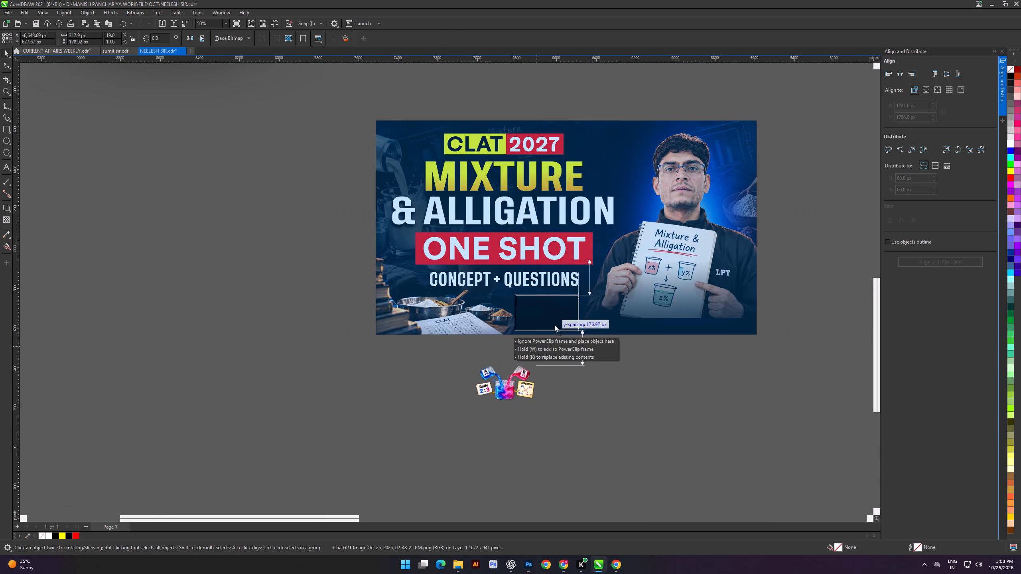
left_click_drag(554, 324, 554, 324)
scroll(555, 324, "up", 5)
left_click_drag(543, 305, 541, 310)
left_click_drag(542, 309, 544, 304)
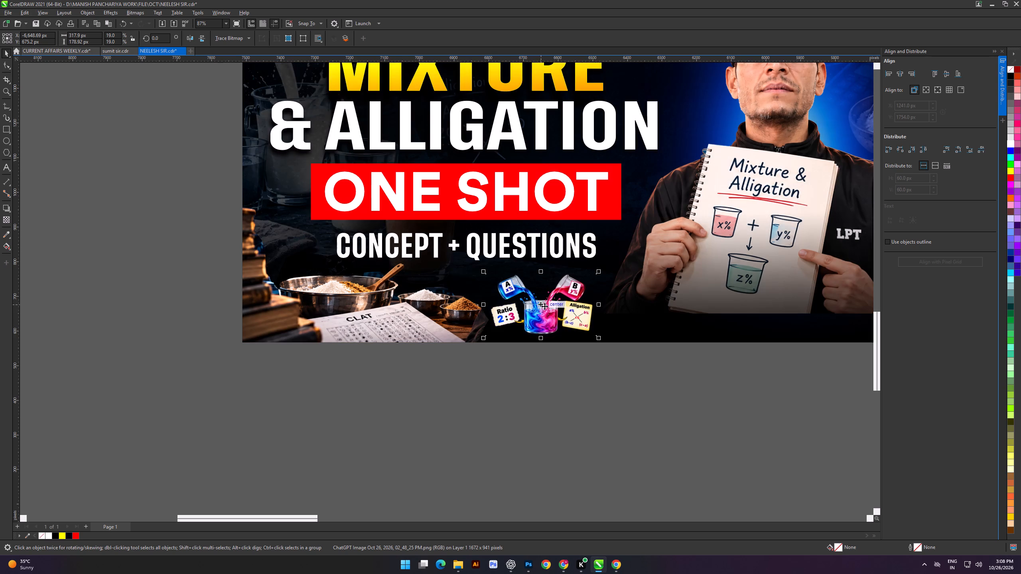
left_click(544, 311)
left_click(539, 394)
PowerClip the beaker artwork inside the thumbnail frame.
left_click(546, 331)
key("d")
left_click(686, 291)
left_click_drag(599, 432, 578, 390)
Enlarge the CONCEPT + QUESTIONS text to about 81.6 pt and centre it under the ONE SHOT box.
scroll(512, 299, "down", 3)
left_click(474, 369)
scroll(478, 362, "down", 4)
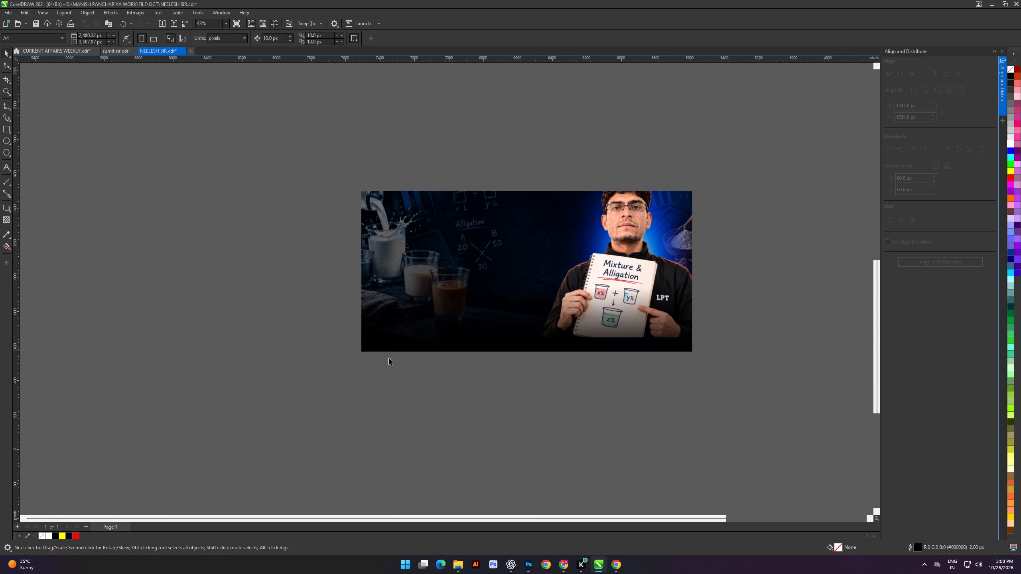
left_click(371, 391)
scroll(481, 296, "up", 6, "shift")
left_click(465, 307)
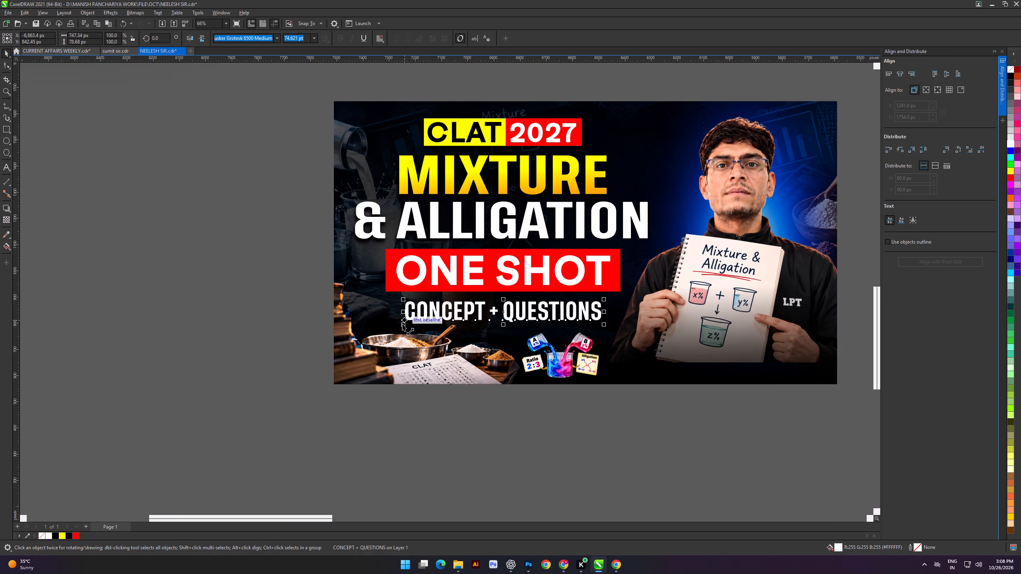
left_click_drag(402, 325, 386, 332)
left_click_drag(537, 313, 540, 312)
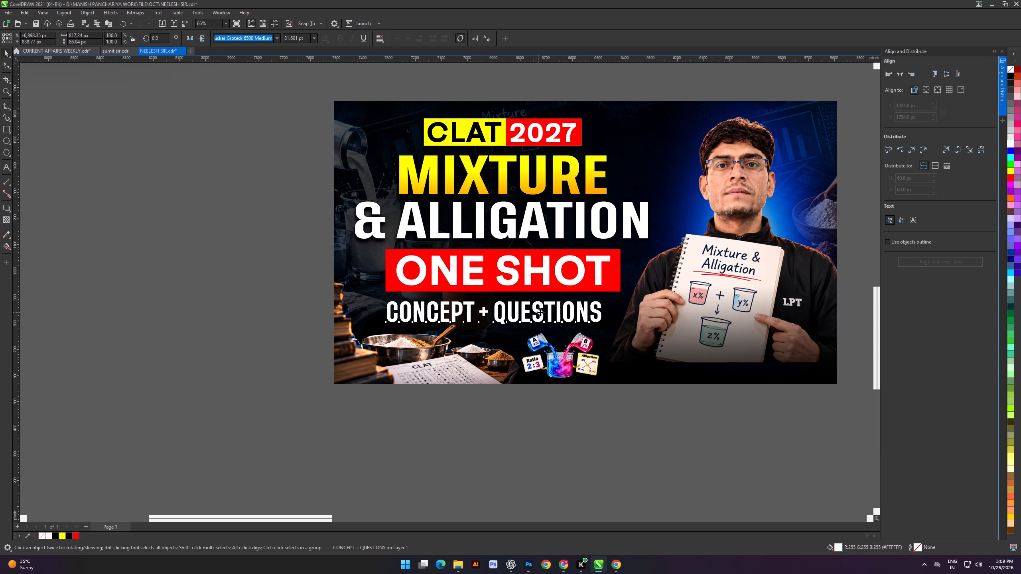
left_click_drag(540, 312, 544, 310)
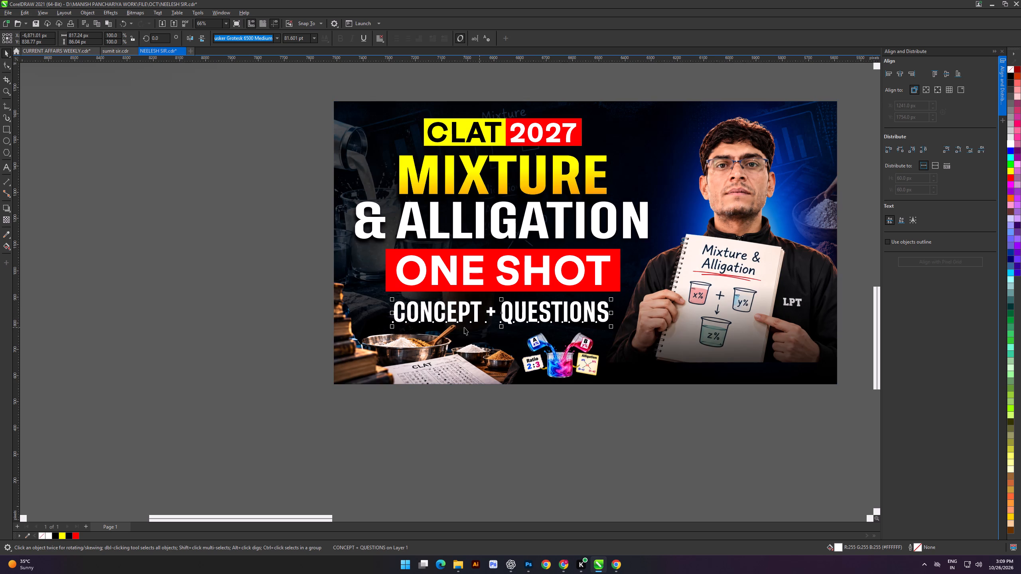
left_click(391, 327)
left_click_drag(414, 425, 415, 417)
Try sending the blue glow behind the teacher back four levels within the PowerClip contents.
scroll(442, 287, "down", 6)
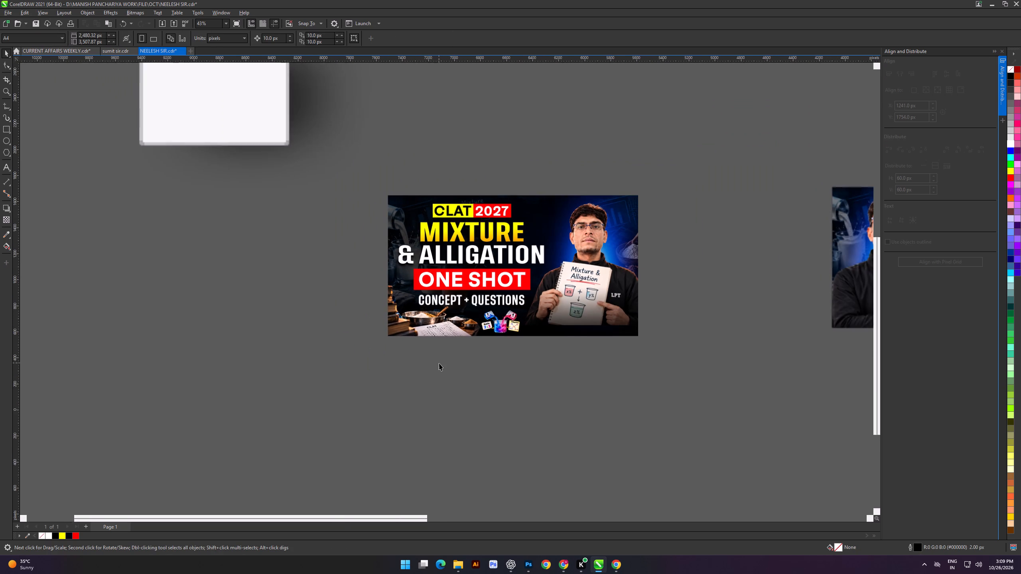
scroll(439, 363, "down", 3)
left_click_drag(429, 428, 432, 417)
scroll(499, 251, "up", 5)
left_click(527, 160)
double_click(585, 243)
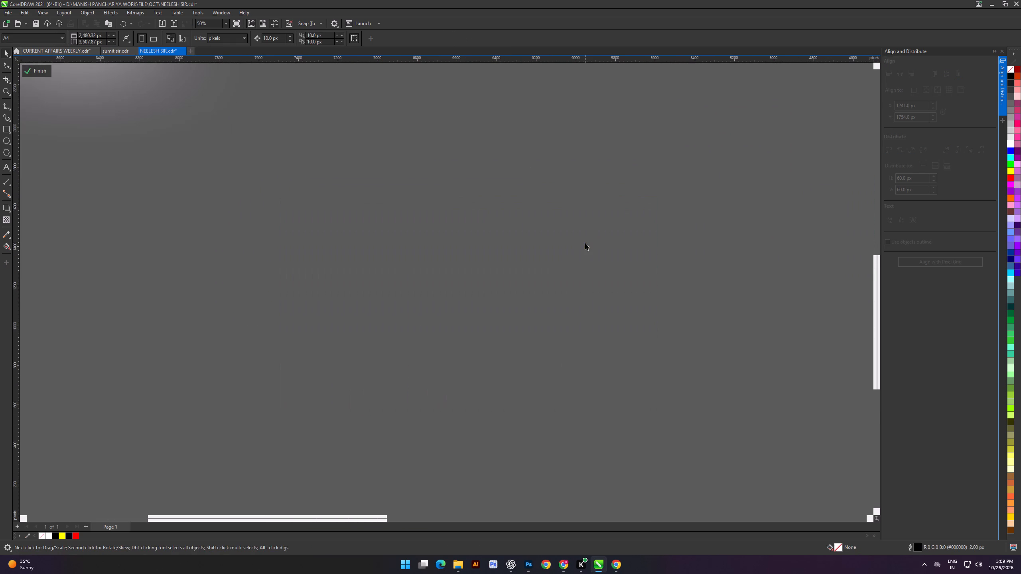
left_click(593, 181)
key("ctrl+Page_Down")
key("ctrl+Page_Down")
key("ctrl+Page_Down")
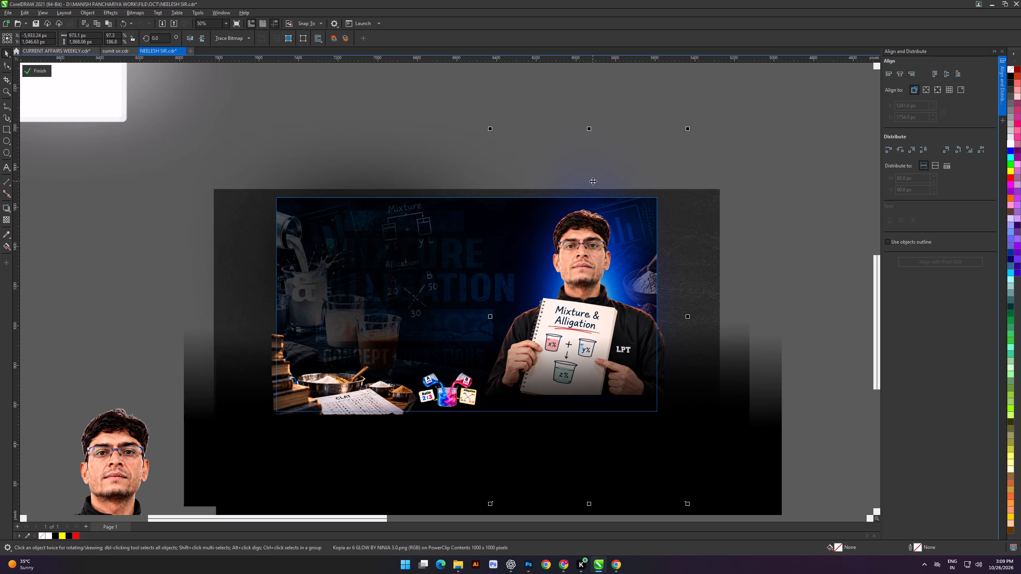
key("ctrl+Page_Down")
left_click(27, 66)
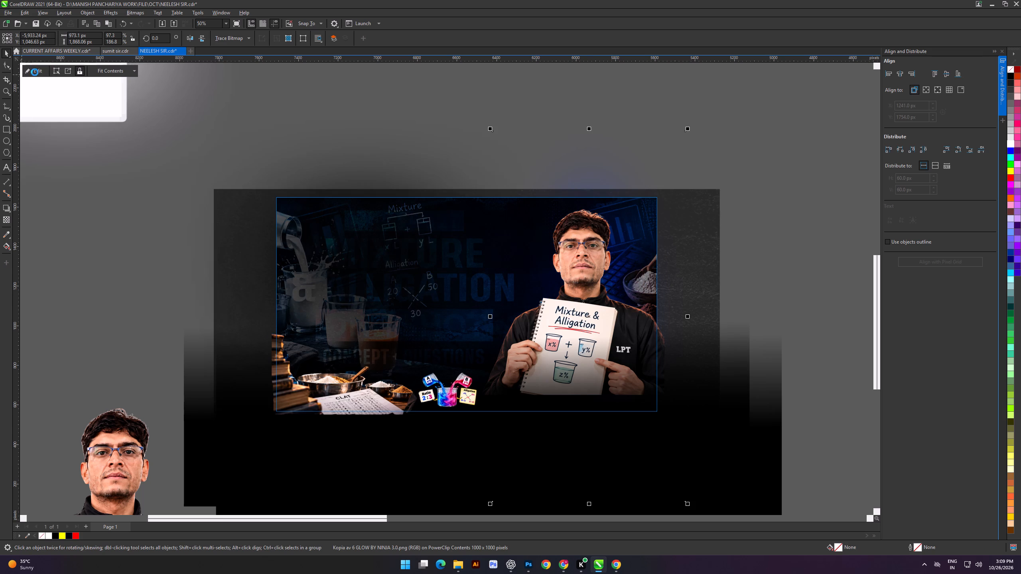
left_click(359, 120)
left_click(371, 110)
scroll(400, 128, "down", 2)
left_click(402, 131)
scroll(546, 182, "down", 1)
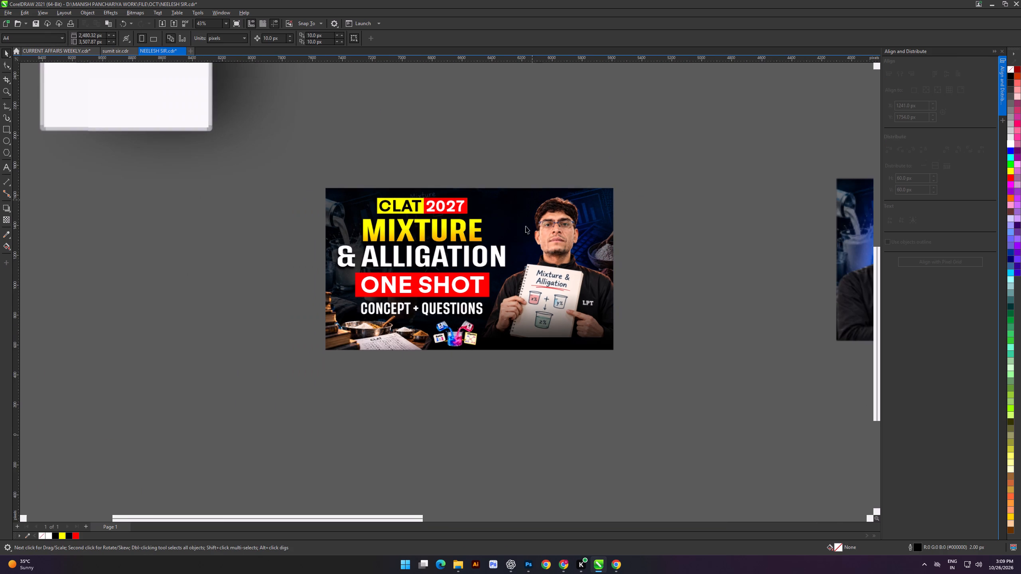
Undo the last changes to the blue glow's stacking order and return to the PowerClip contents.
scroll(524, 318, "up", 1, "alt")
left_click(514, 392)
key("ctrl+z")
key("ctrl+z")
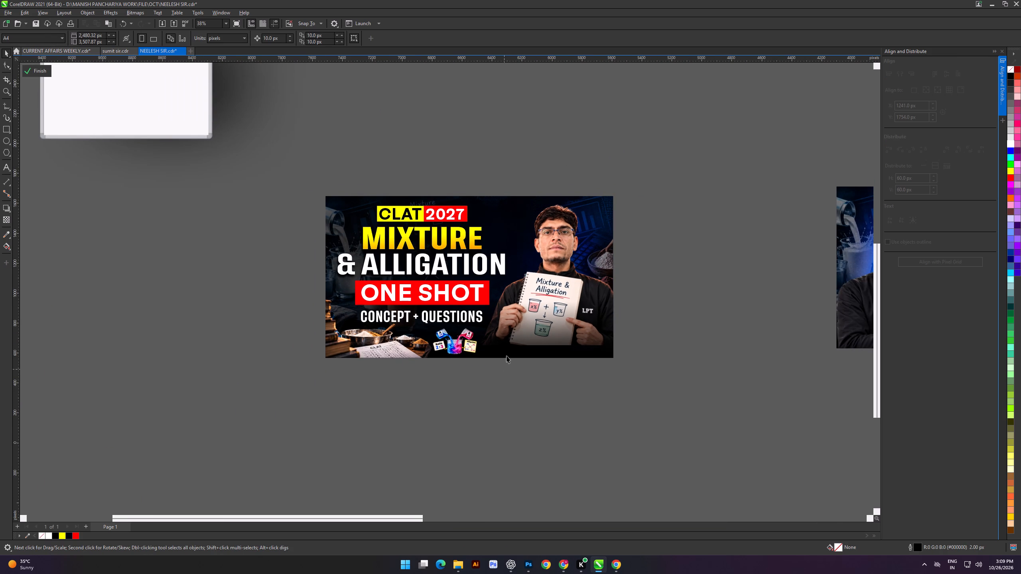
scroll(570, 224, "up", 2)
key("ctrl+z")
Change the transparency merge mode of the blue glow behind the teacher and finish editing the PowerClip.
left_click(558, 154)
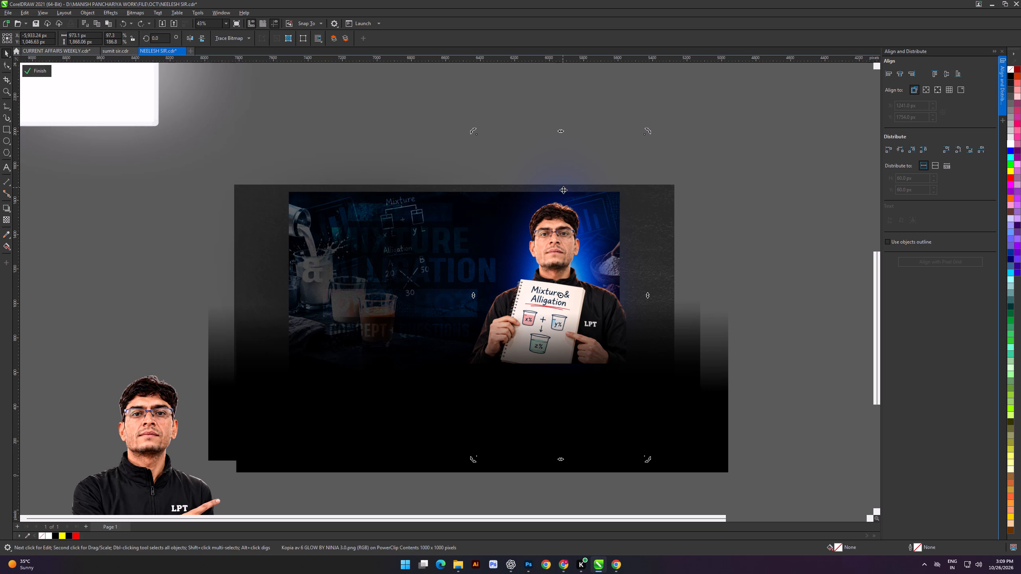
left_click(3, 217)
left_click(92, 42)
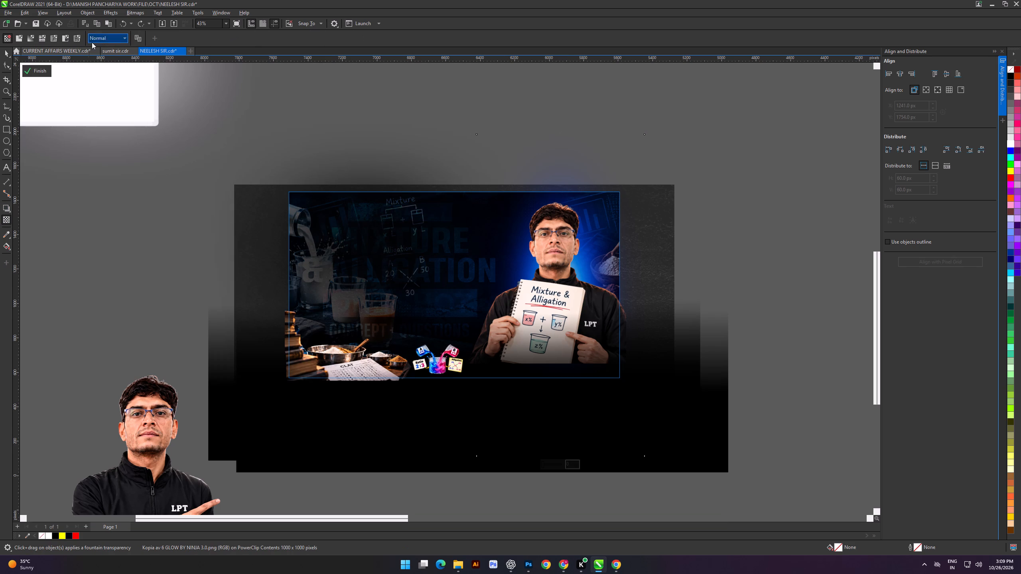
left_click(104, 216)
left_click(33, 78)
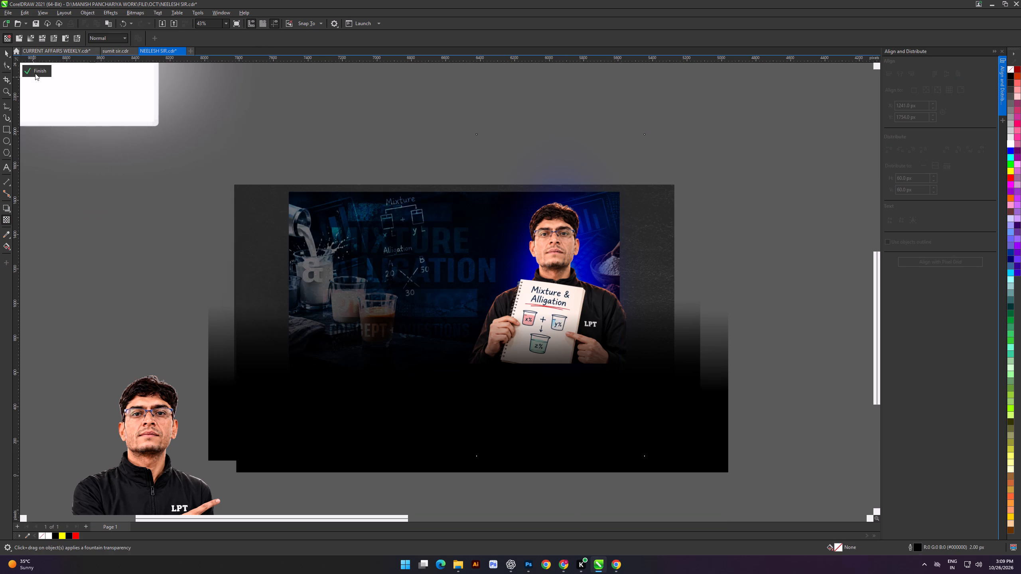
left_click(38, 73)
left_click(445, 135)
Import the Law Prep logo overlay TUTORIAL Thumbnail.png from the All Size Logos_1 folder below the thumbnail.
scroll(445, 136, "down", 3)
left_click(457, 113)
scroll(493, 223, "down", 3)
scroll(461, 293, "up", 3, "shift")
left_click_drag(463, 368, 463, 365)
scroll(432, 278, "up", 2)
left_click(345, 330)
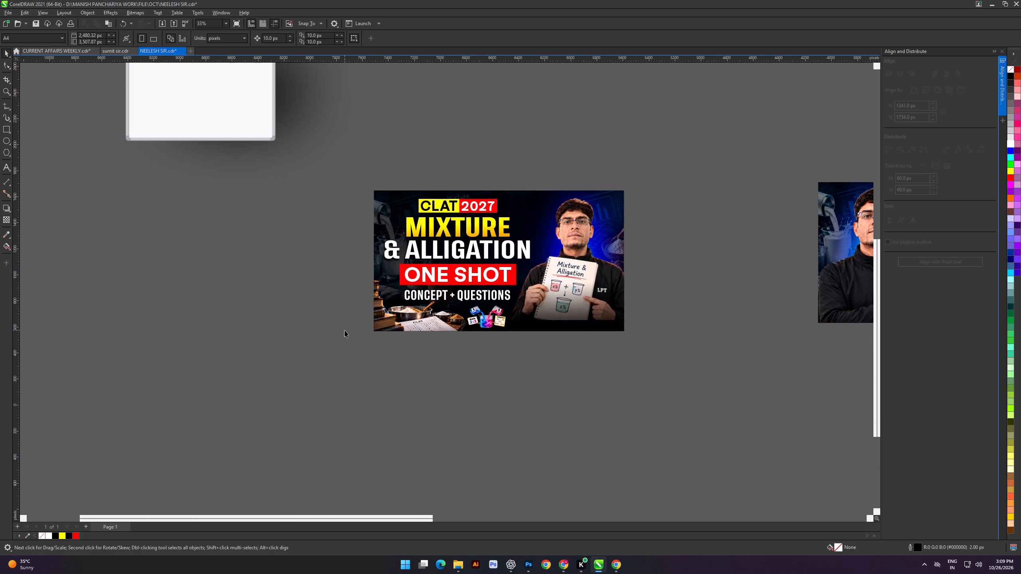
key("ctrl+i")
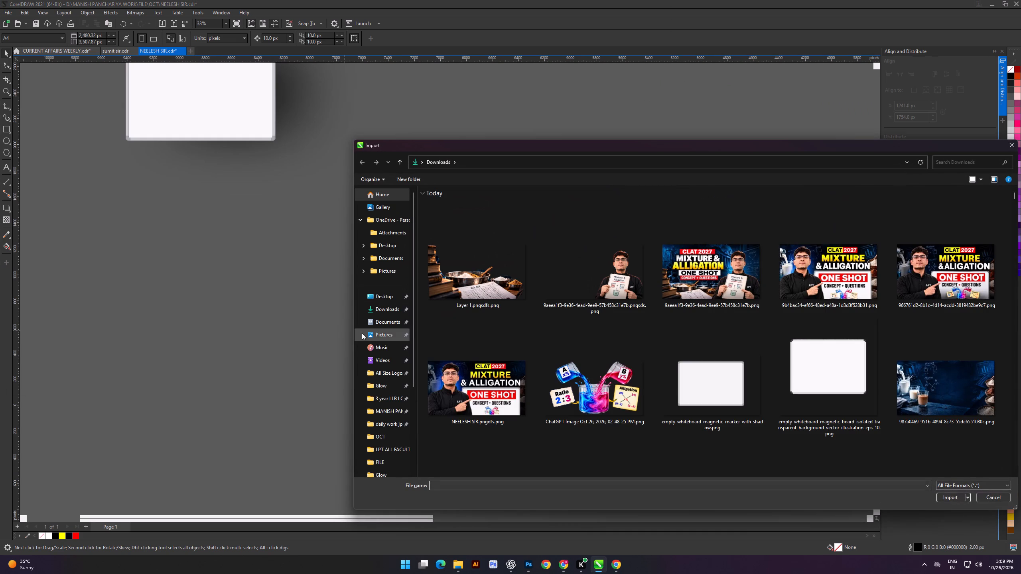
left_click(391, 373)
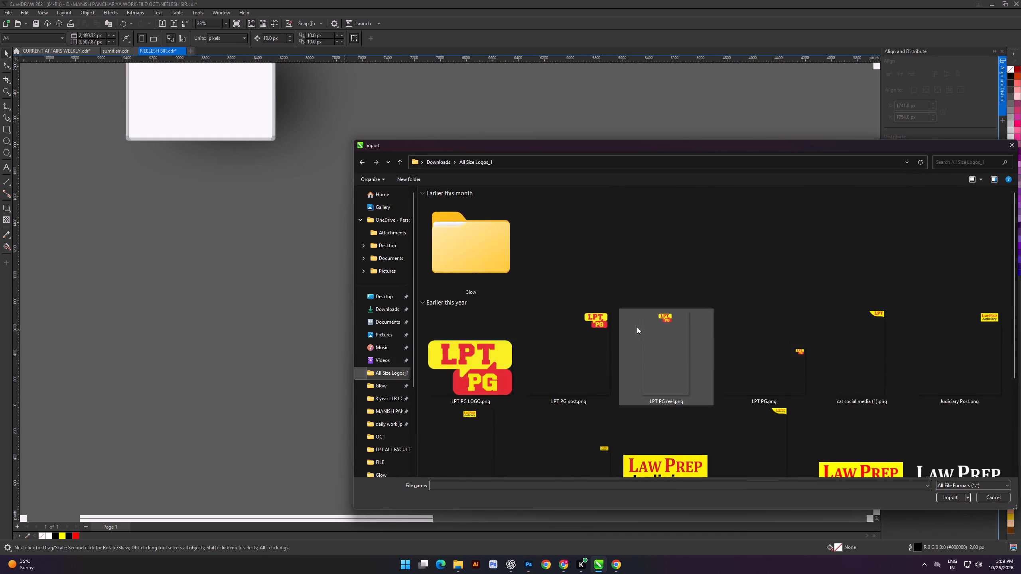
scroll(637, 327, "down", 13)
double_click(495, 445)
left_click(466, 389)
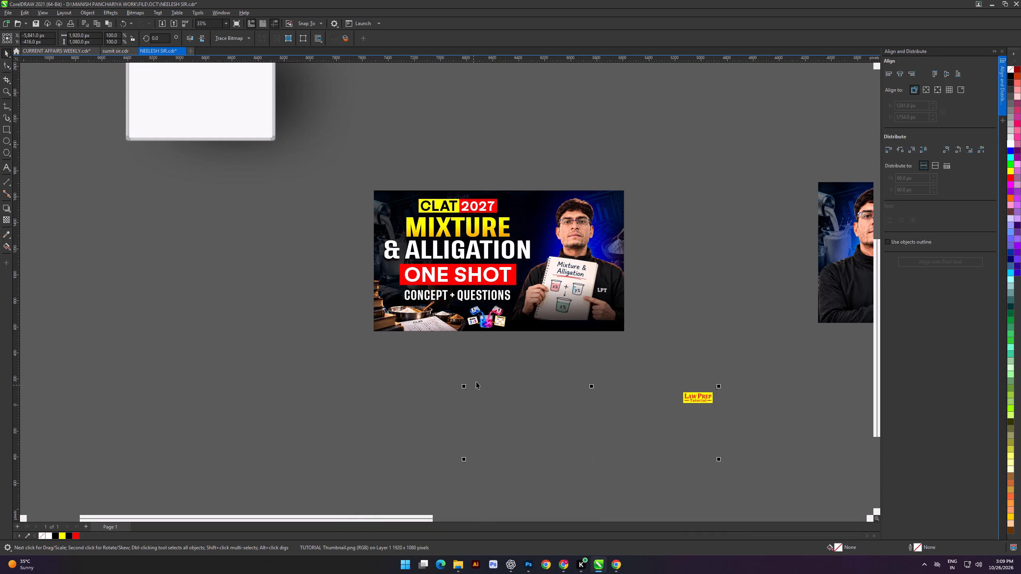
PowerClip the Law Prep logo overlay inside the thumbnail frame.
key("d")
left_click(566, 269)
left_click_drag(525, 423, 525, 419)
Edit the PowerClip and scale the Law Prep logo overlay down to about 82%, keeping it in the top-right corner.
scroll(522, 334, "down", 2)
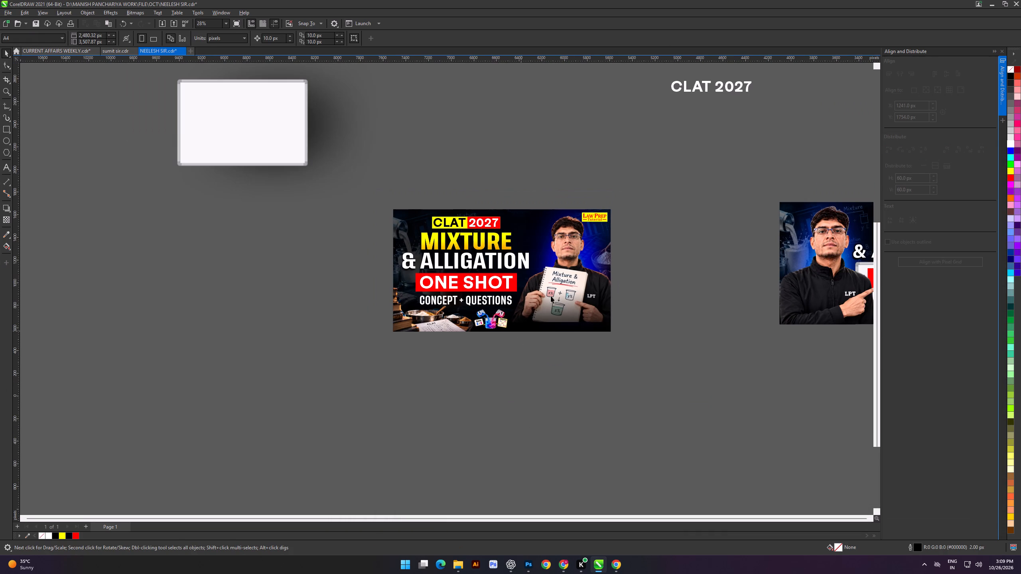
double_click(556, 292)
left_click(550, 288)
left_click_drag(390, 334, 404, 334)
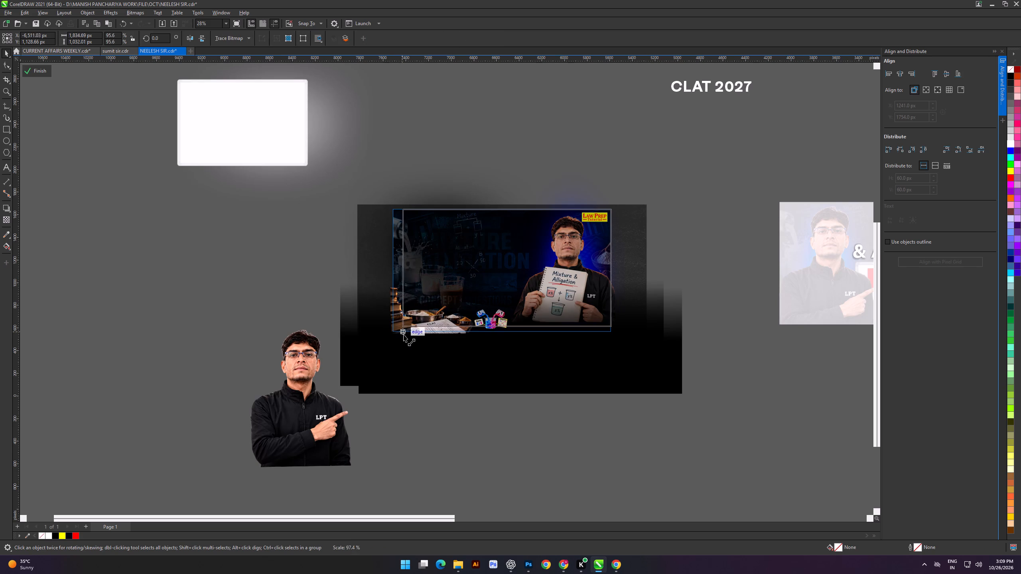
left_click_drag(404, 334, 430, 336)
left_click(35, 68)
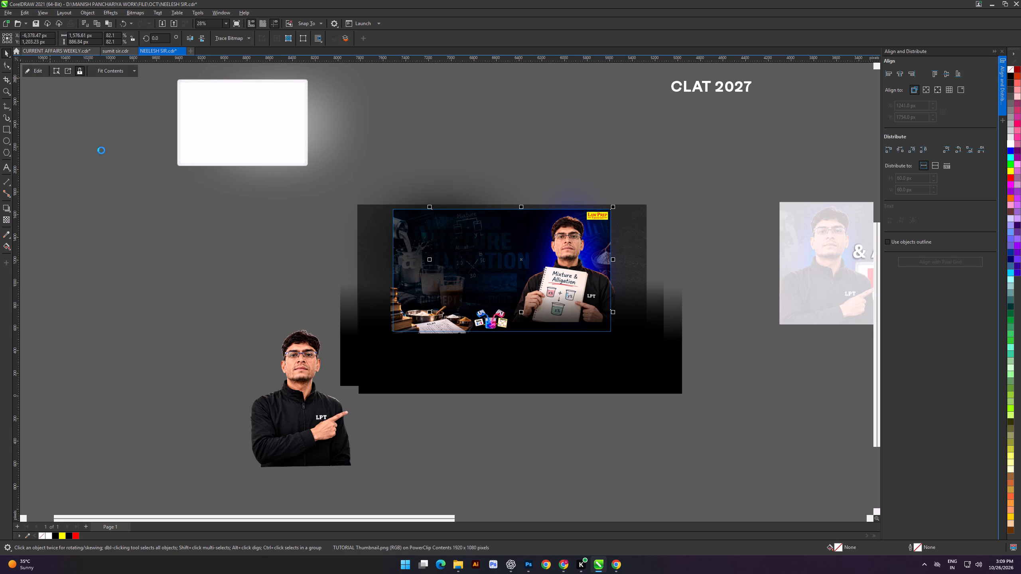
left_click(222, 244)
left_click(334, 207)
Finish editing the PowerClip and select the whole thumbnail frame.
left_click_drag(316, 189, 583, 360)
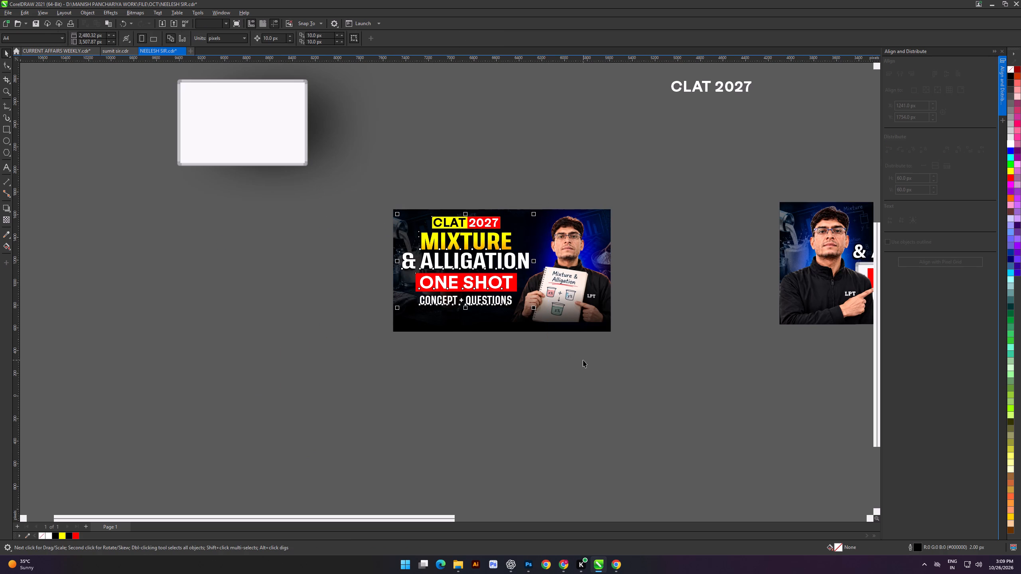
key("d")
left_click(588, 265)
left_click(576, 344)
left_click_drag(359, 192, 638, 376)
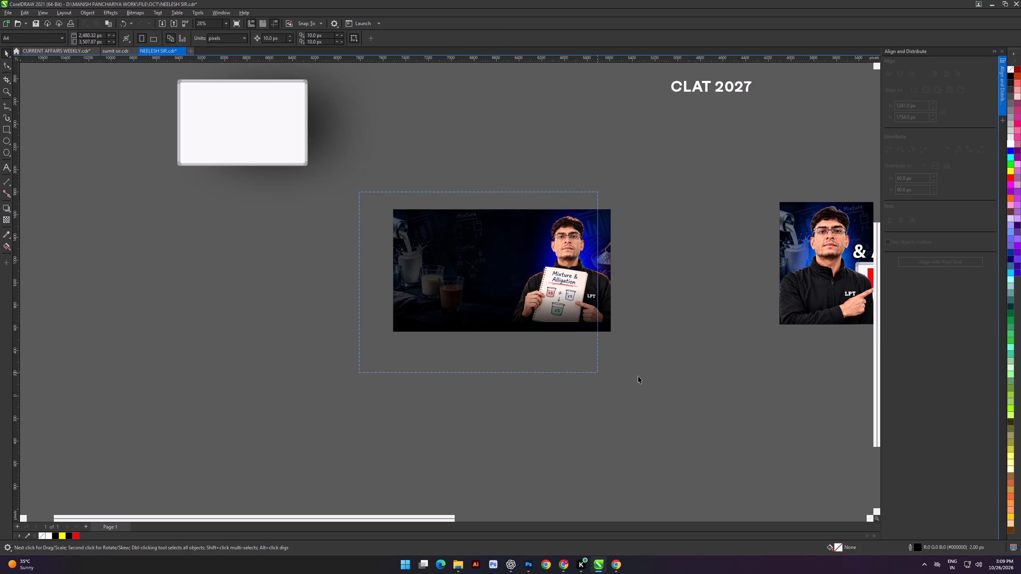
left_click_drag(638, 376, 644, 376)
Export only the selected thumbnail as a PNG in the Downloads folder, adding fd to the name NEELESH SIR.png.
key("ctrl+e")
left_click(374, 285)
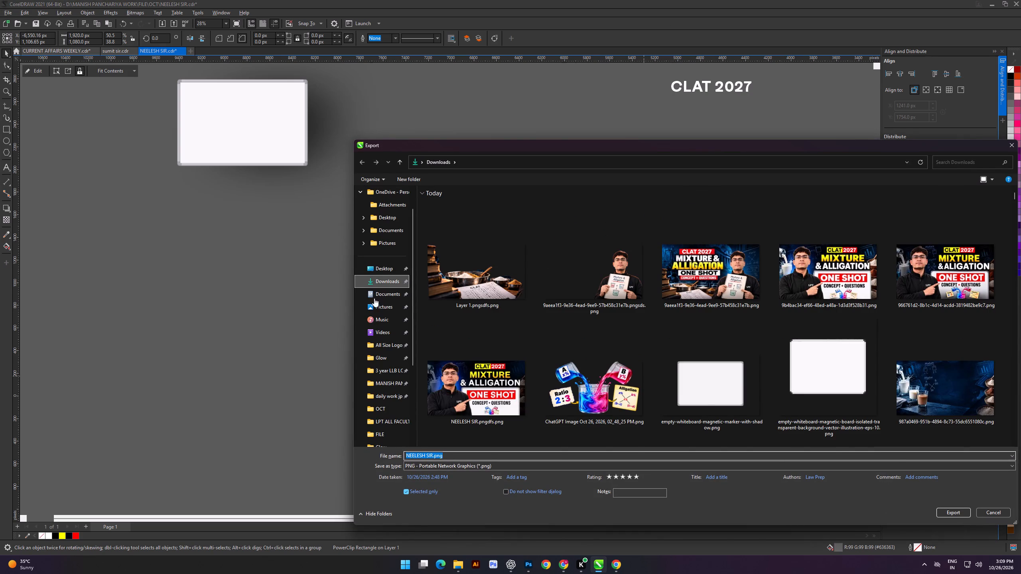
left_click_drag(472, 458, 479, 458)
left_click(522, 454)
type("fd")
key("Return")
key("Return")
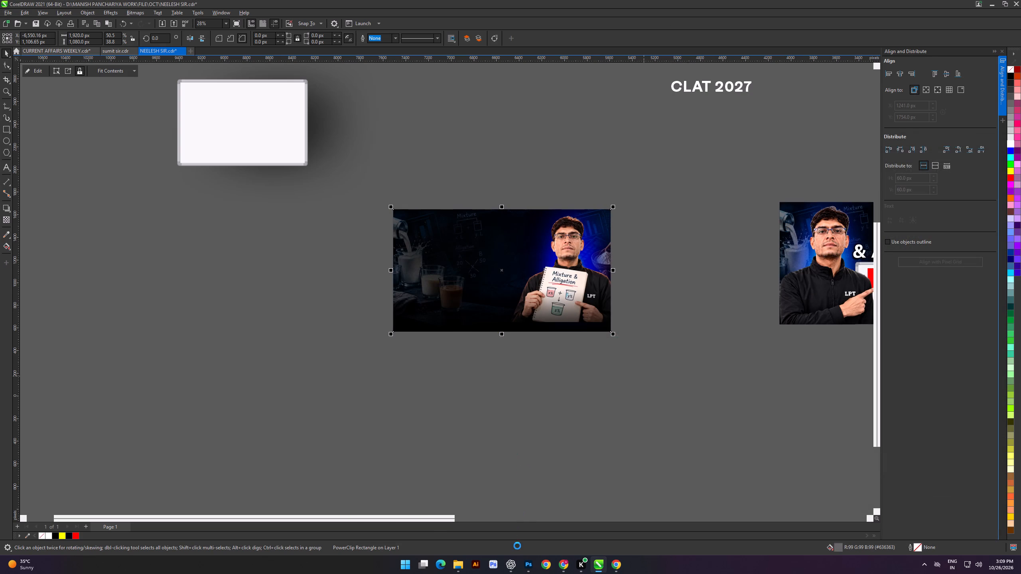
Switch to Photoshop and open the newly exported NEELESH SIR thumbnail PNG from the Downloads folder.
left_click(528, 573)
left_click(10, 21)
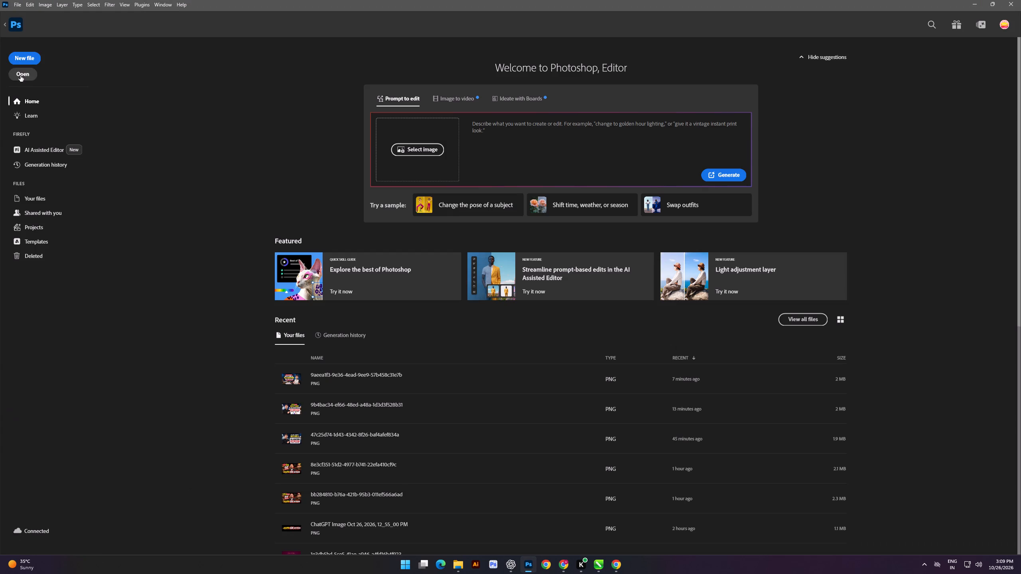
left_click(20, 76)
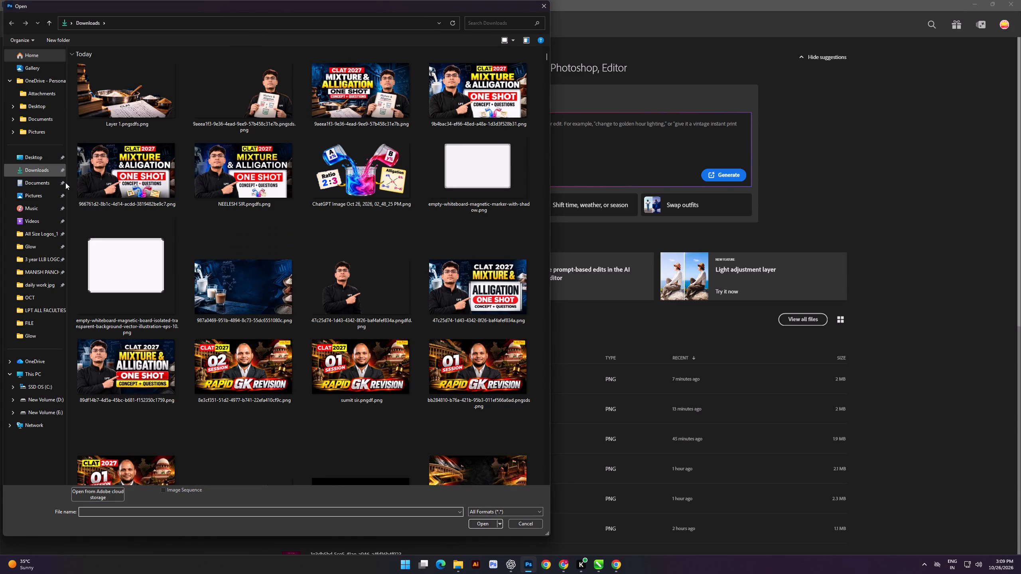
left_click(47, 189)
left_click(35, 175)
left_click(40, 188)
left_click(38, 168)
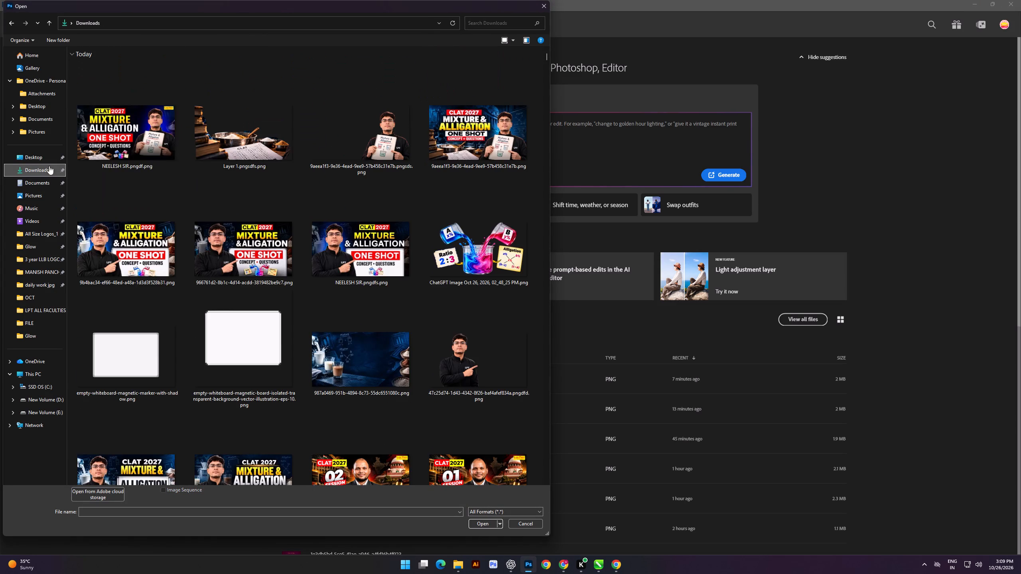
double_click(125, 139)
Convert the image's Background layer to a smart object and try to start the Camera Raw Filter on it.
right_click(940, 297)
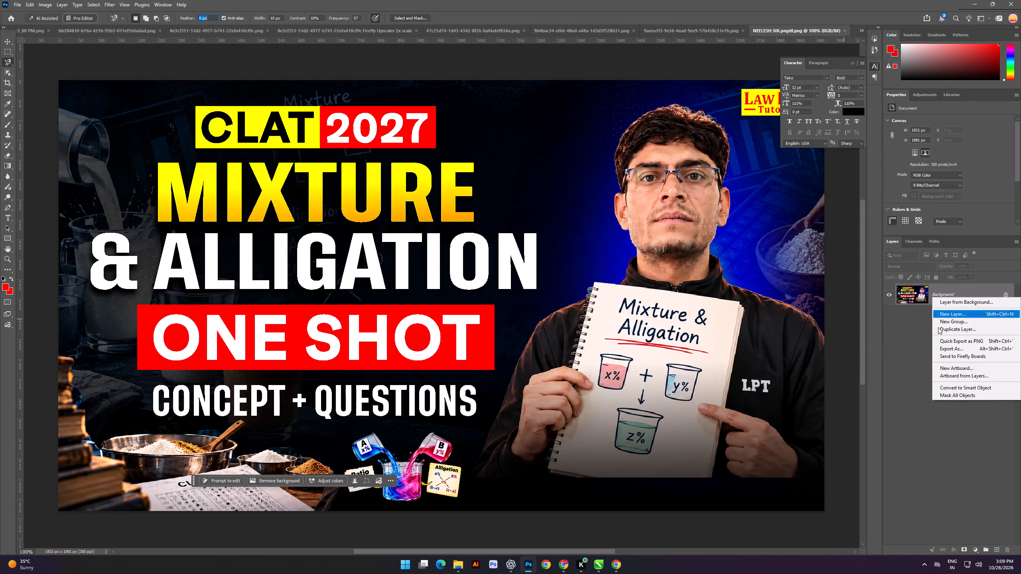
left_click(962, 389)
key("ctrl+shift+a")
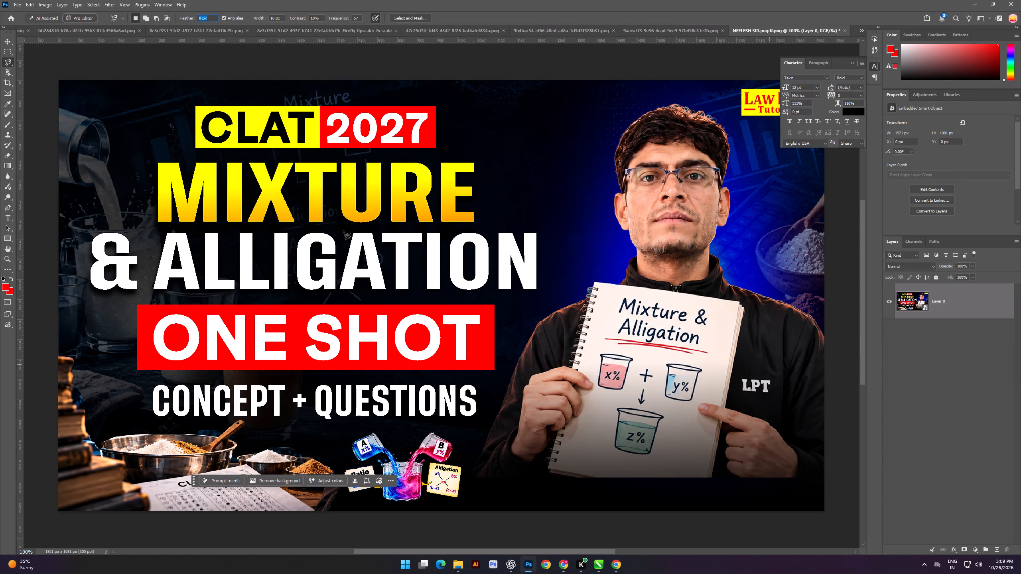
scroll(347, 231, "down", 3)
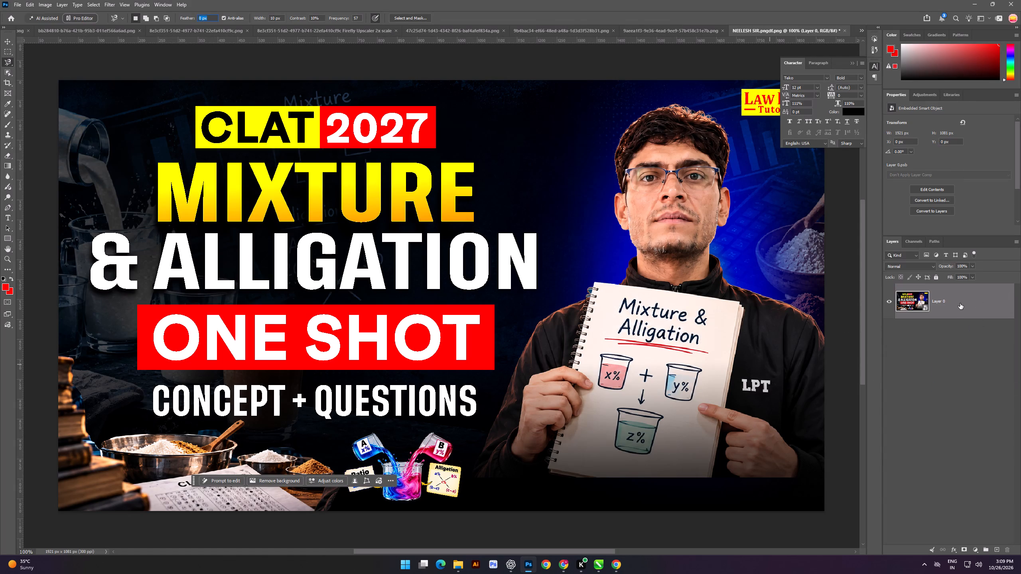
left_click(960, 302)
Switch back to CorelDRAW, edit the thumbnail's PowerClip and copy the blurred black ellipse slightly lower, over the headline.
key("alt+Tab")
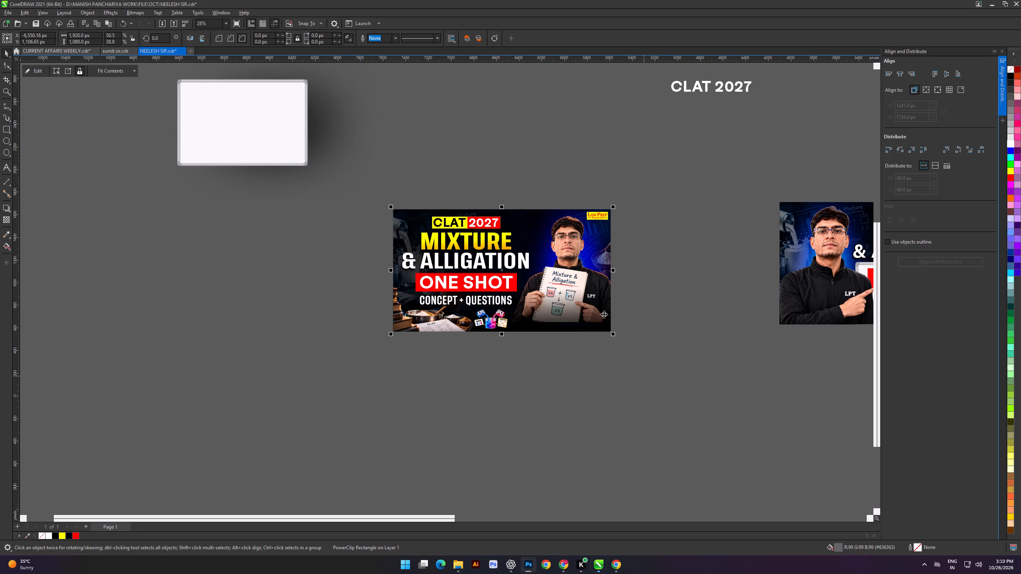
left_click(296, 271)
double_click(575, 258)
scroll(455, 249, "up", 2)
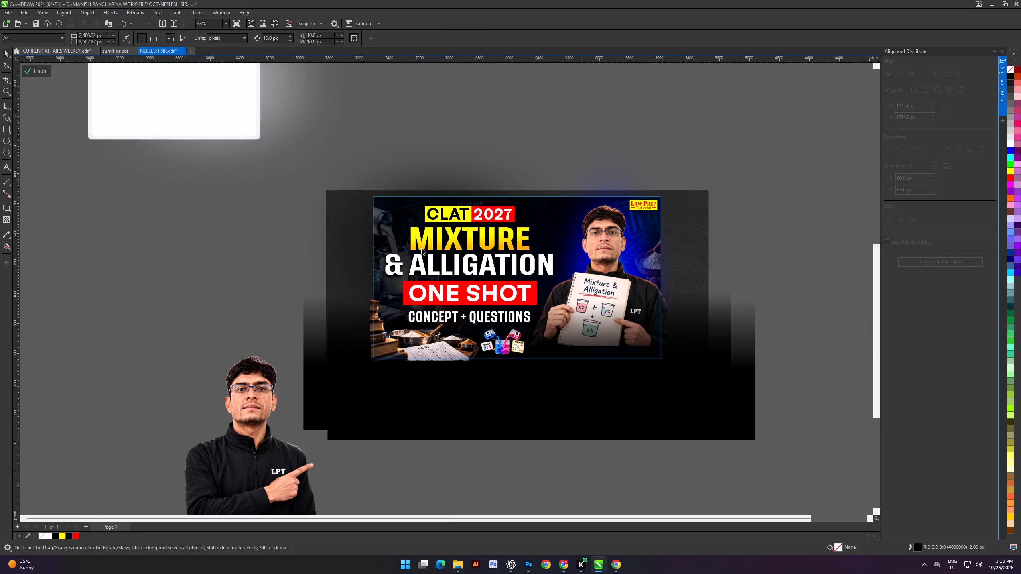
left_click(421, 240)
left_click(373, 238)
left_click(386, 235)
right_click_drag(386, 235, 370, 261)
left_click(402, 279)
left_click(275, 270)
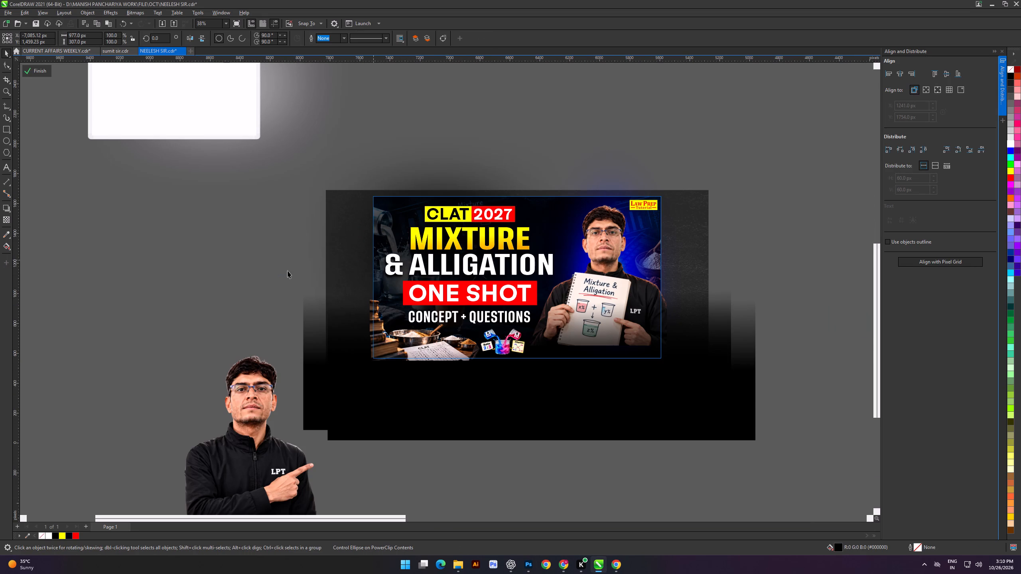
Copy the blurred black ellipse over the headline once more, offset slightly down from the previous copy.
left_click(286, 267)
left_click(392, 242)
right_click_drag(392, 242, 392, 243)
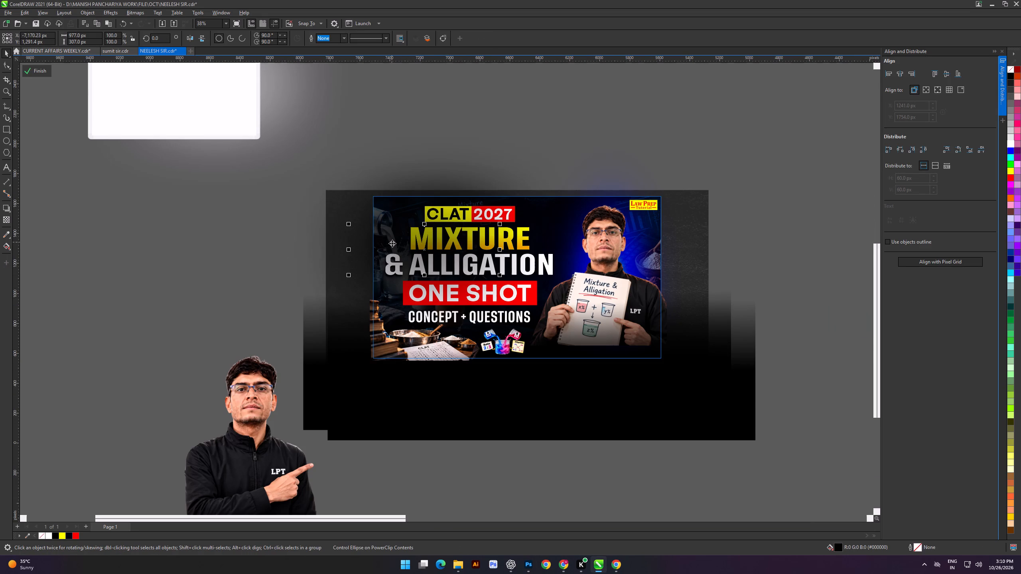
right_click_drag(392, 243, 376, 267)
left_click(398, 278)
left_click(268, 280)
left_click(254, 261)
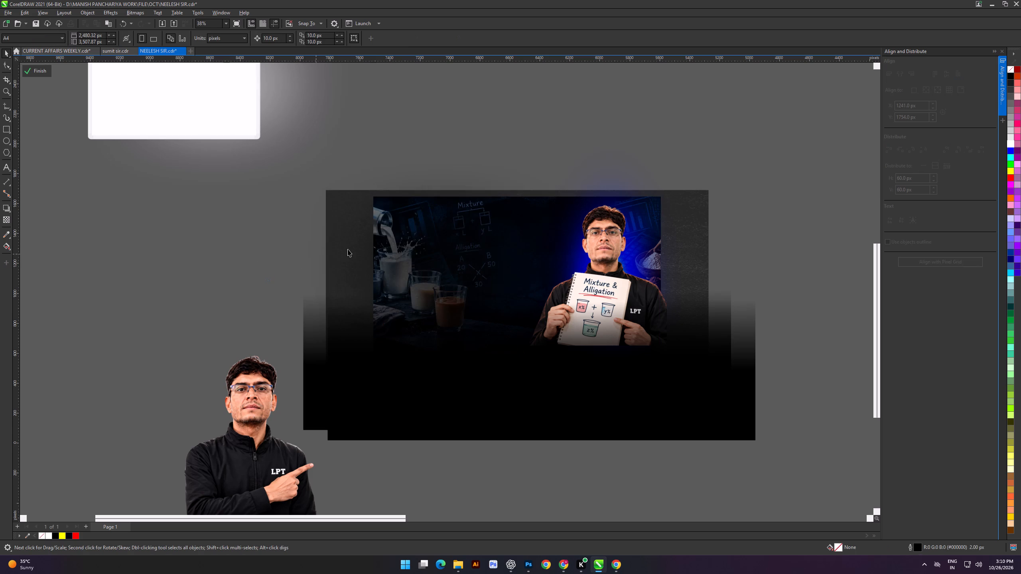
Select the blurred black compound shape over the headline and move it back two levels.
left_click(380, 236)
left_click(382, 221)
left_click(394, 261, "shift")
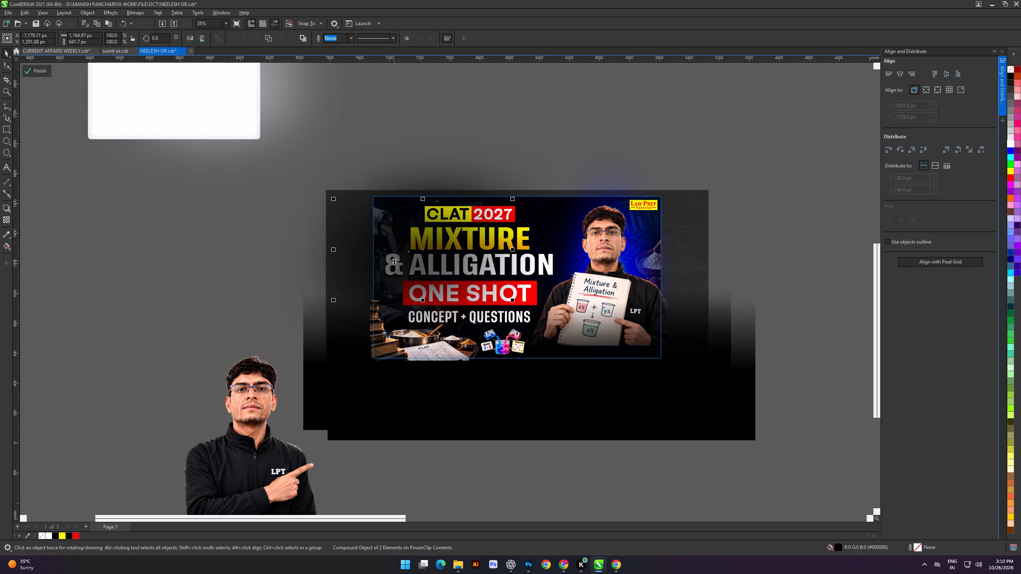
key("ctrl+Page_Down")
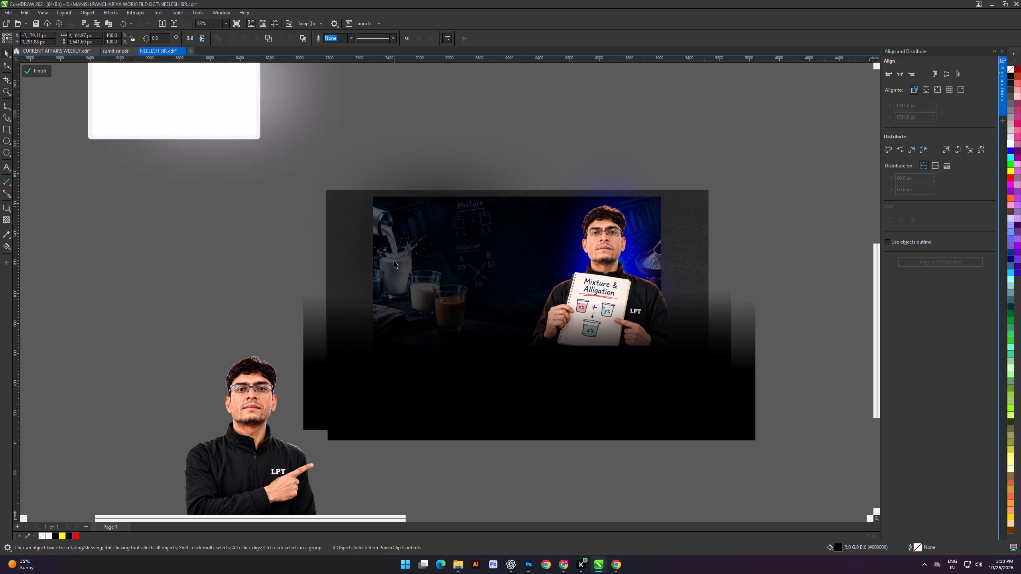
key("ctrl+Page_Down")
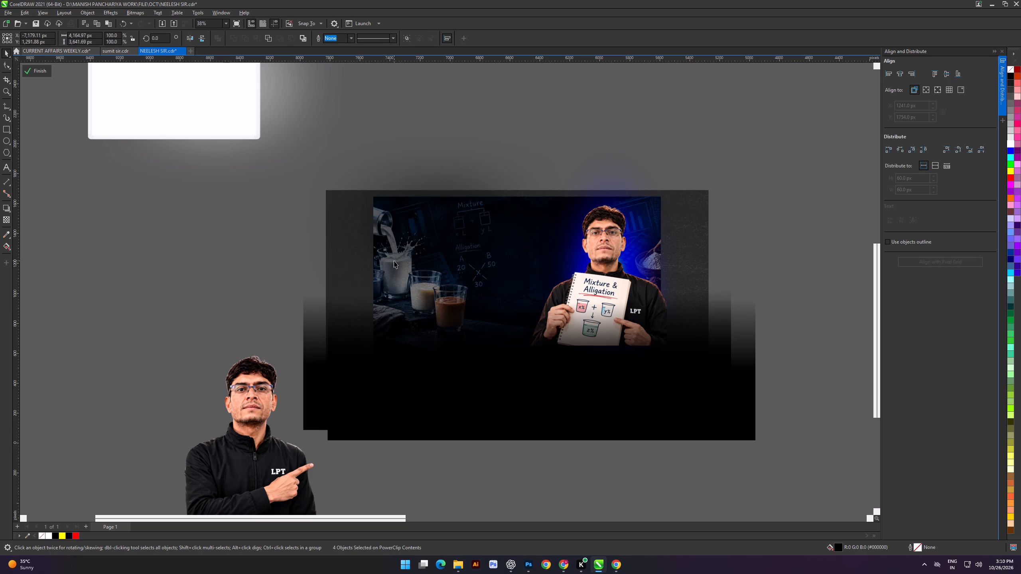
left_click(829, 234)
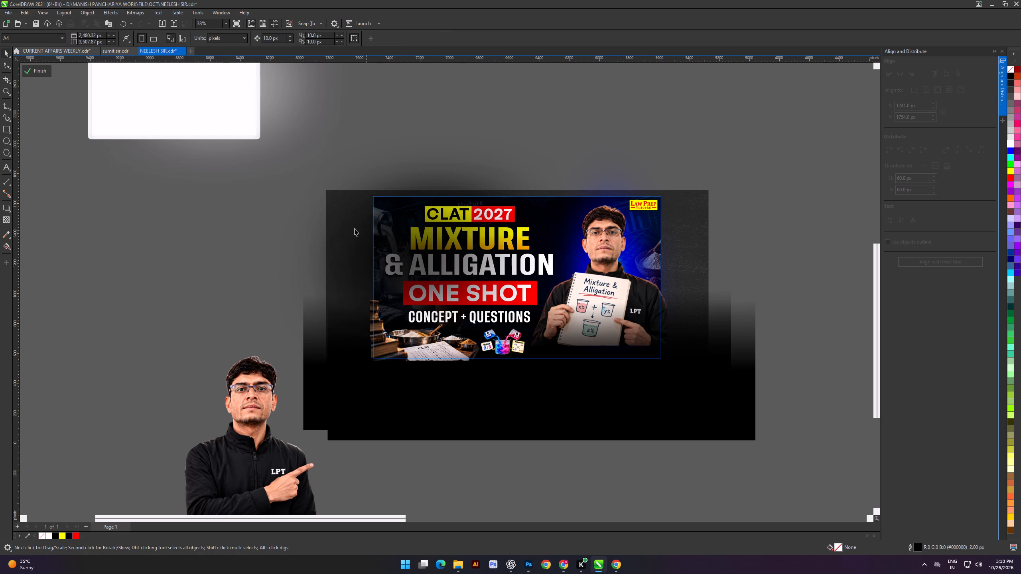
Bring the MIXTURE & ALLIGATION headline objects to the front of the PowerClip contents.
left_click_drag(231, 227, 292, 223)
left_click_drag(254, 218, 417, 254)
left_click_drag(417, 254, 582, 279)
key("shift+Page_Up")
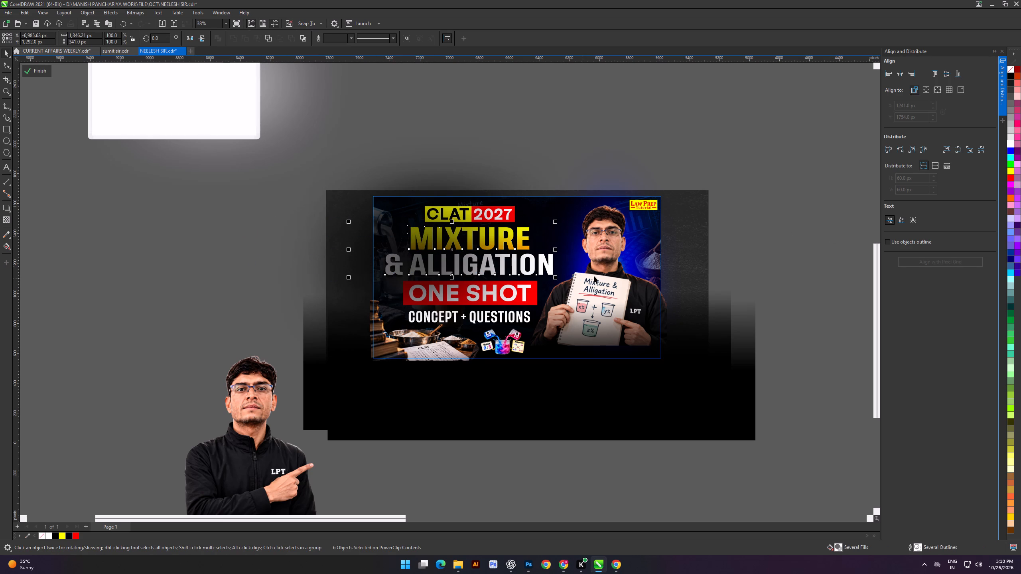
Move the blurred black ellipse back two levels behind the MIXTURE & ALLIGATION text.
left_click(216, 213)
left_click(396, 247)
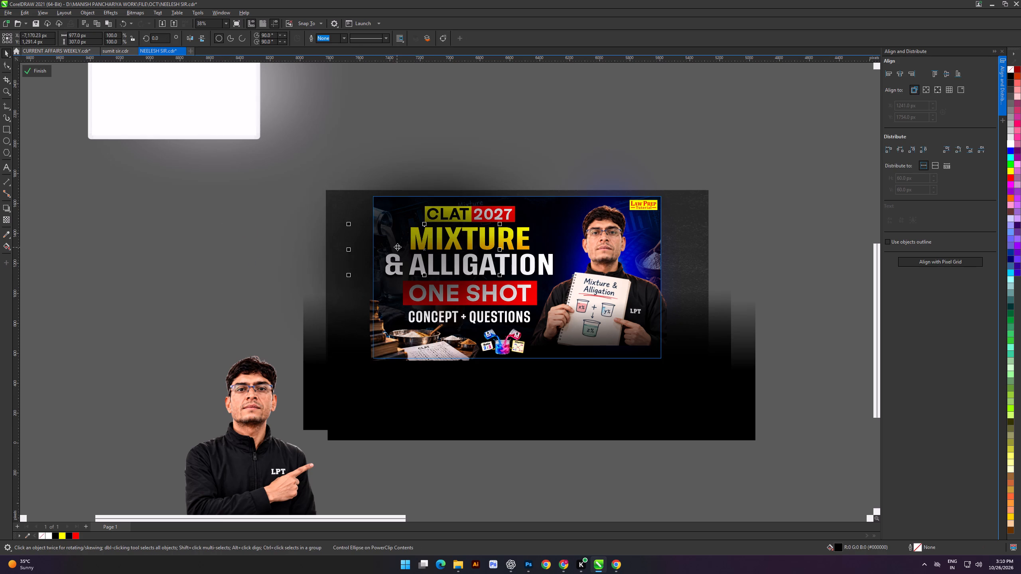
key("ctrl+Page_Down")
key("ctrl+Page_Down")
left_click(235, 223)
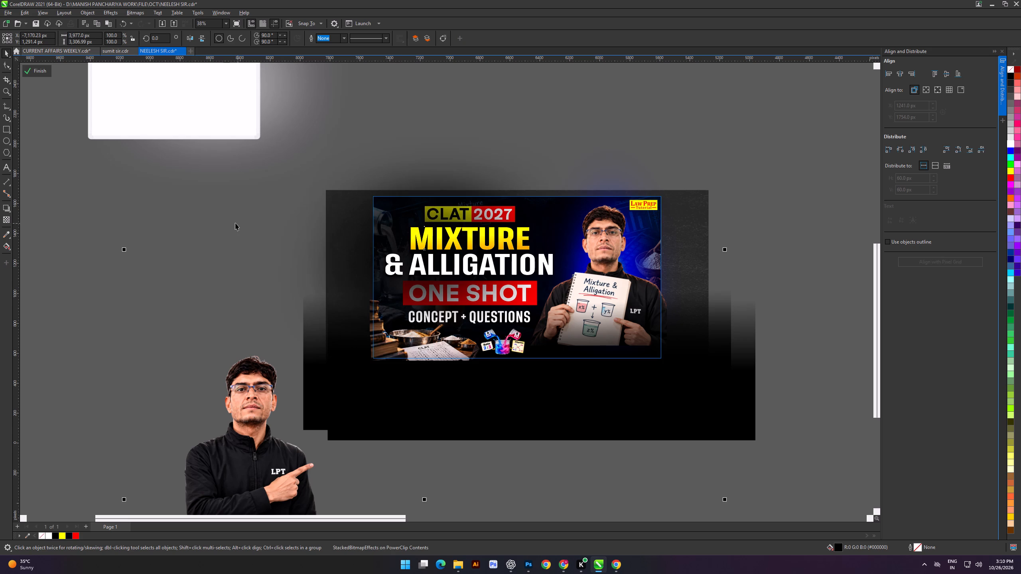
left_click(365, 275)
left_click(361, 234)
left_click(224, 231)
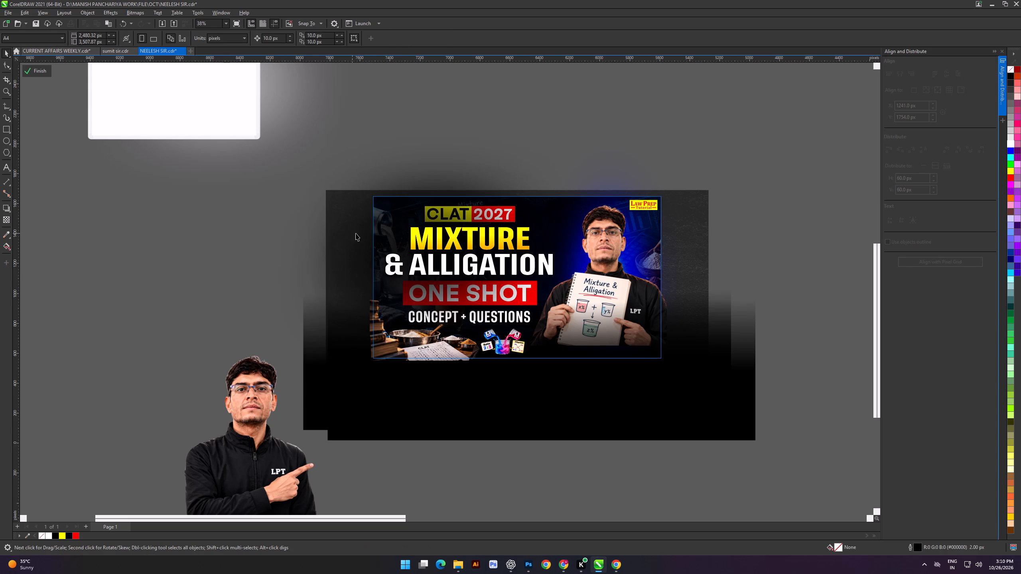
Bring the CLAT 2027 label group to the front, above the black shadow.
left_click_drag(263, 189, 534, 224)
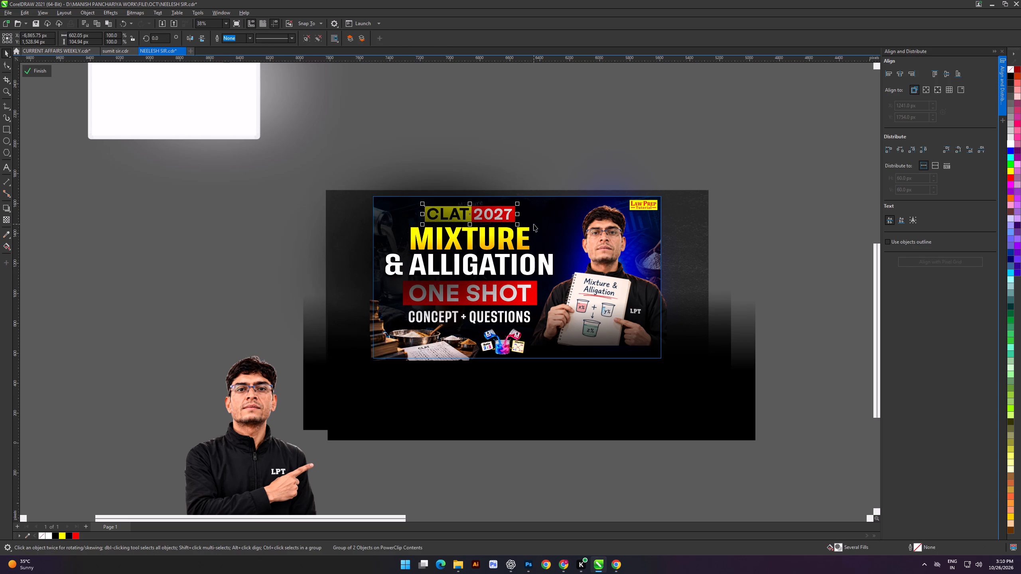
key("shift+Page_Up")
left_click(272, 238)
Select the ONE SHOT text with its red box, send it to the back, and bring it to the front.
scroll(345, 285, "down", 2)
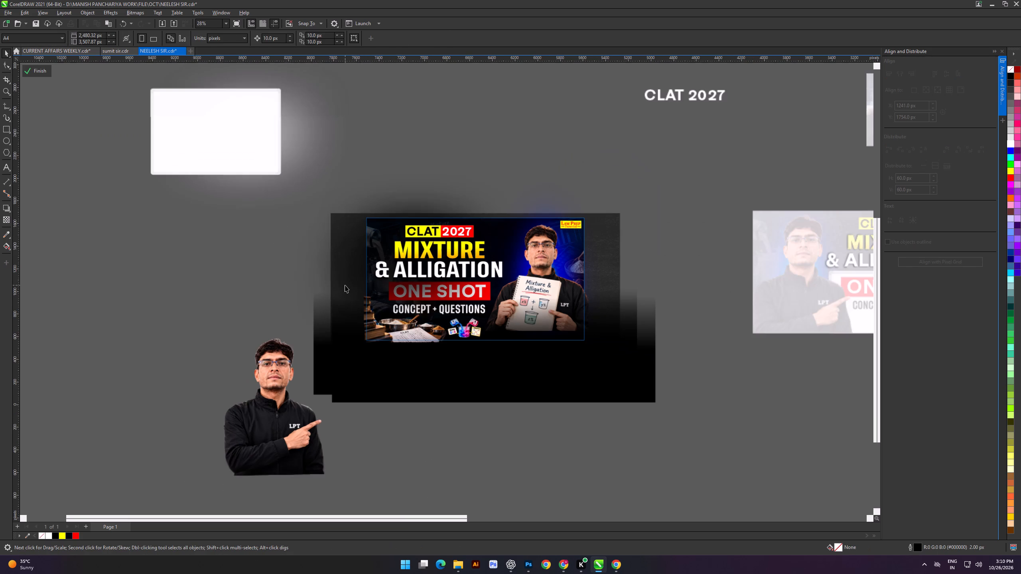
left_click_drag(282, 279, 520, 307)
key("shift+Page_Down")
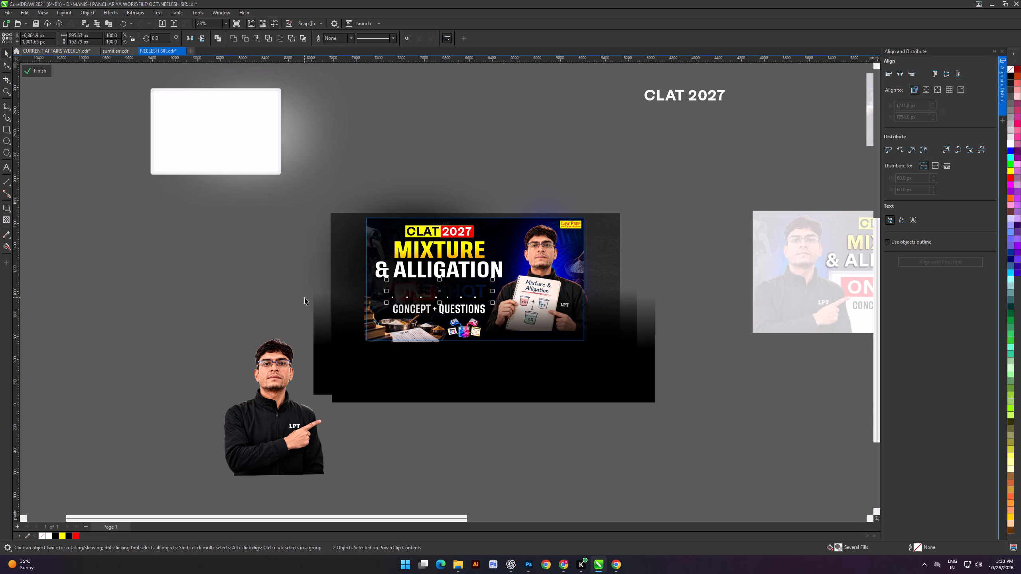
key("shift+Page_Up")
scroll(414, 269, "up", 2)
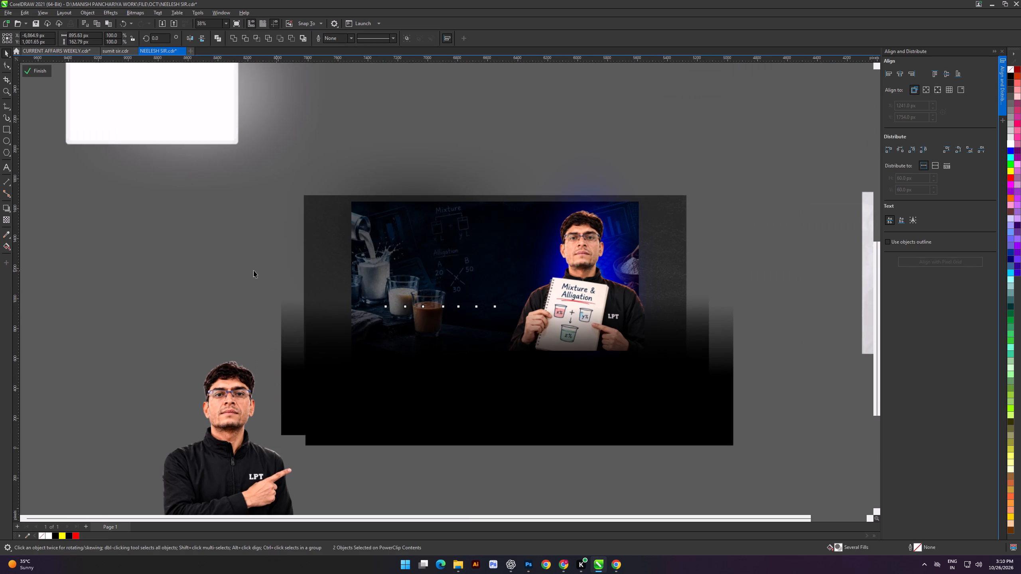
left_click(221, 260)
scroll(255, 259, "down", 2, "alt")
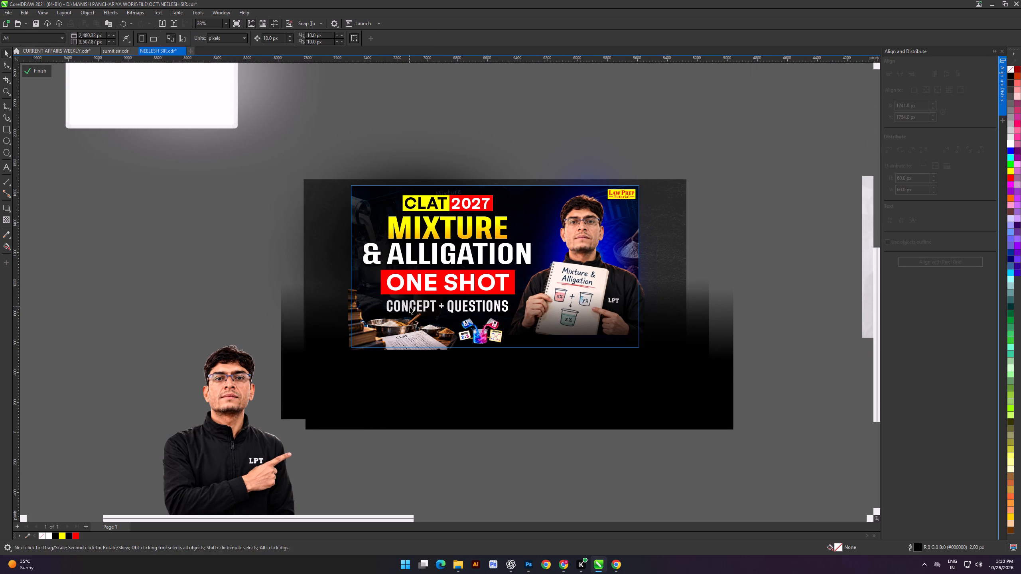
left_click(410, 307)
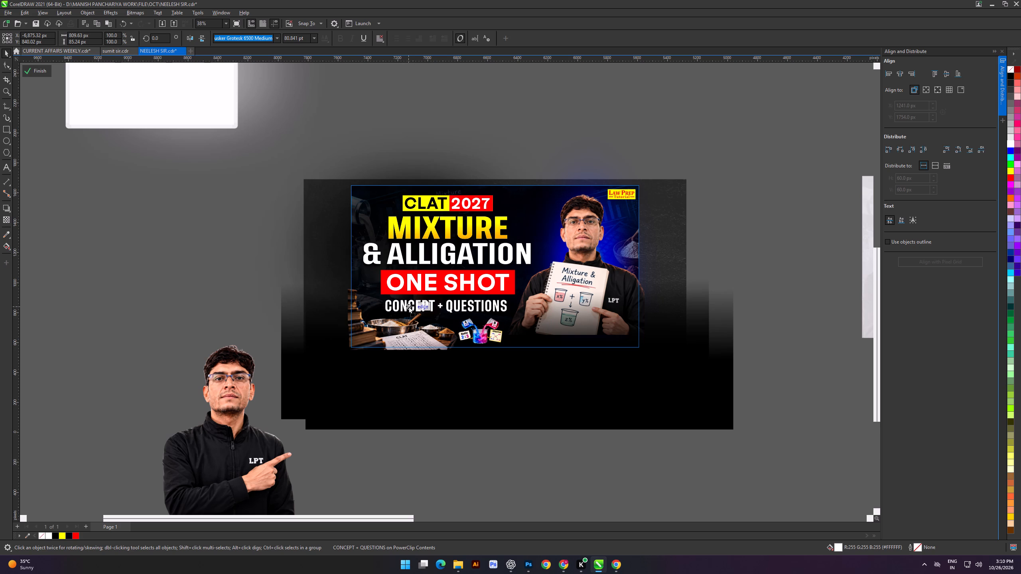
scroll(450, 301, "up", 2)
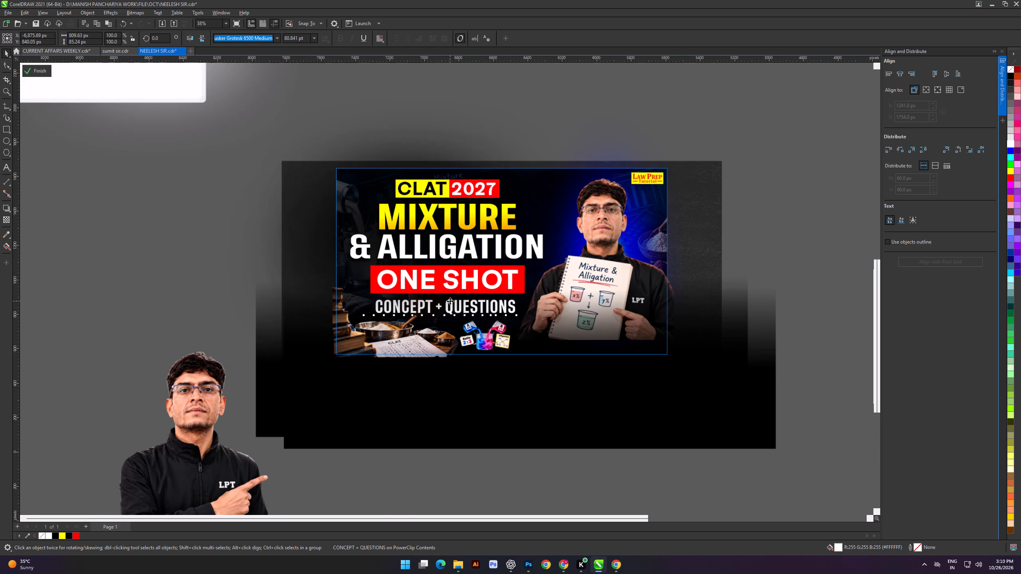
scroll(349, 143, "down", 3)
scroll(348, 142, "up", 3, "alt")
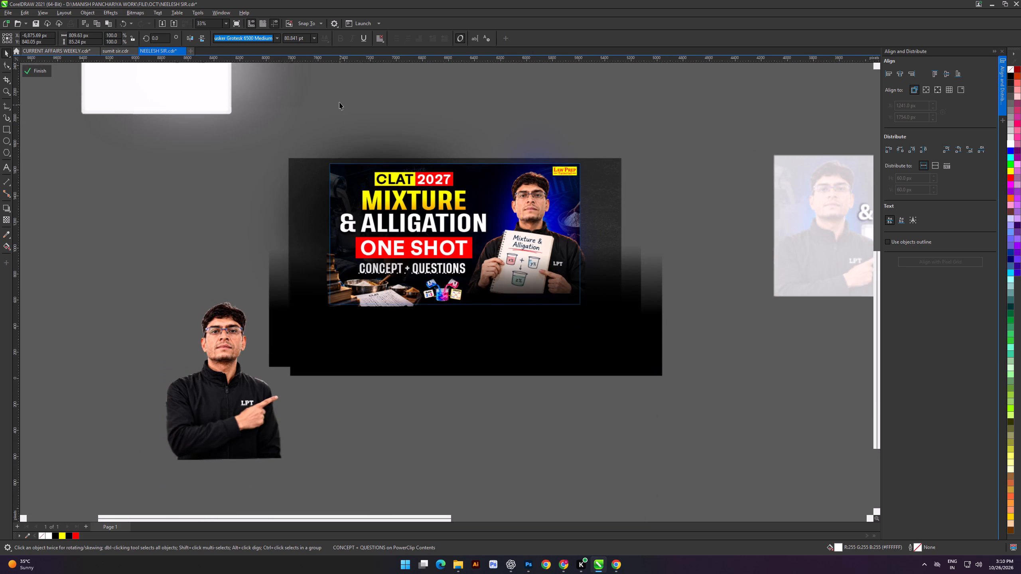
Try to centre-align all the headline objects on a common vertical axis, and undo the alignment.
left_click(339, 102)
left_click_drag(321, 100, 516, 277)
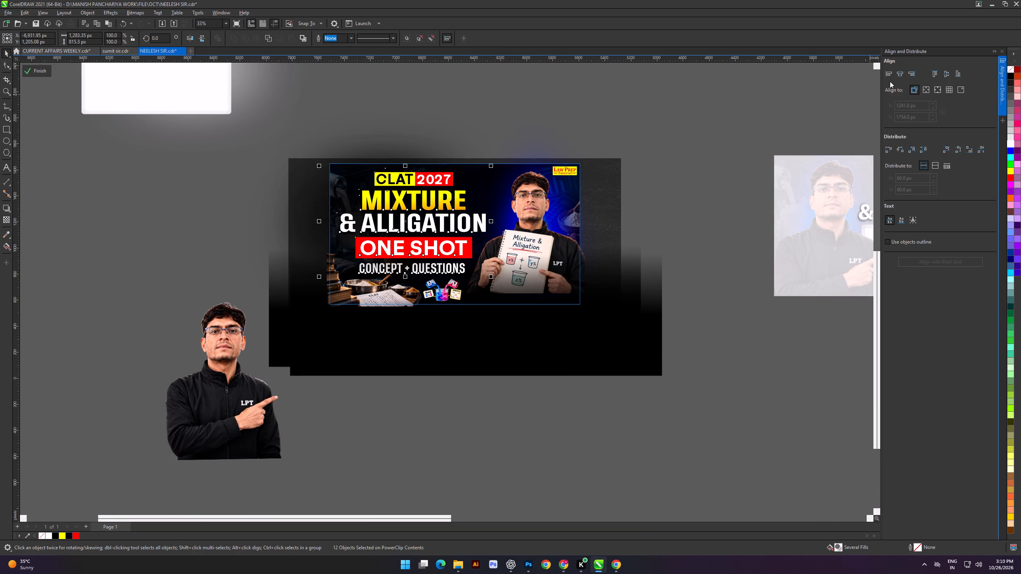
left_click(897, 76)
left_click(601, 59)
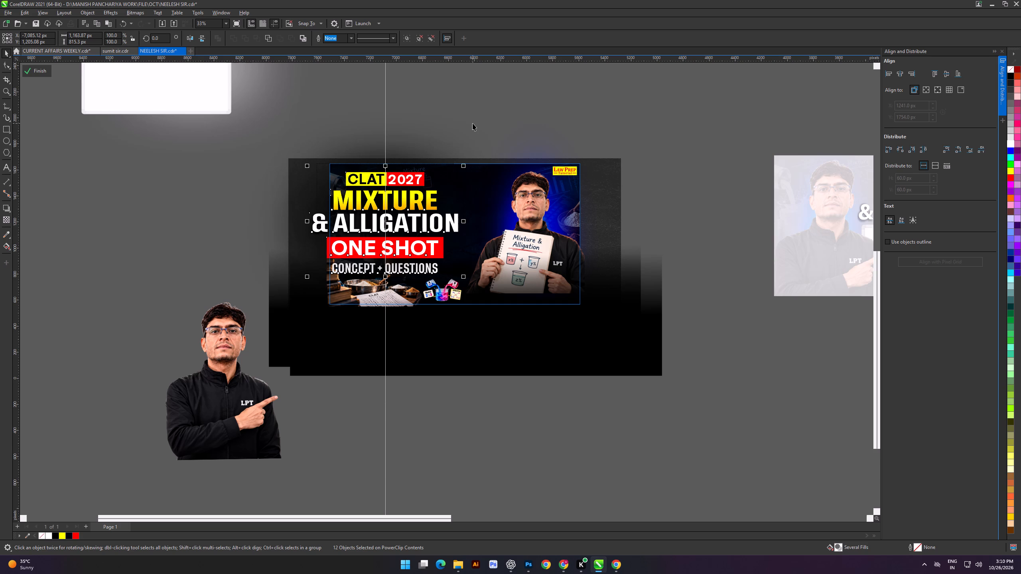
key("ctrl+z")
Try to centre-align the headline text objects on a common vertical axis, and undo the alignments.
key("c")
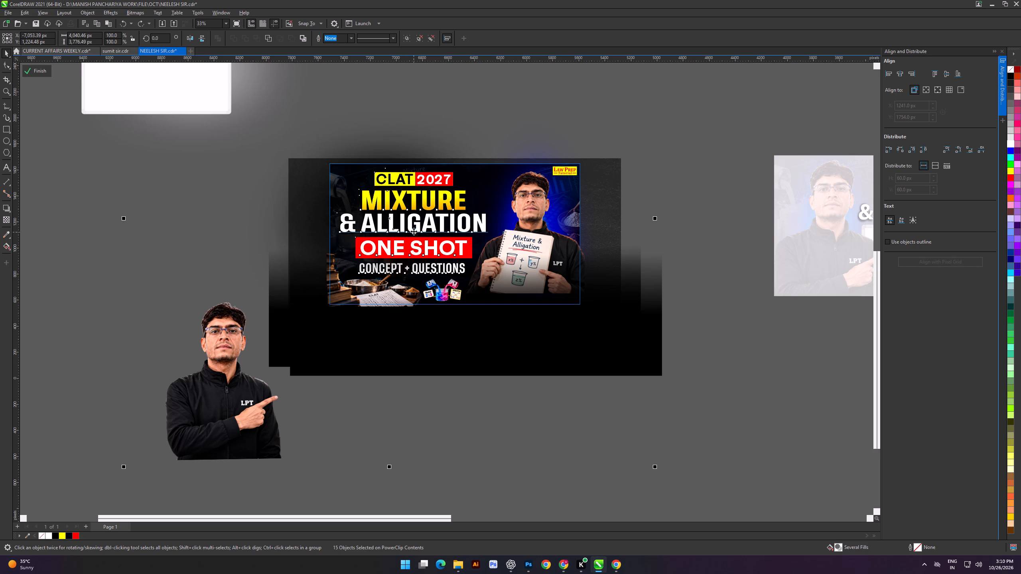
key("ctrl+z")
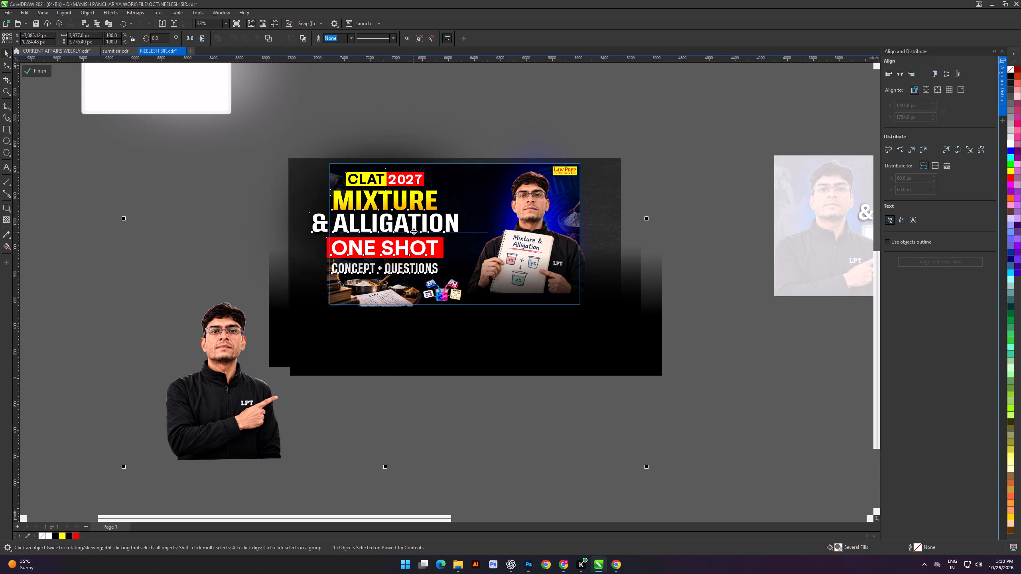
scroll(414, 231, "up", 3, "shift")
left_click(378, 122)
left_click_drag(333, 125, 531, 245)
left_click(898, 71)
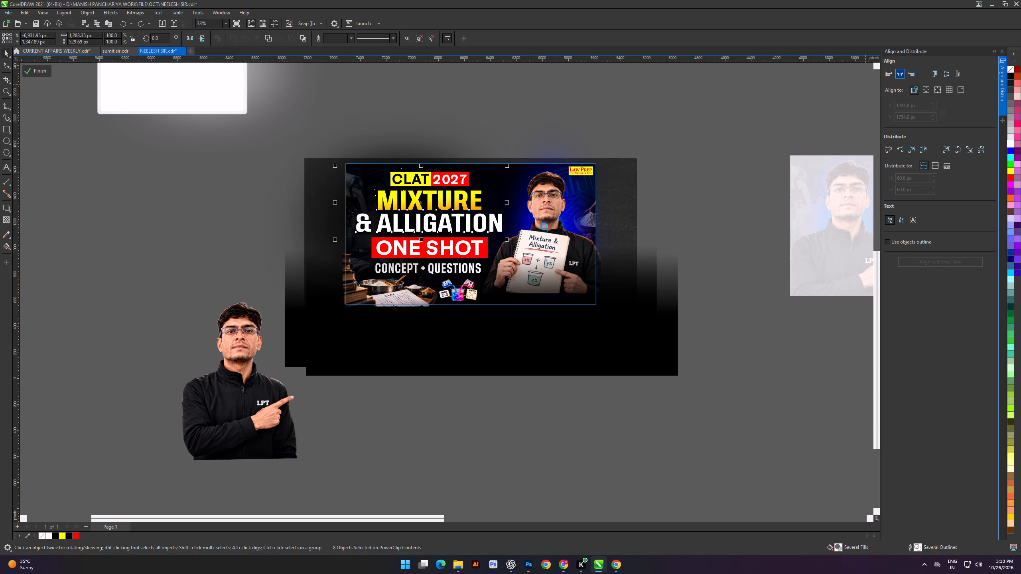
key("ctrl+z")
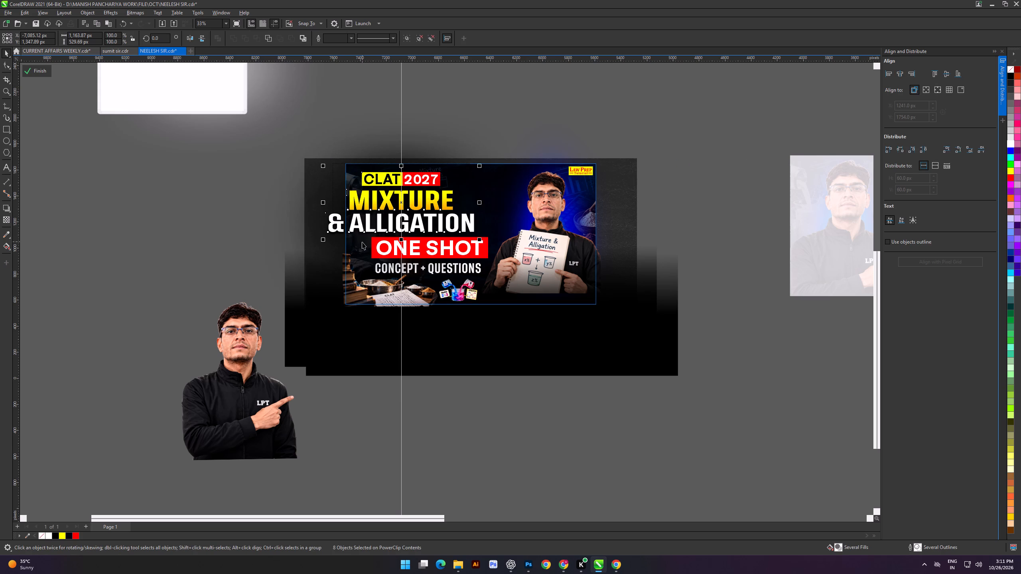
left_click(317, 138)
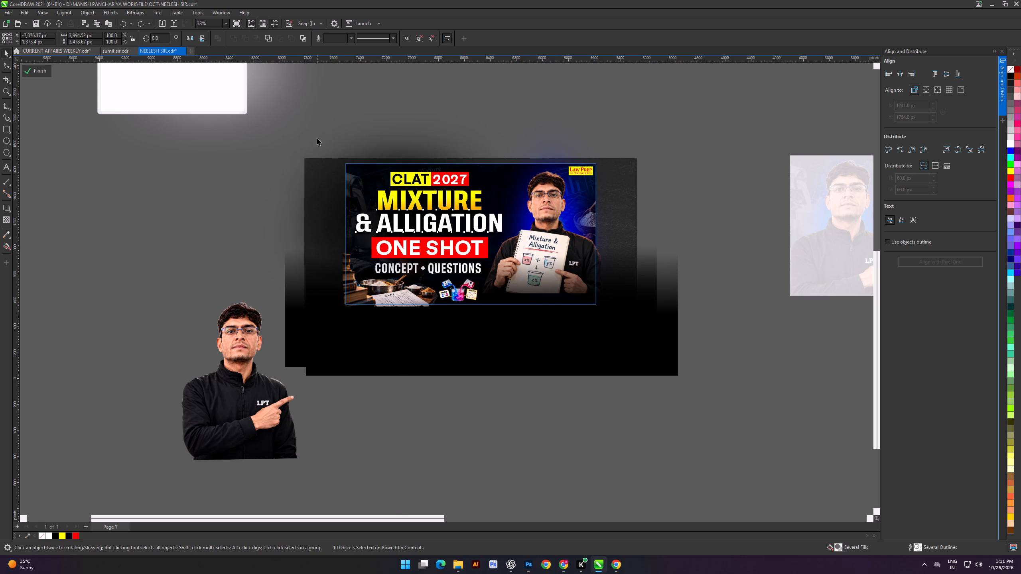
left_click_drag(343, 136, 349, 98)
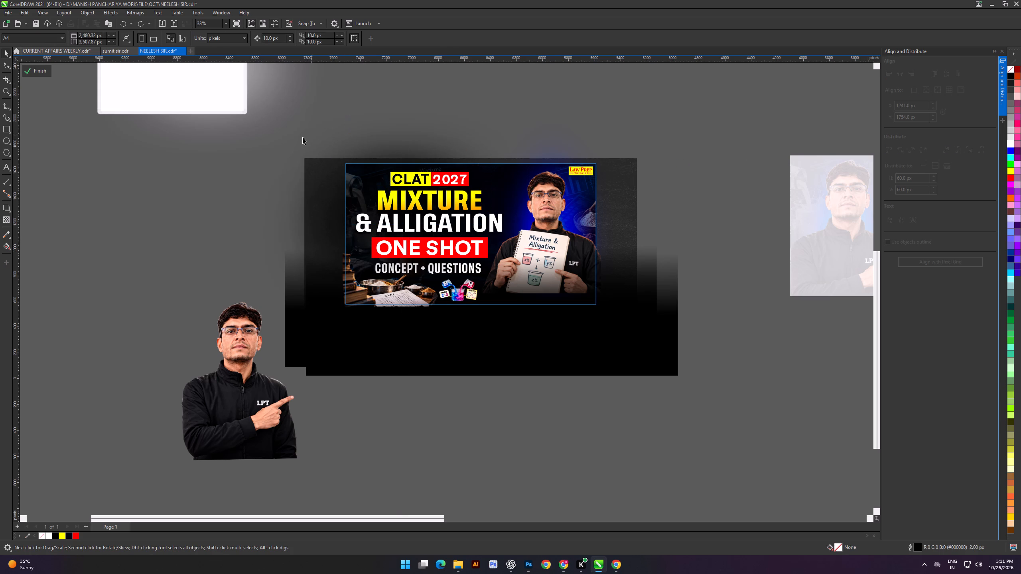
Finish editing the thumbnail's PowerClip contents and return to the full page.
left_click(32, 68)
left_click(136, 188)
left_click(200, 200)
scroll(298, 211, "up", 4, "shift")
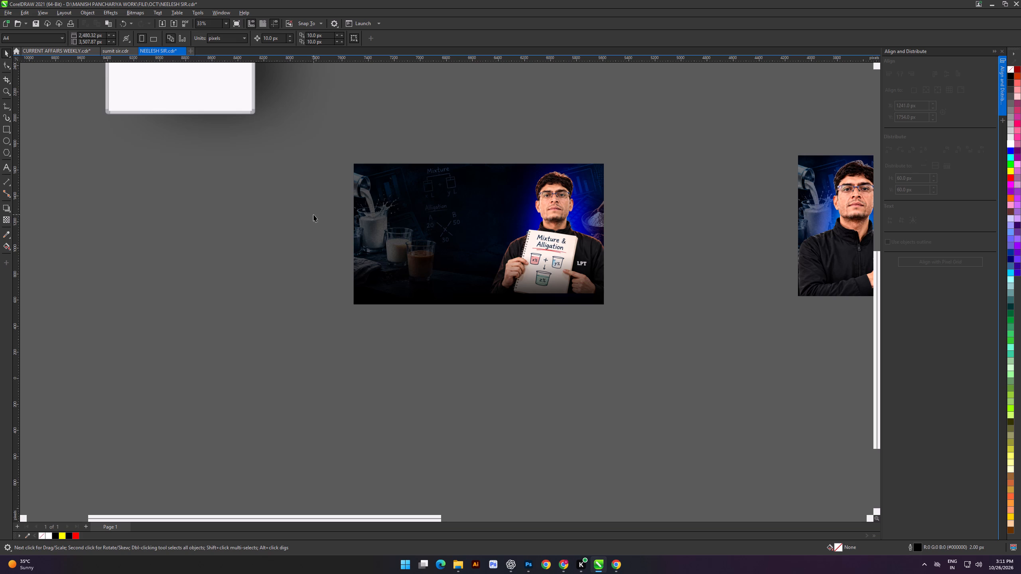
scroll(338, 220, "down", 4)
scroll(367, 217, "up", 5)
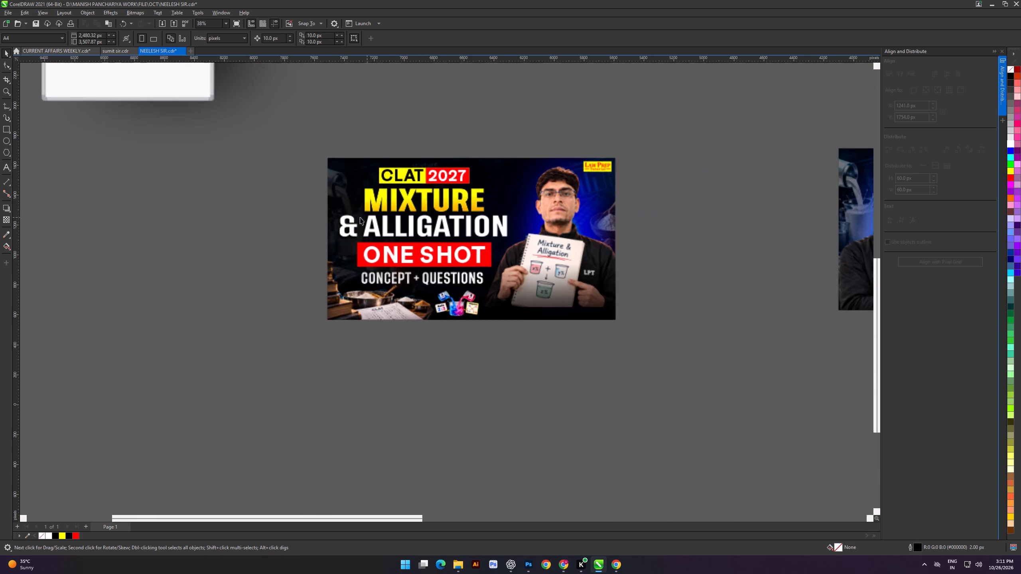
left_click(247, 230)
left_click(287, 124)
left_click_drag(271, 121, 549, 328)
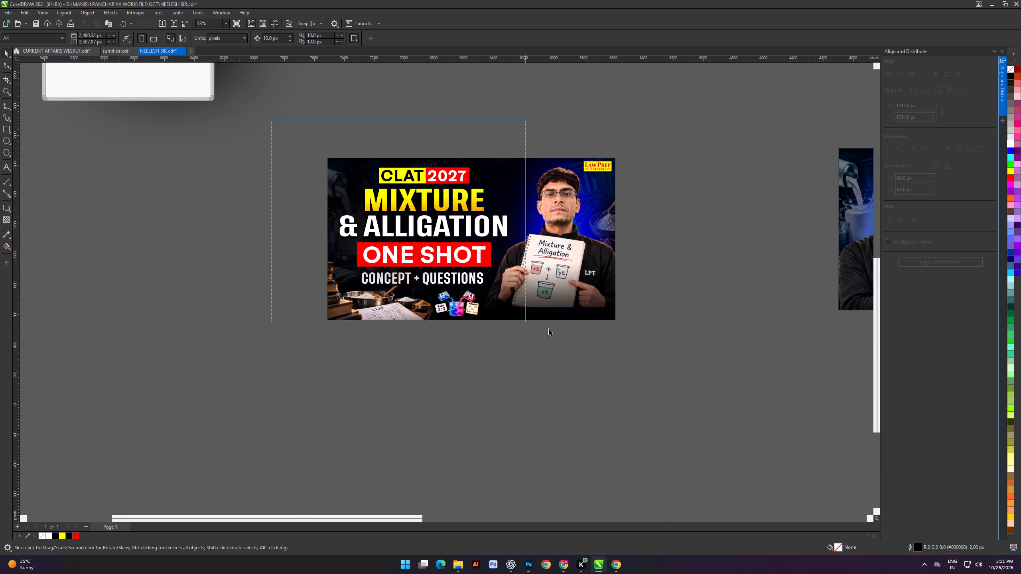
left_click_drag(549, 328, 642, 334)
key("ctrl+e")
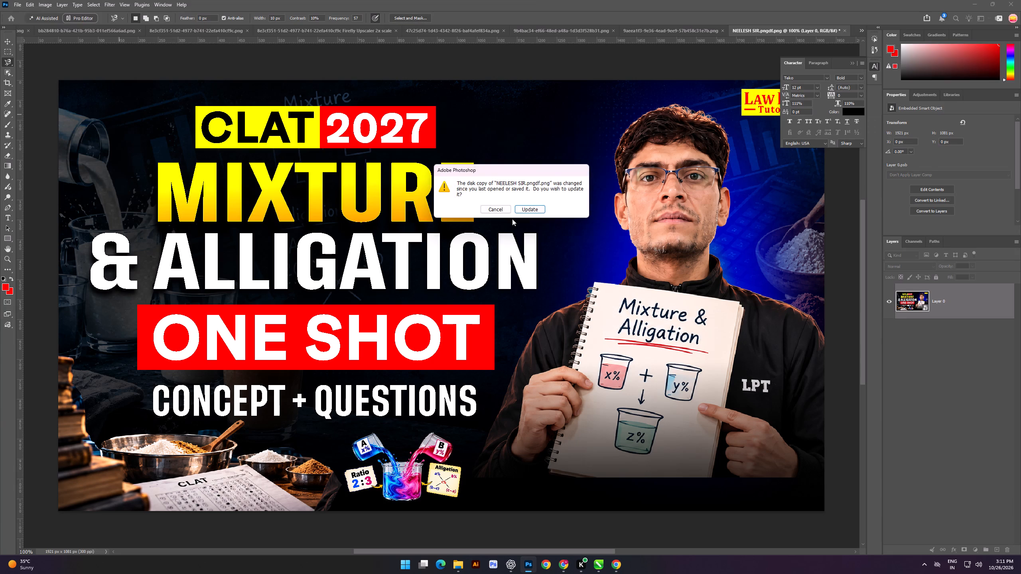
left_click(530, 208)
Convert the thumbnail's background layer to a smart object.
right_click(958, 289)
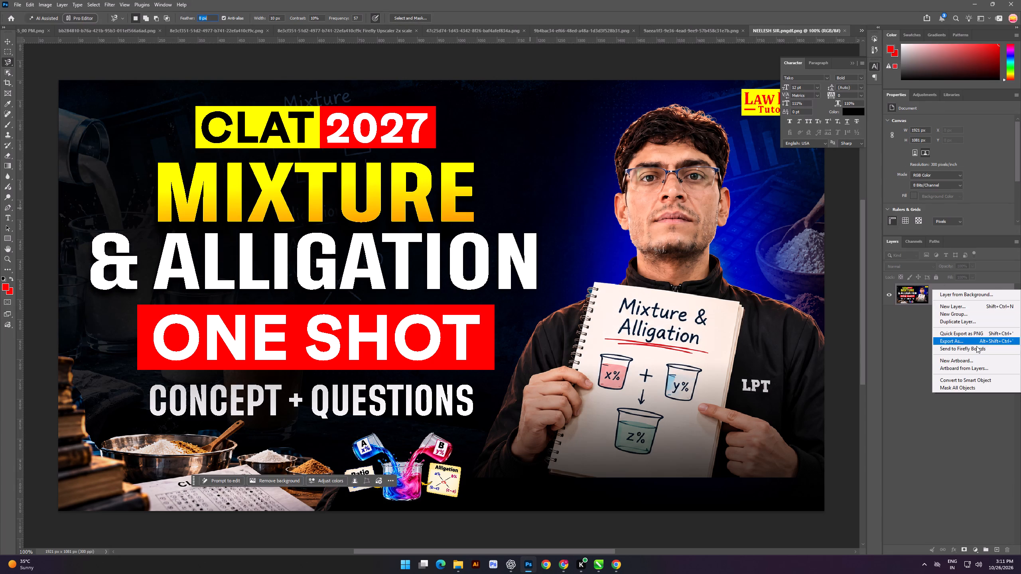
left_click(981, 379)
Open the Camera Raw Filter on the thumbnail layer and set Texture +42, Clarity +21 and Dehaze +20.
key("ctrl+shift+a")
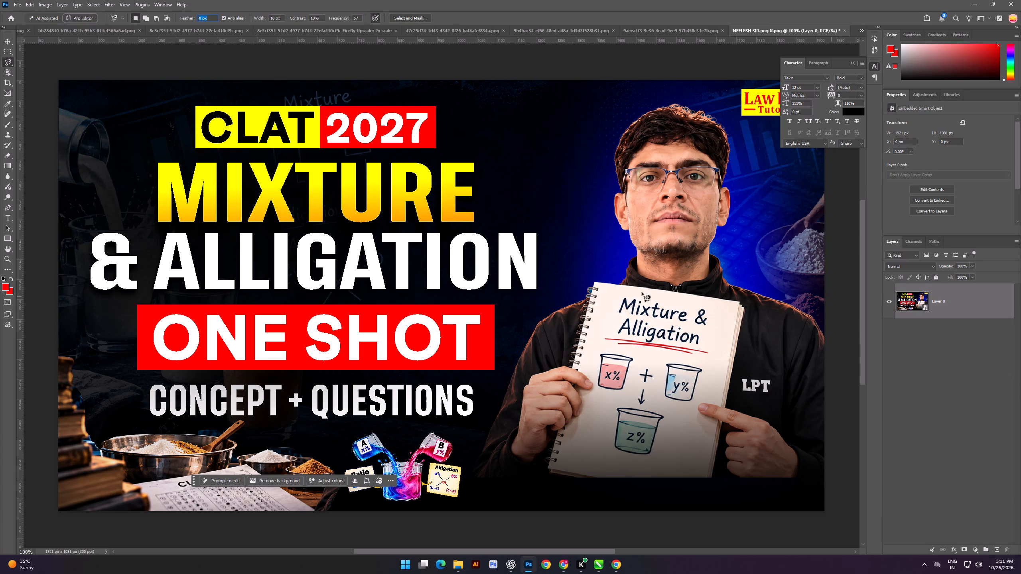
left_click(969, 301)
key("ctrl+shift+a")
left_click(6, 42)
key("ctrl+shift+a")
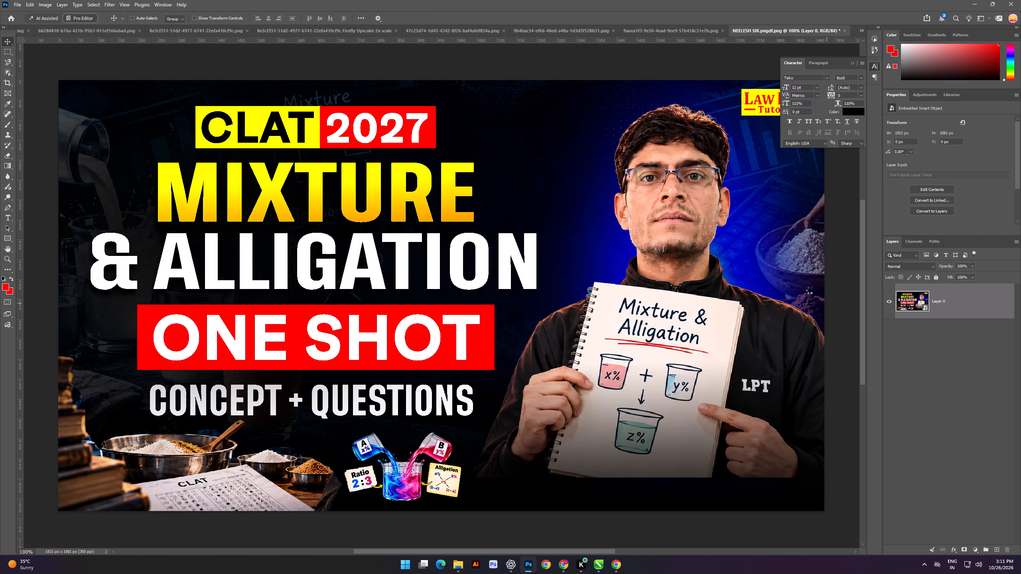
left_click_drag(949, 309, 966, 310)
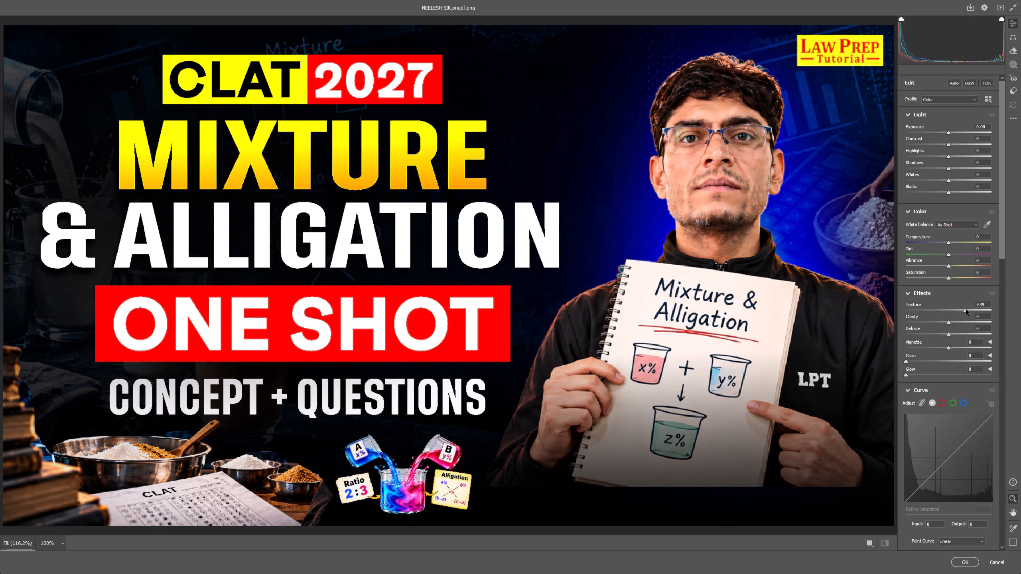
left_click_drag(966, 310, 967, 309)
left_click_drag(950, 320, 959, 320)
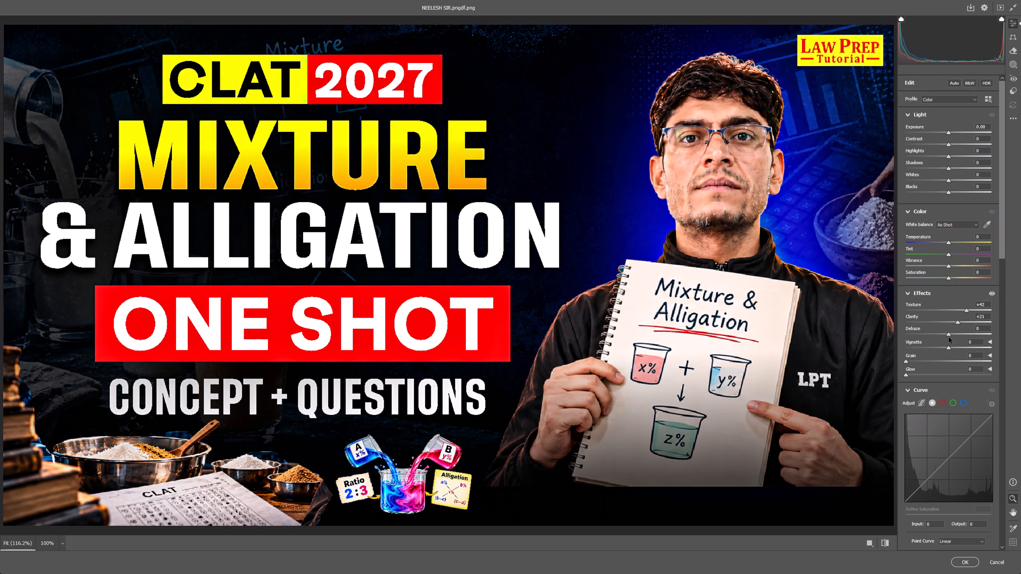
left_click_drag(950, 335, 958, 334)
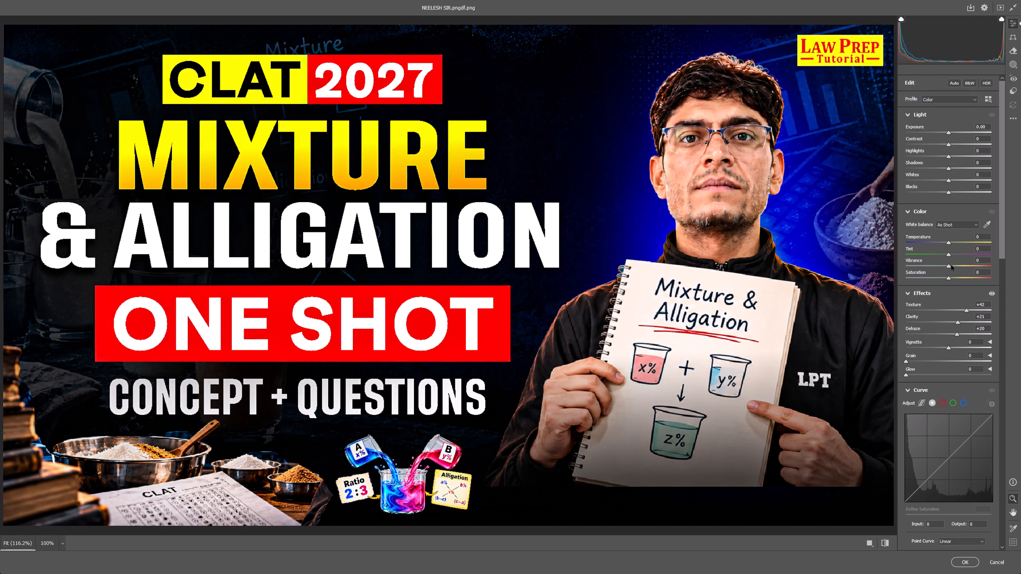
Set Vibrance to +26 and Whites to +15, raise Shadows, and add some Grain and Glow.
left_click_drag(951, 265, 960, 265)
left_click_drag(950, 179, 956, 179)
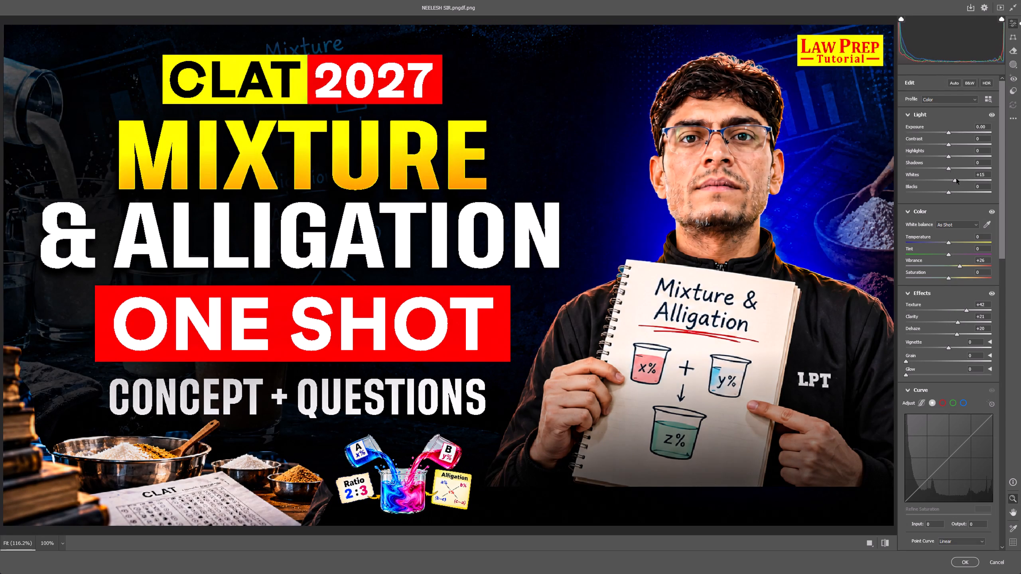
left_click_drag(949, 168, 958, 169)
left_click_drag(911, 360, 923, 360)
left_click_drag(913, 372, 922, 373)
Set Sharpening to 28 and Noise Reduction to 16, and apply the Camera Raw Filter.
scroll(933, 447, "down", 11)
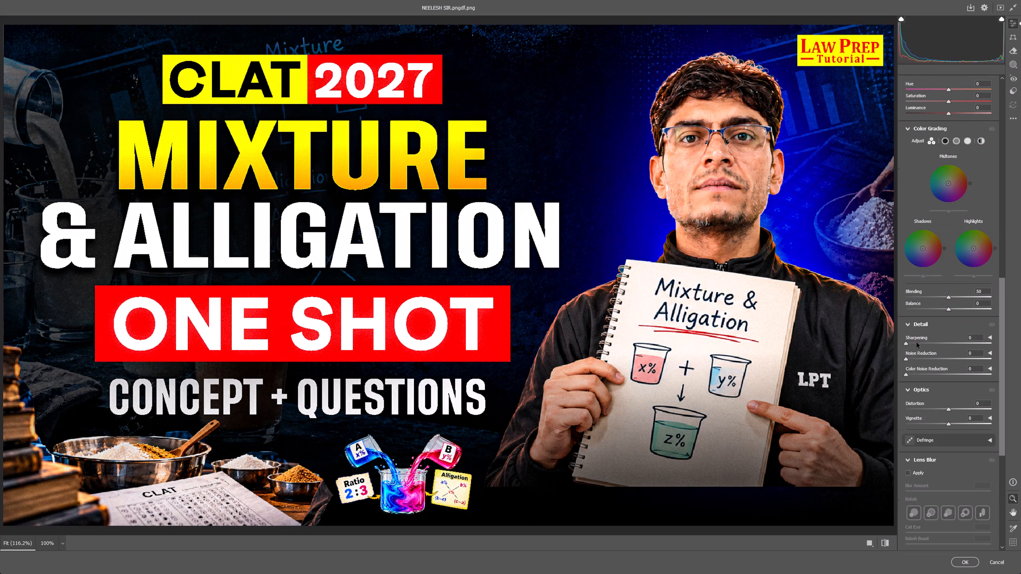
left_click_drag(911, 346, 929, 344)
left_click_drag(918, 345, 922, 345)
left_click_drag(913, 360, 920, 360)
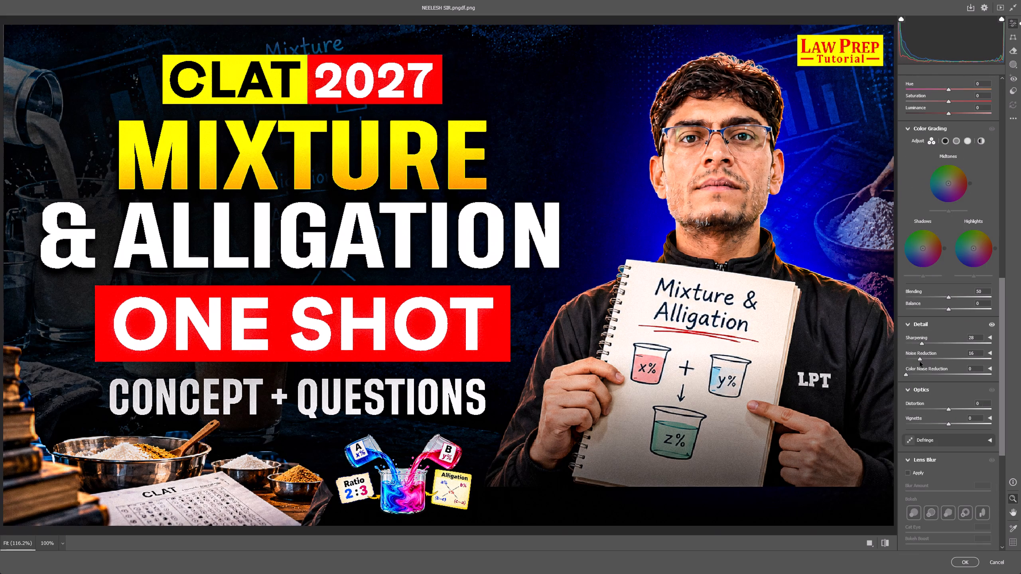
left_click(971, 566)
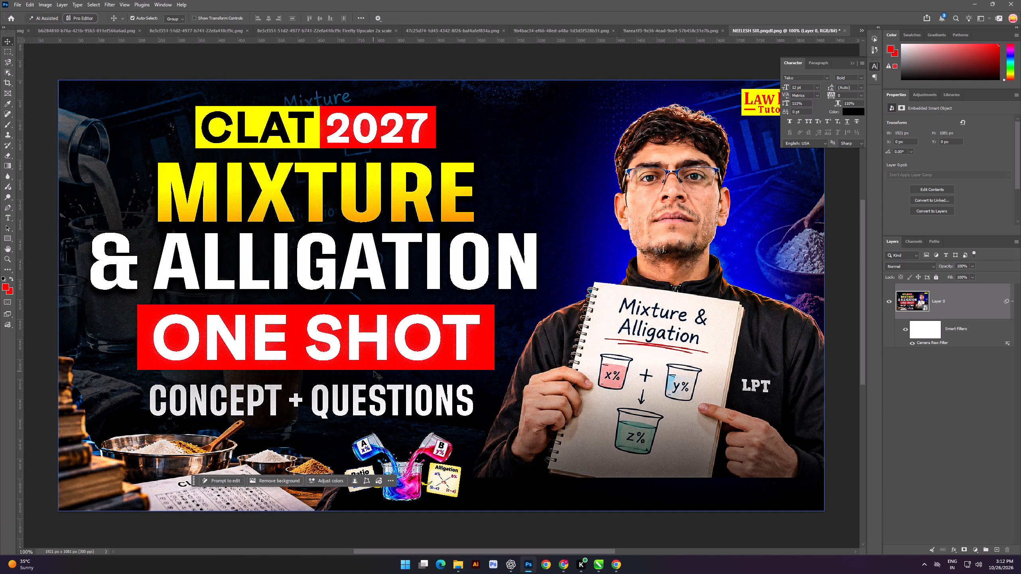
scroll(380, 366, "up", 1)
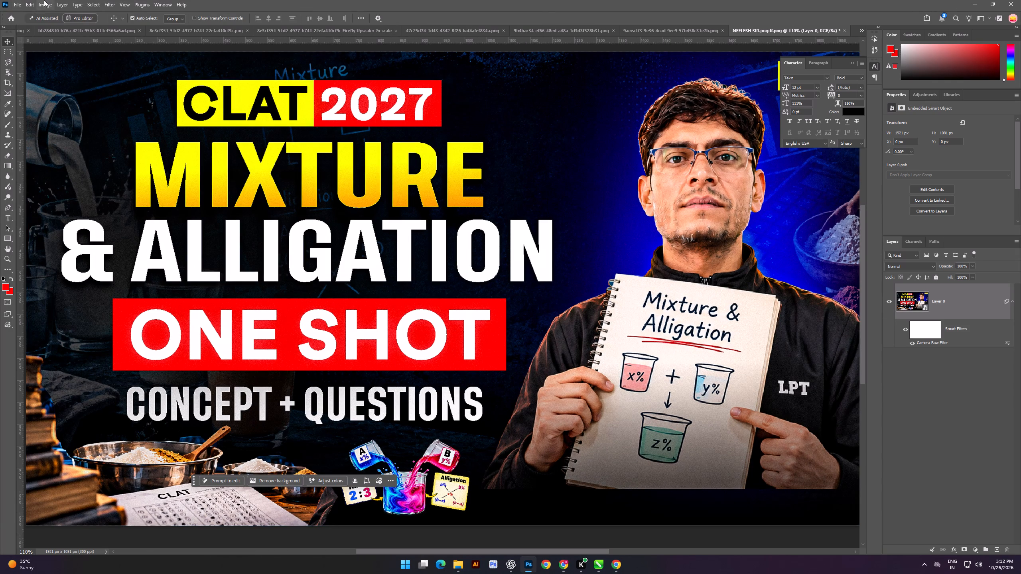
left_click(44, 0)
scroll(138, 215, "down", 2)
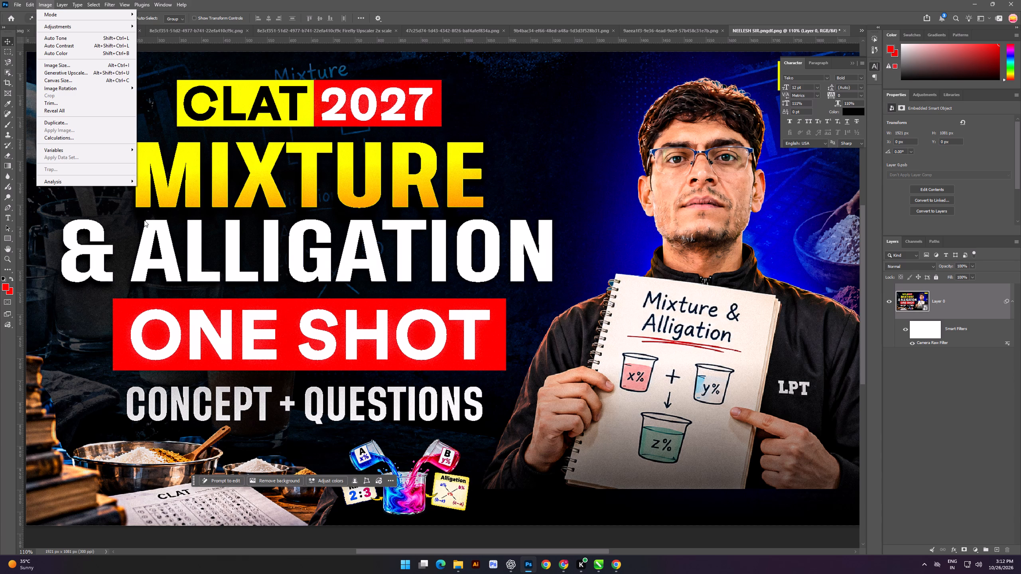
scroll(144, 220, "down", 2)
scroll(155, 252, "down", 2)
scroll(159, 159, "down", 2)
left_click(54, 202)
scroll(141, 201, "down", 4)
Brush a selection along the upper edge of the books, bowls and CLAT sheet, and run Generative Fill without a prompt.
right_click(6, 65)
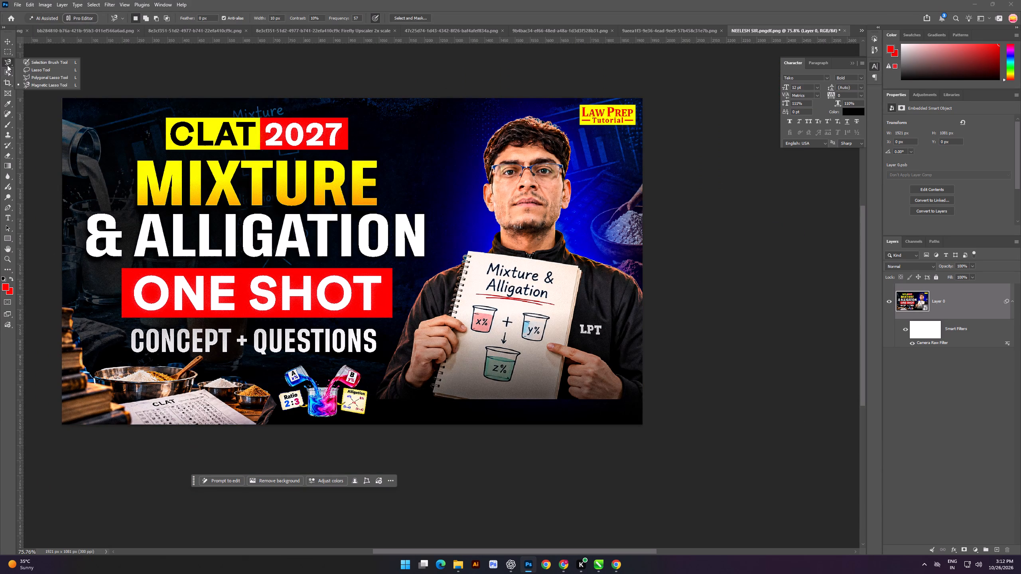
left_click(37, 61)
scroll(96, 415, "up", 3)
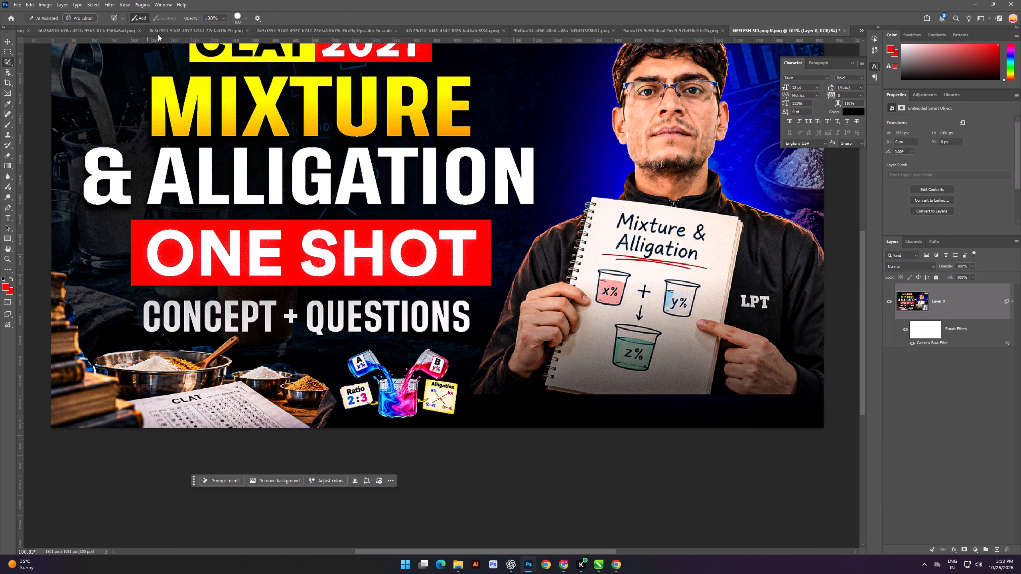
left_click(241, 20)
left_click(210, 39)
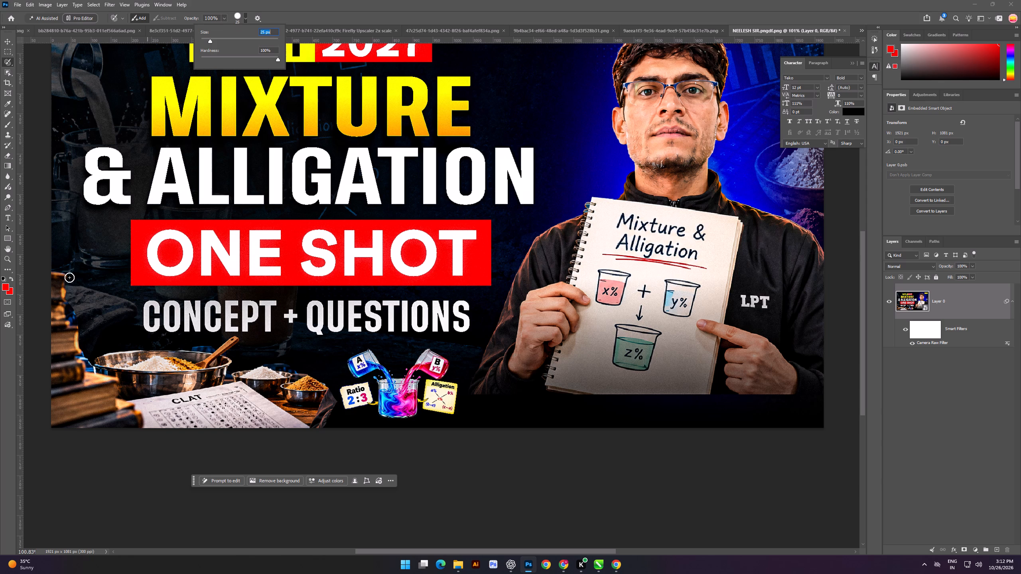
left_click_drag(51, 272, 79, 344)
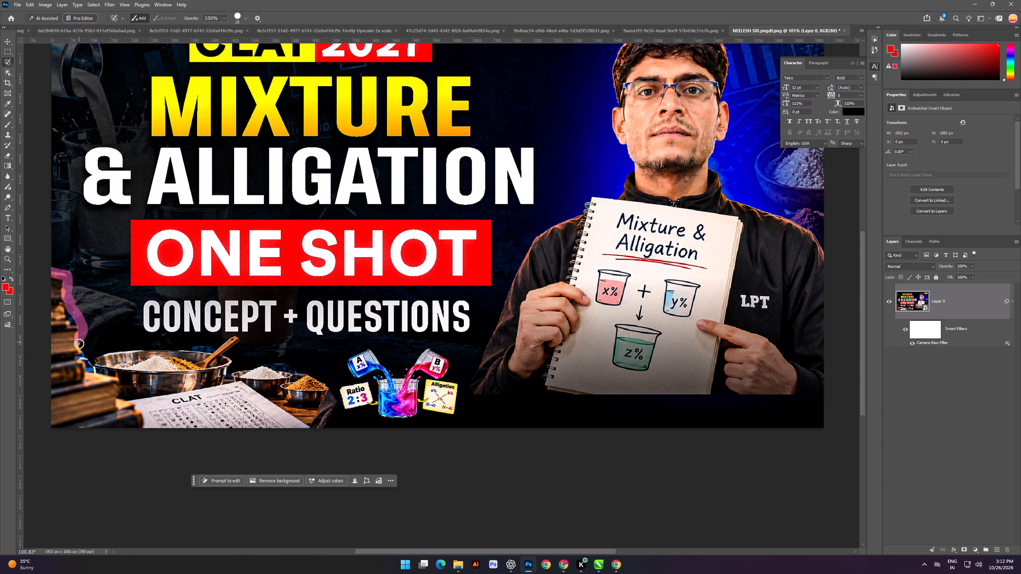
left_click_drag(79, 344, 227, 340)
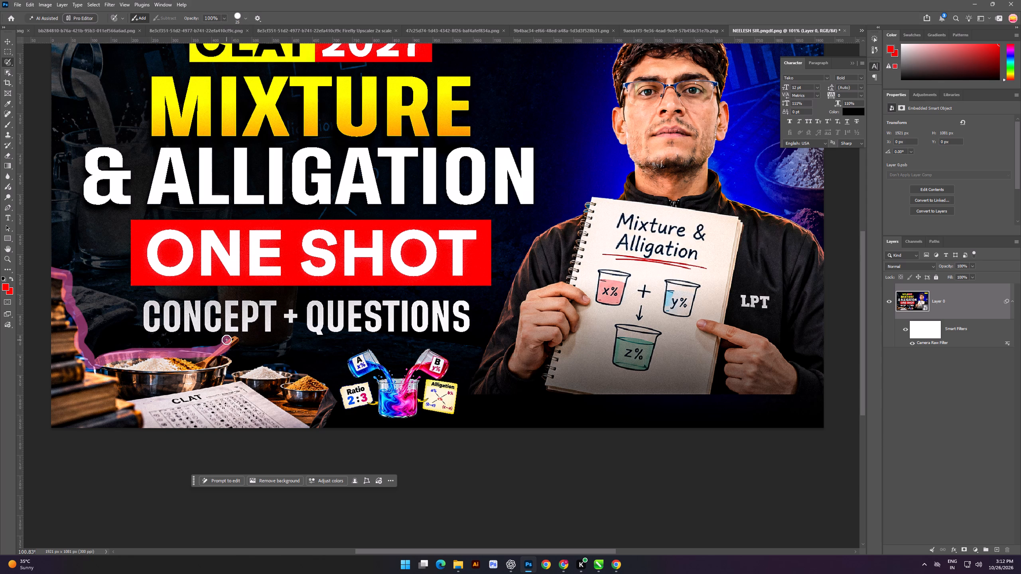
left_click_drag(227, 340, 303, 371)
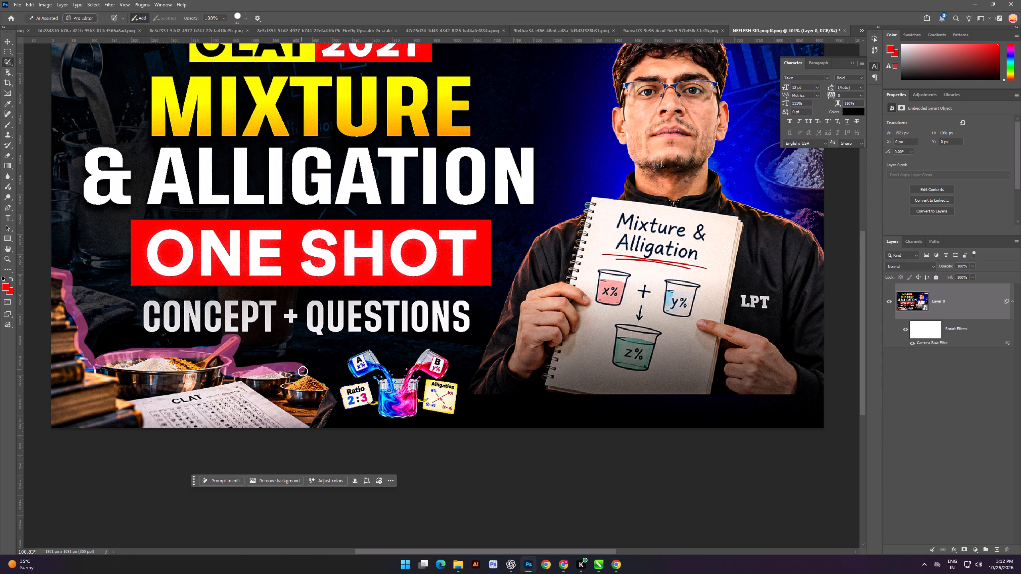
left_click_drag(303, 371, 315, 434)
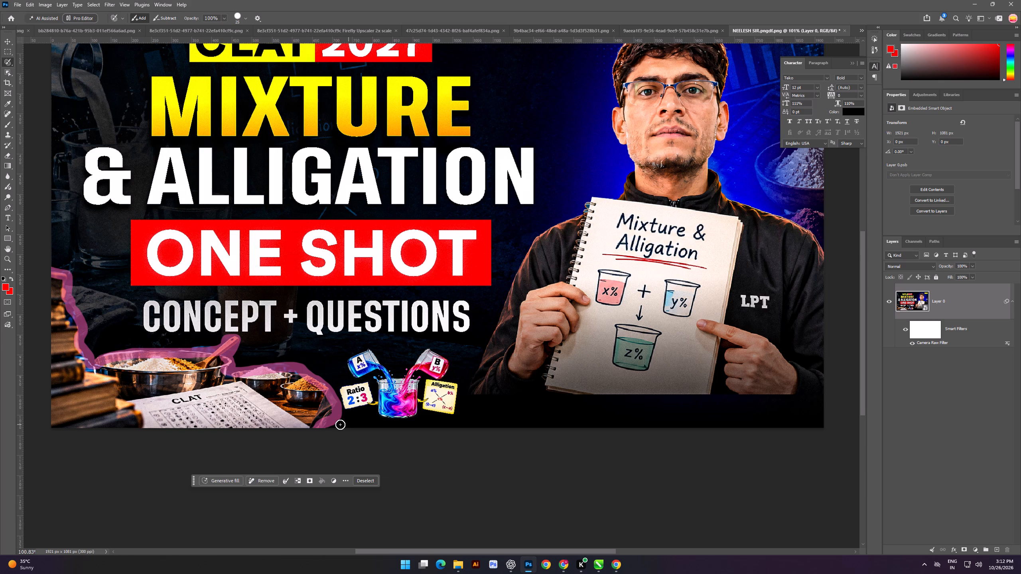
left_click(216, 485)
left_click(341, 497)
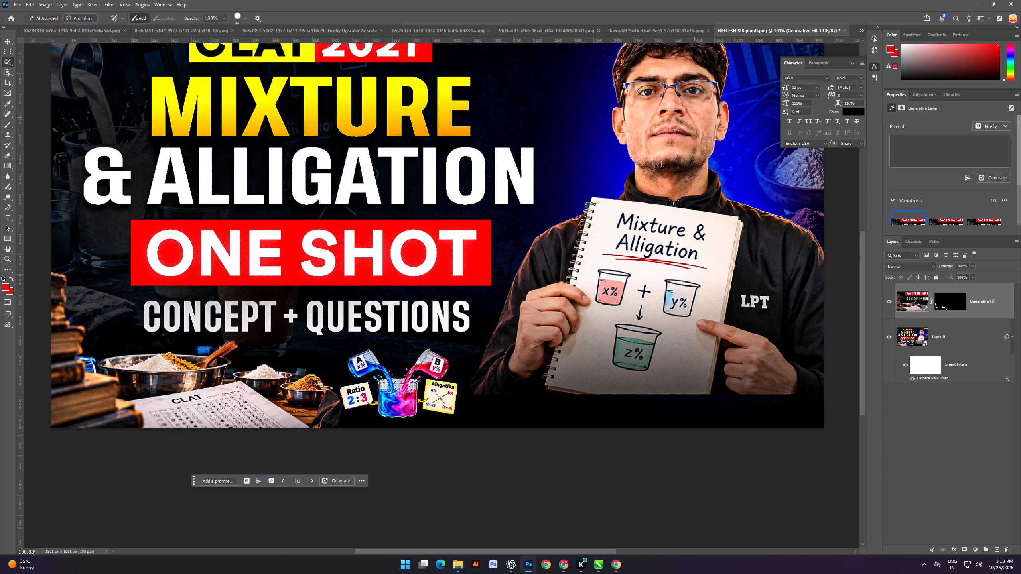
Compare the second Generative Fill variation with the first and settle on the first one.
left_click(946, 216)
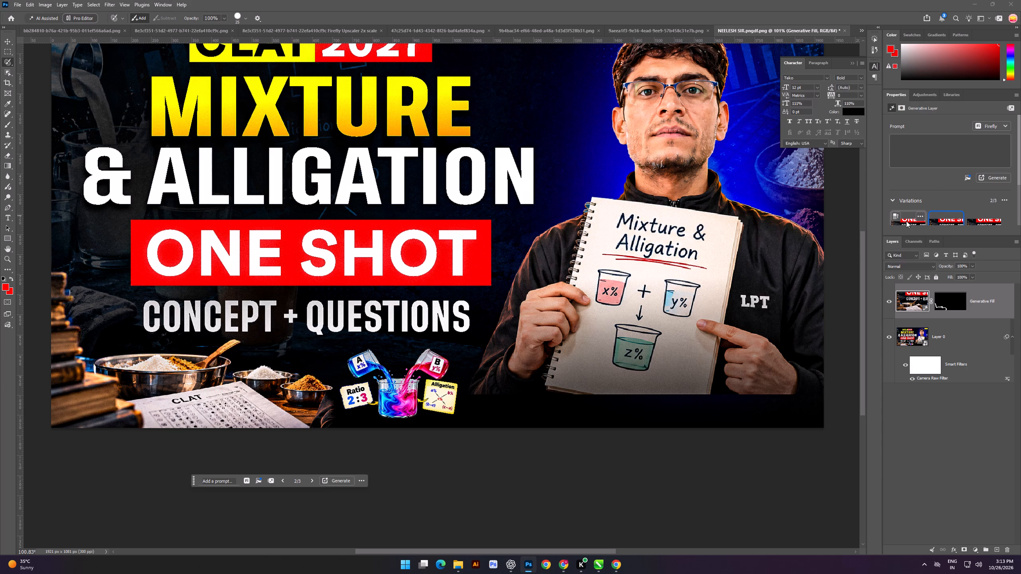
left_click(912, 227)
left_click(905, 222)
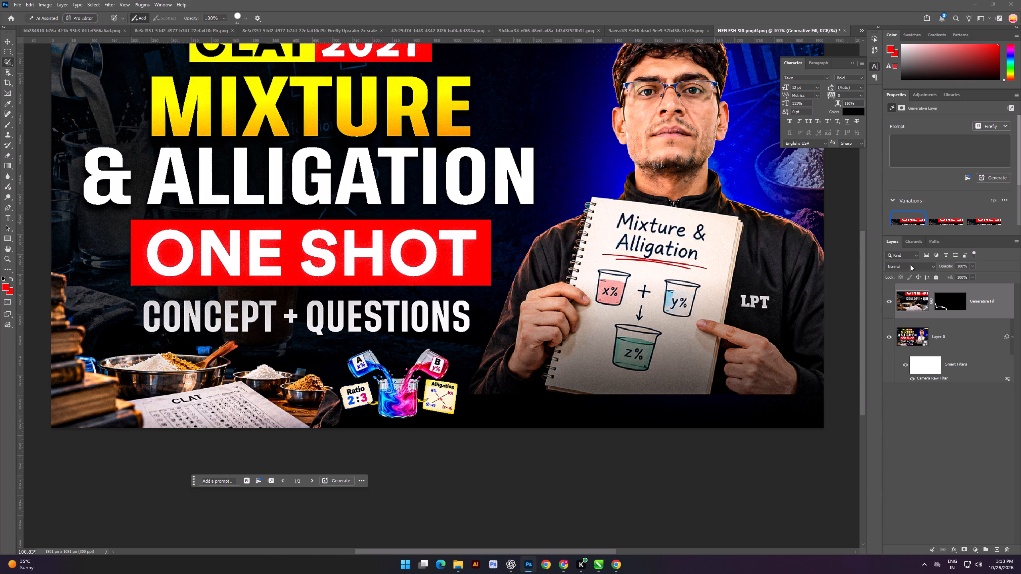
left_click(940, 418)
scroll(888, 337, "down", 5)
scroll(616, 199, "down", 4)
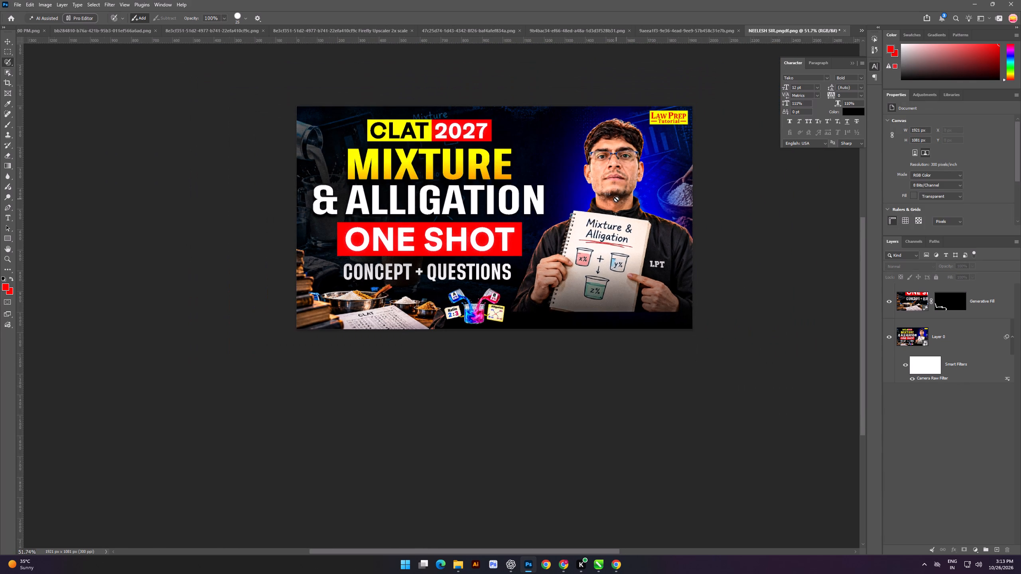
left_click(16, 4)
left_click(45, 144)
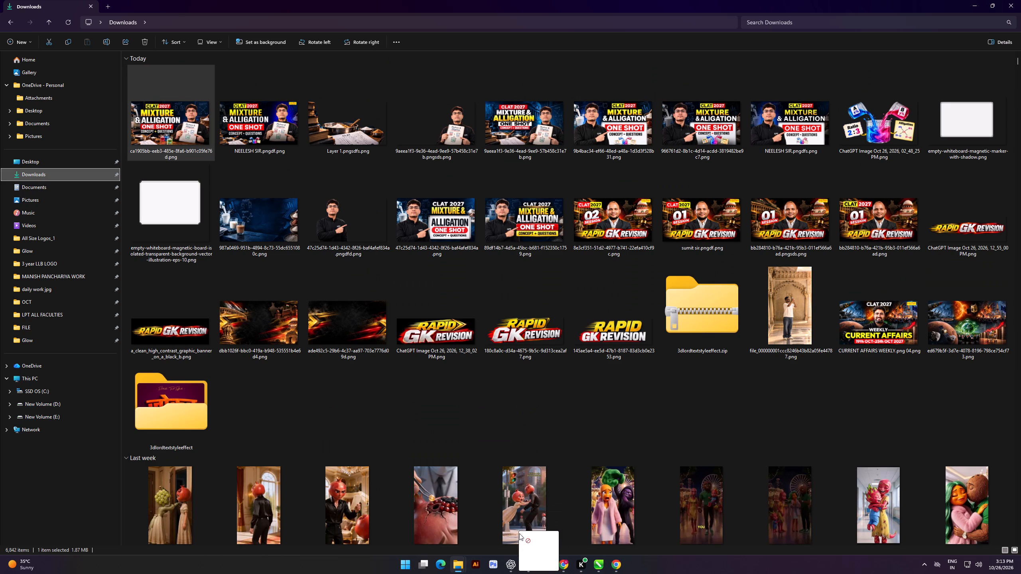
left_click_drag(519, 533, 484, 240)
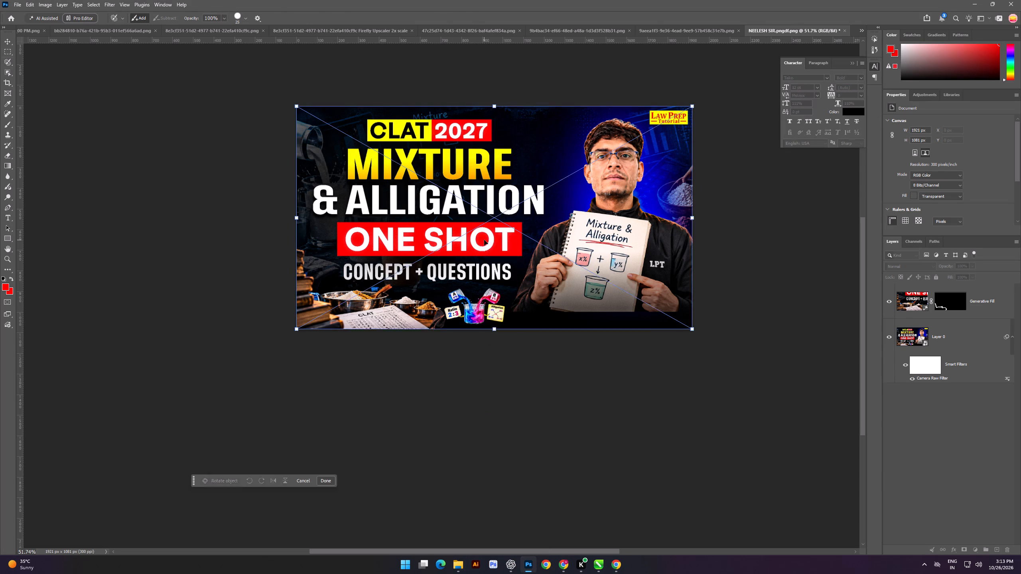
right_click(952, 303)
Move the Camera Raw smart filter from Layer 0 onto the placed ChatGPT thumbnail layer.
left_click_drag(958, 399, 953, 331)
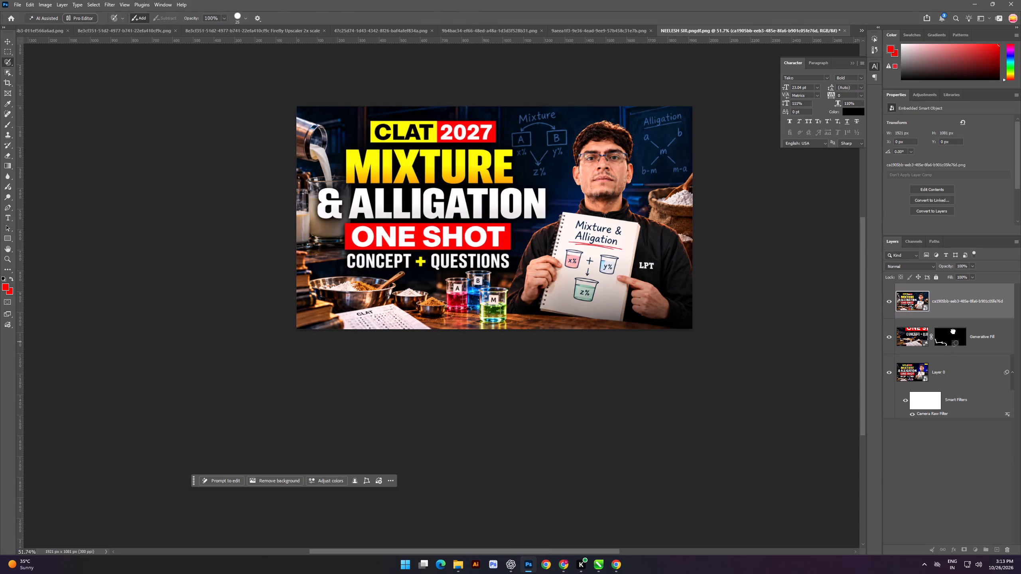
left_click_drag(953, 331, 950, 300)
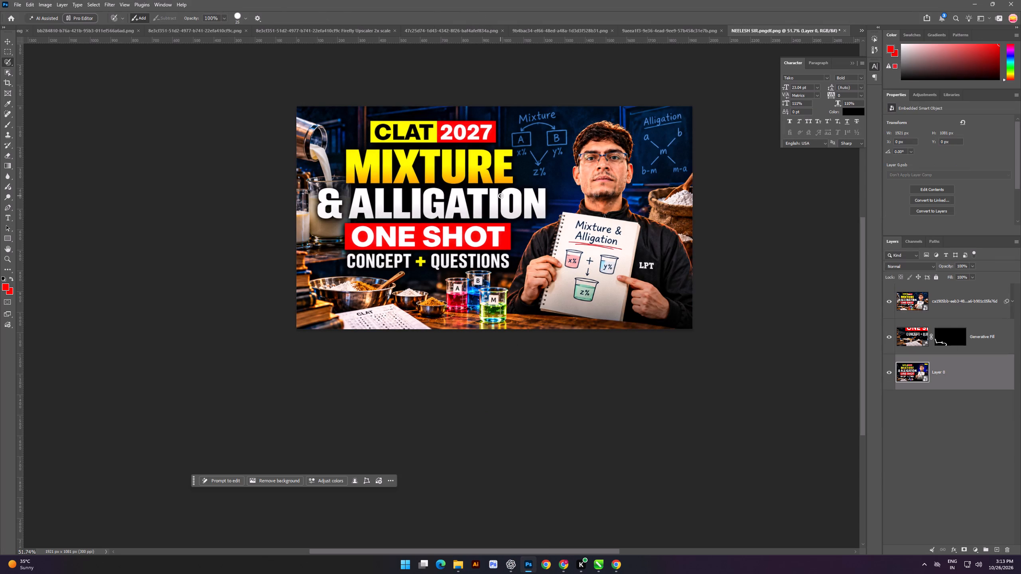
Reopen the Camera Raw Filter on the placed thumbnail layer and lower Shadows to a negative value.
left_click(928, 299)
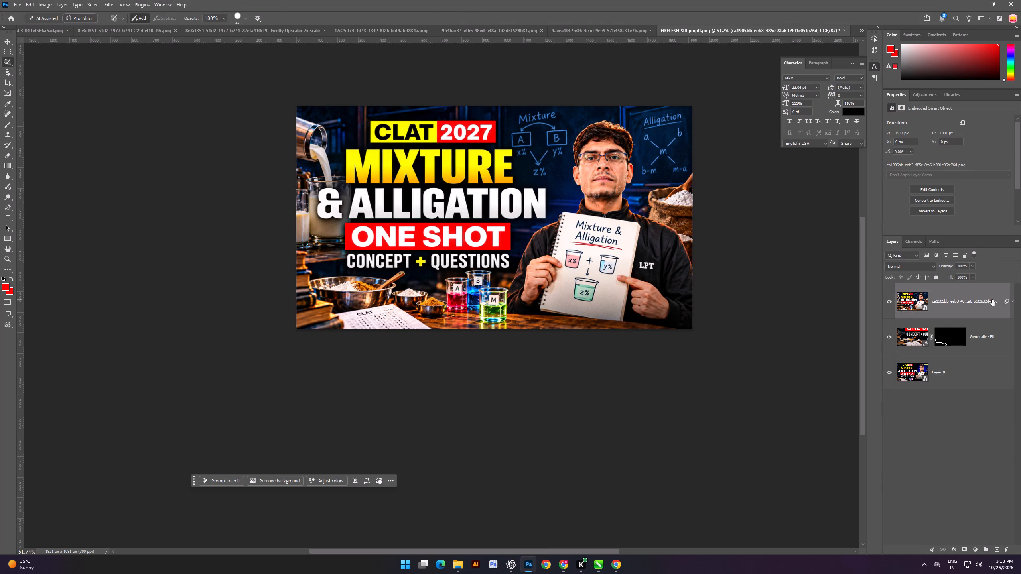
left_click(1013, 301)
double_click(938, 342)
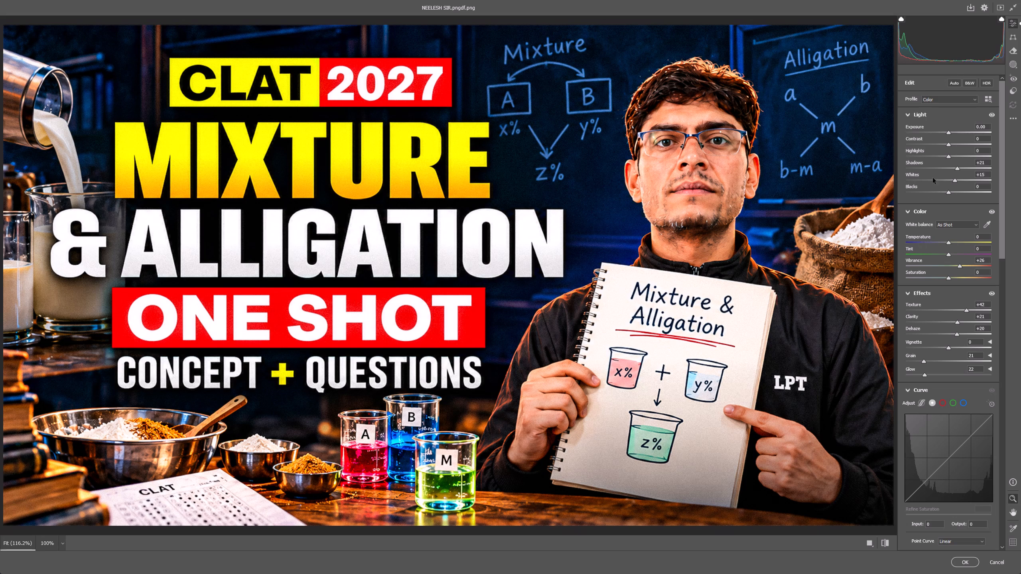
left_click_drag(957, 169, 939, 168)
left_click(968, 561)
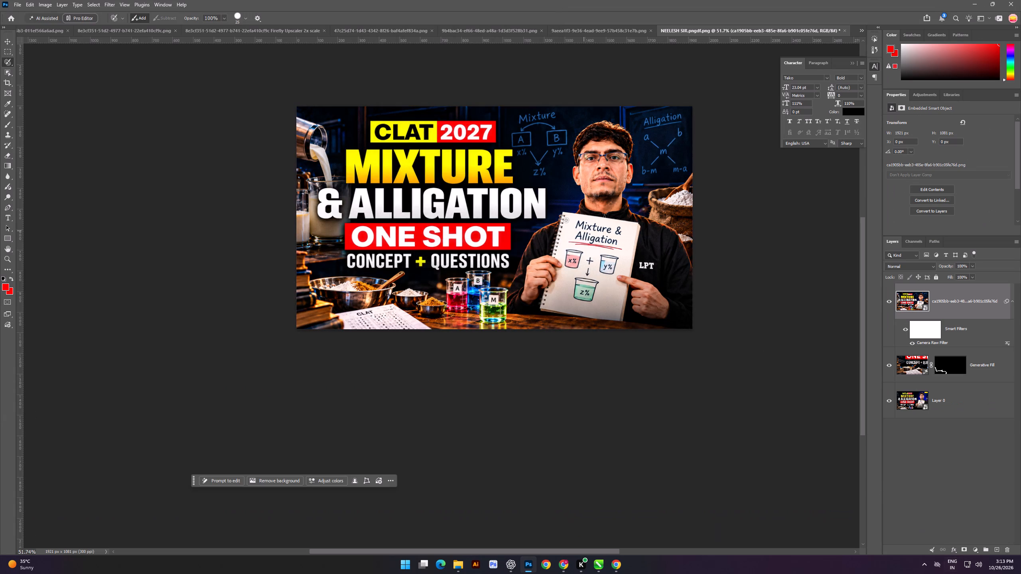
Place the Law Prep Tutorial thumbnail logo from the All Size Logos_1 folder as an embedded layer on the thumbnail.
scroll(605, 185, "up", 1)
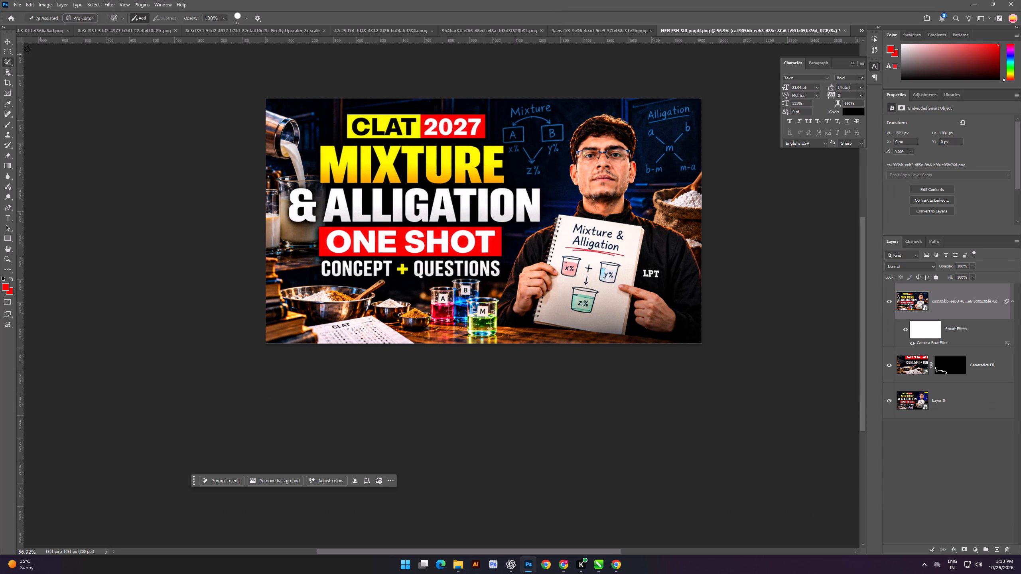
left_click(18, 2)
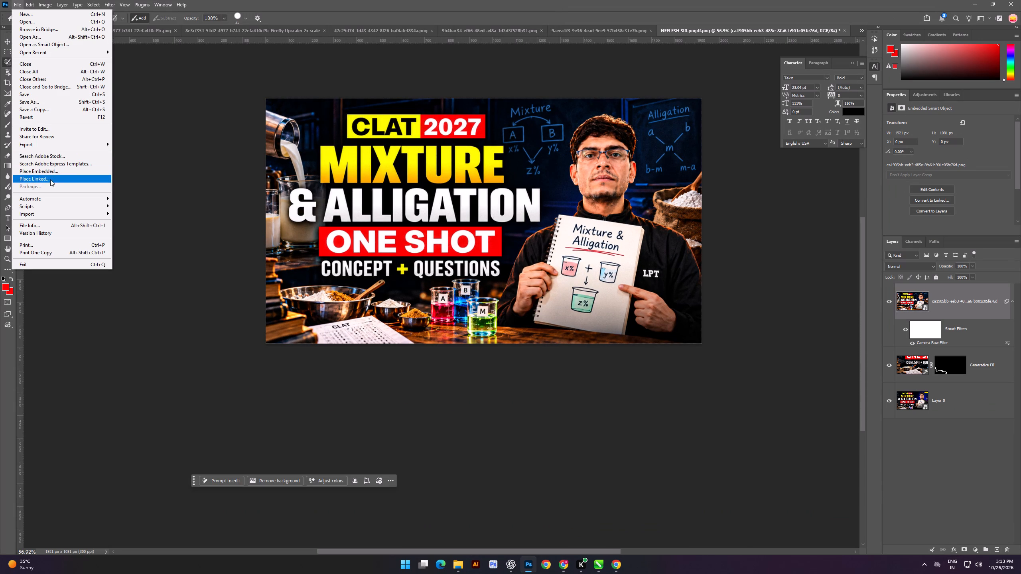
left_click(50, 170)
left_click(46, 260)
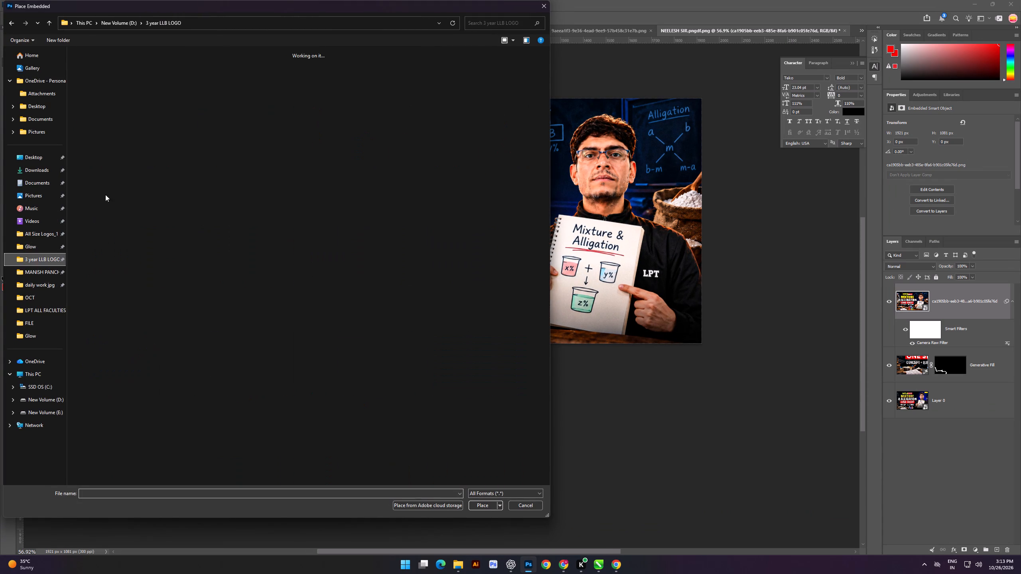
left_click(47, 270)
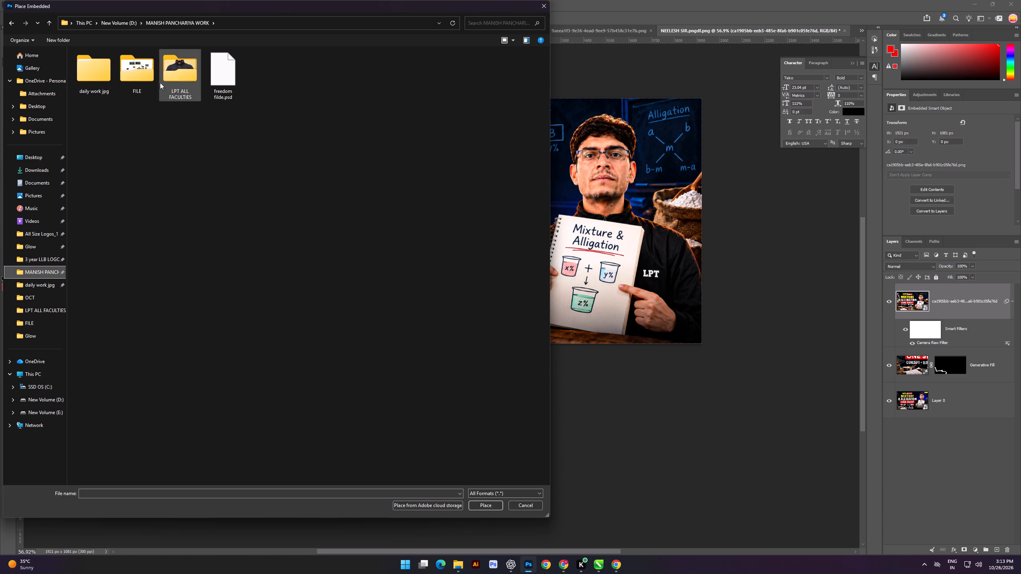
left_click(39, 235)
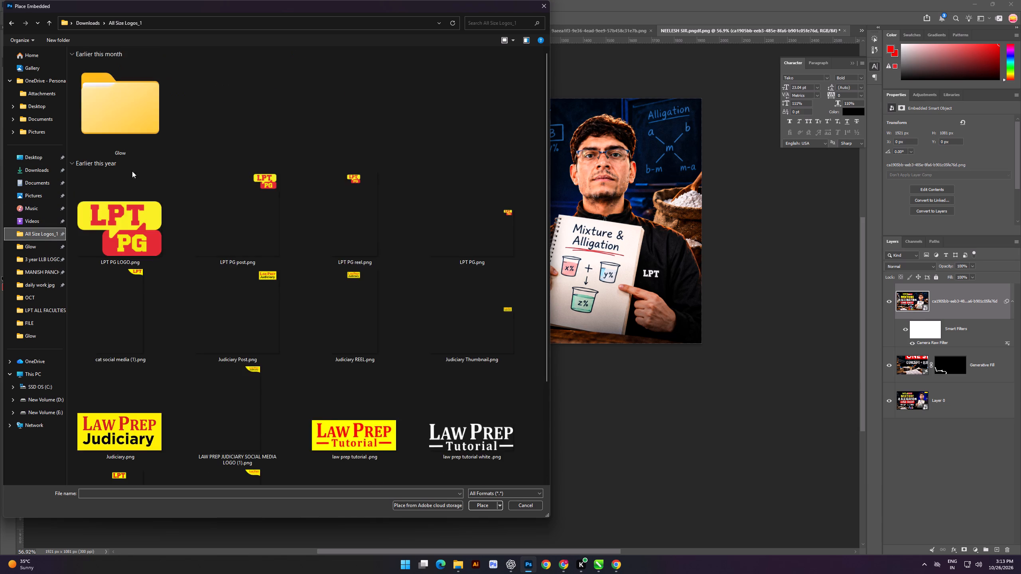
scroll(156, 170, "down", 12)
double_click(326, 427)
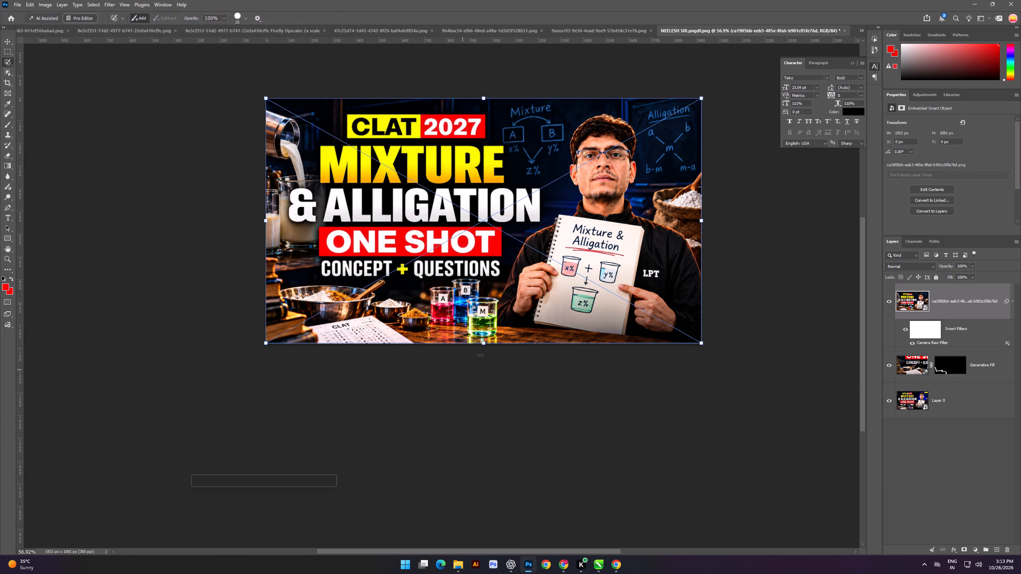
left_click(3, 46)
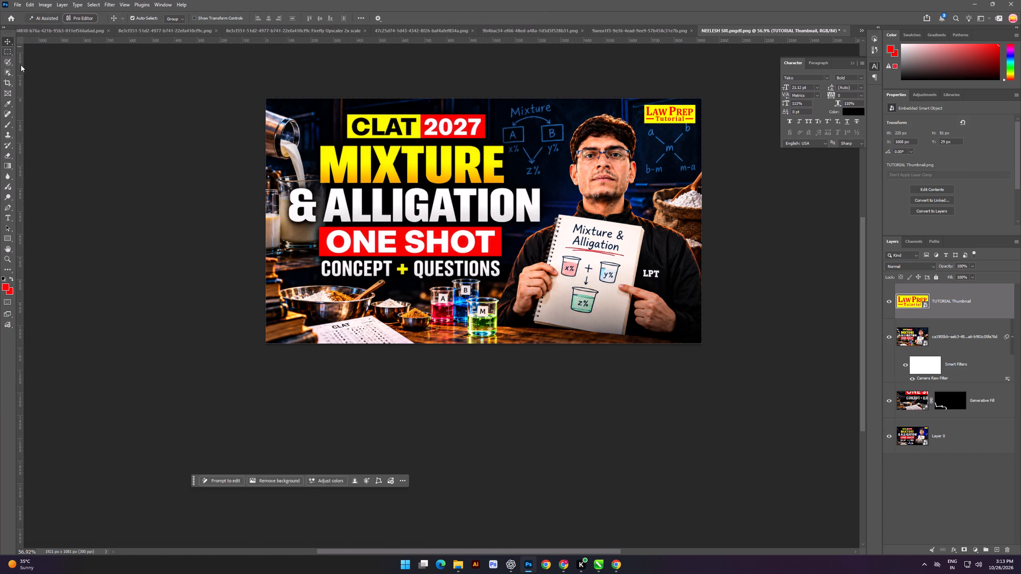
left_click(119, 138)
Set the image resolution to 480 pixels/inch with resampling on.
left_click(12, 1)
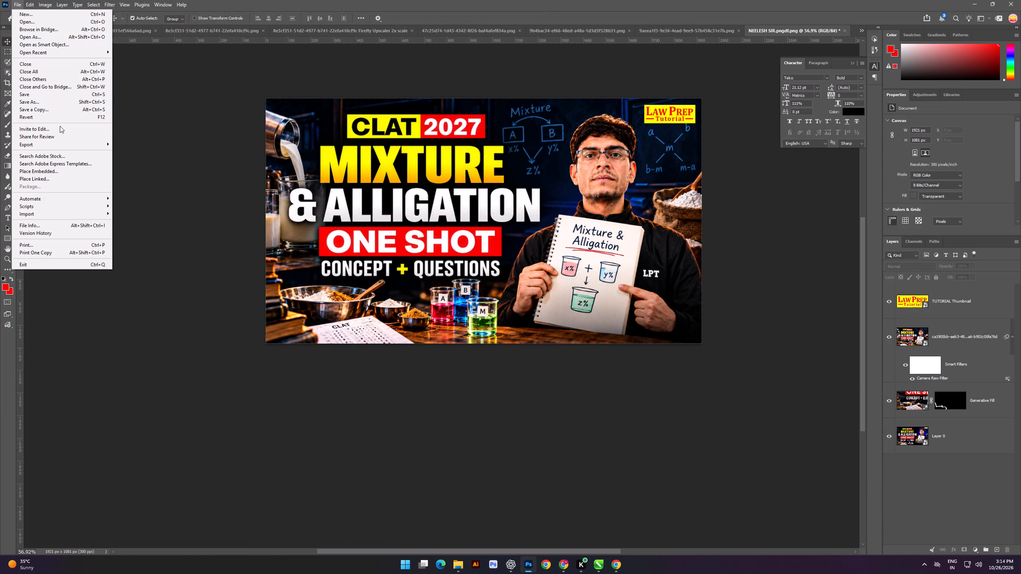
left_click(76, 63)
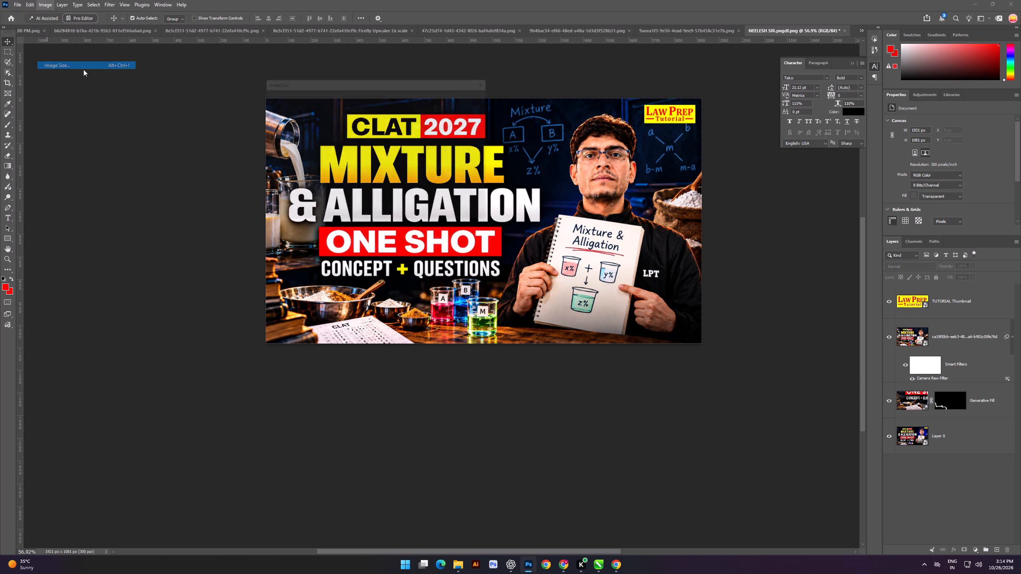
left_click_drag(431, 150, 405, 156)
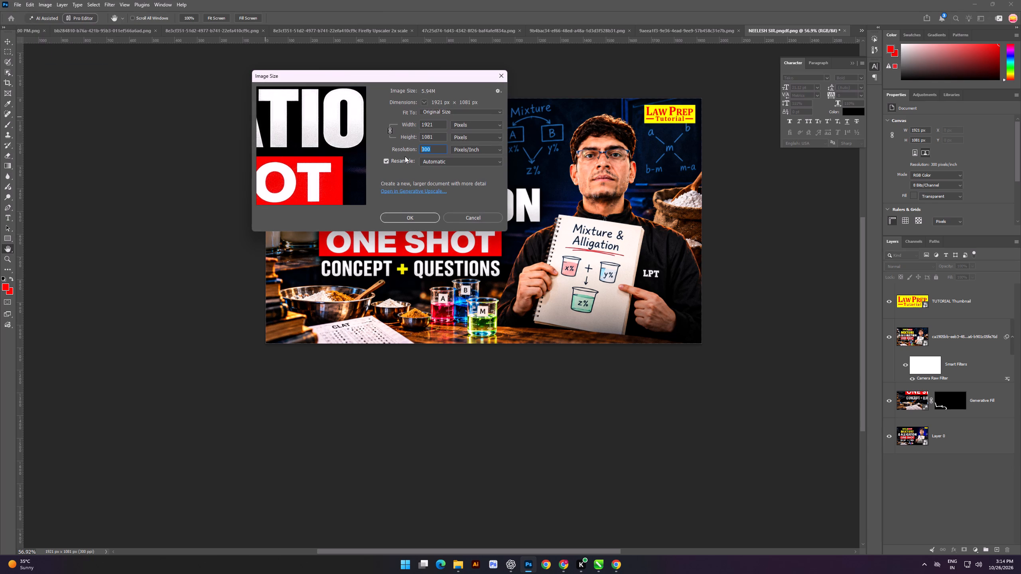
type("480")
key("Return")
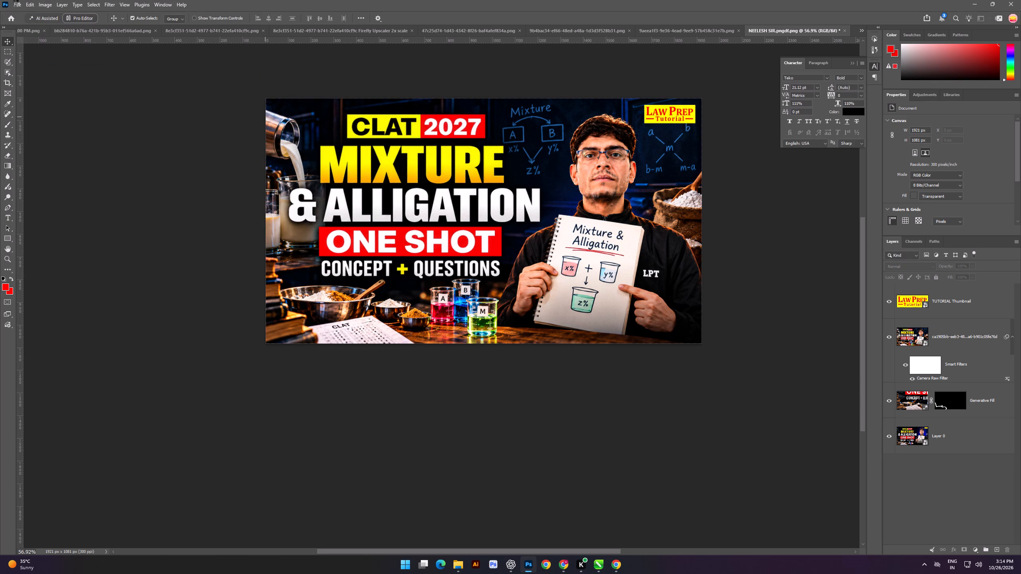
Quick-export the final thumbnail as a PNG to Downloads, replacing the saved ChatGPT image file.
left_click(18, 0)
left_click(62, 143)
left_click(144, 144)
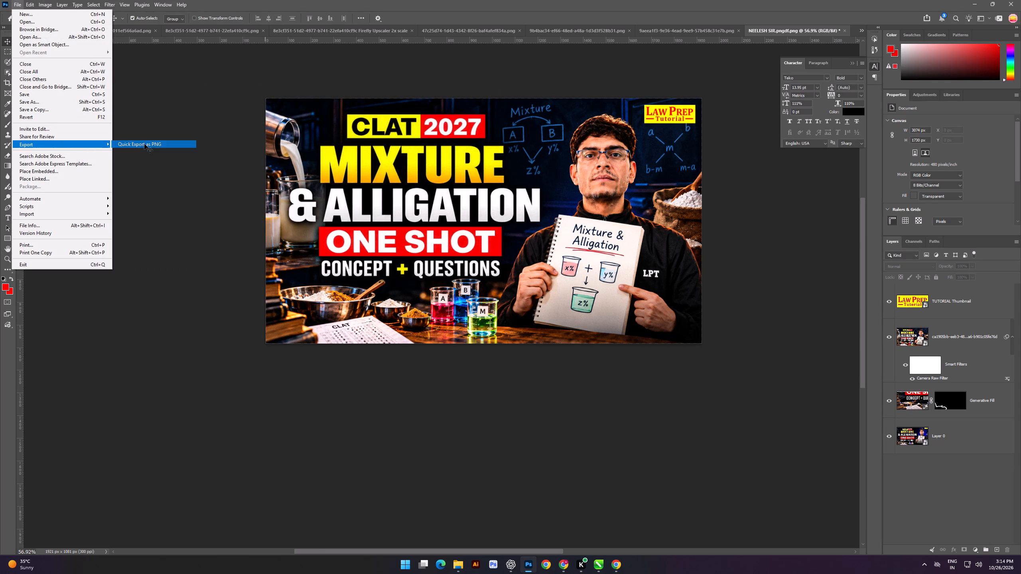
double_click(123, 137)
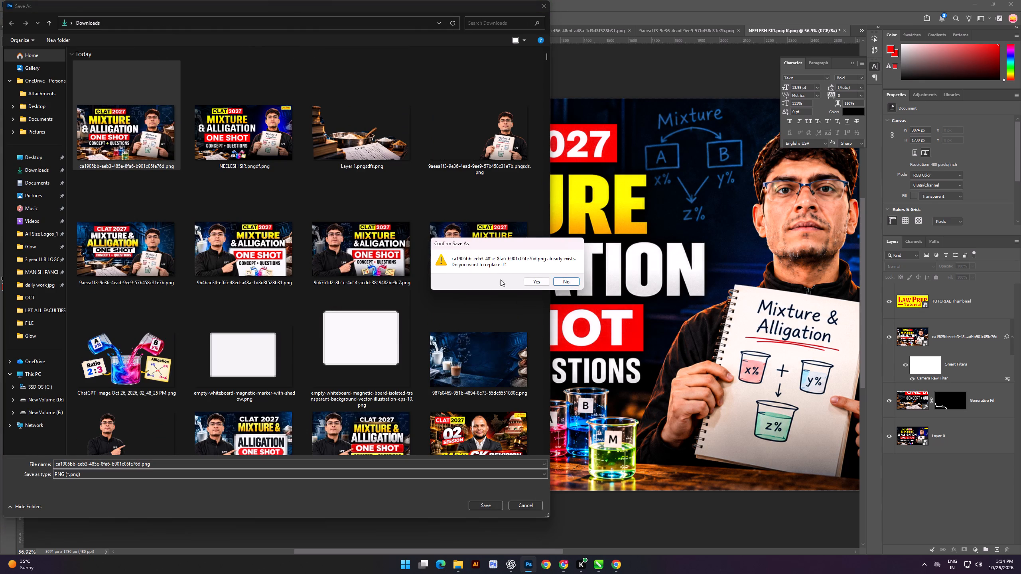
left_click(537, 283)
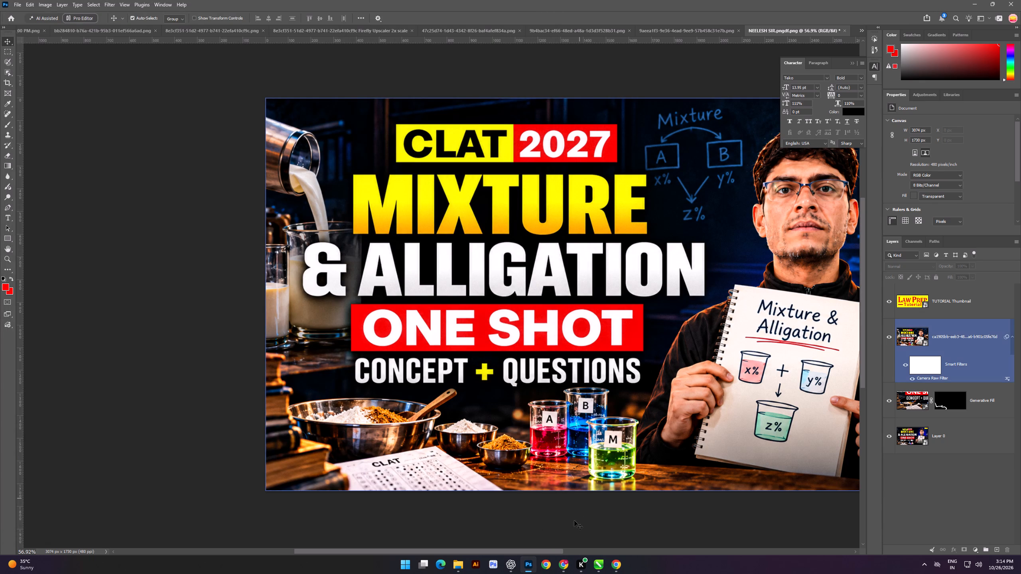